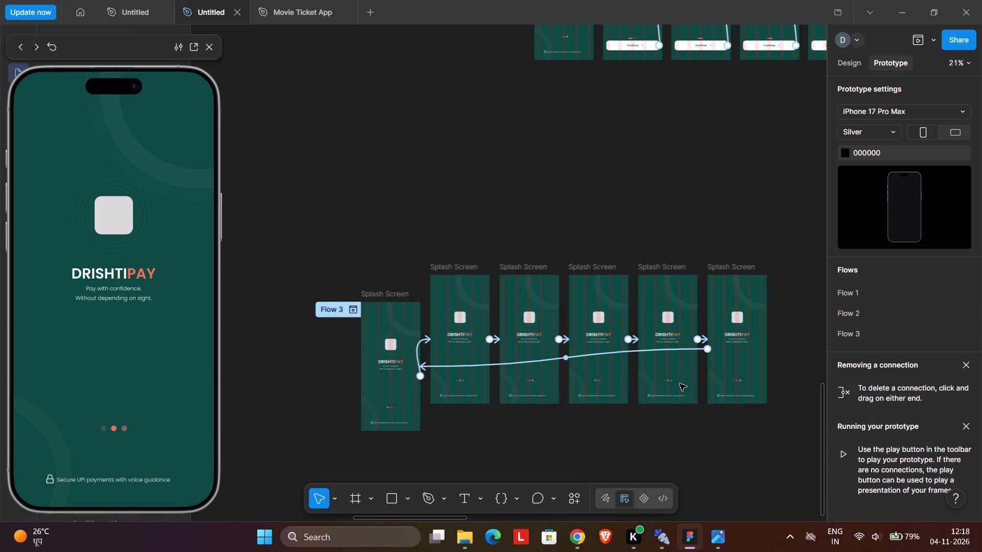
Check the interaction settings of the connection from the last splash screen back to the first in Flow 3.
left_click(484, 366)
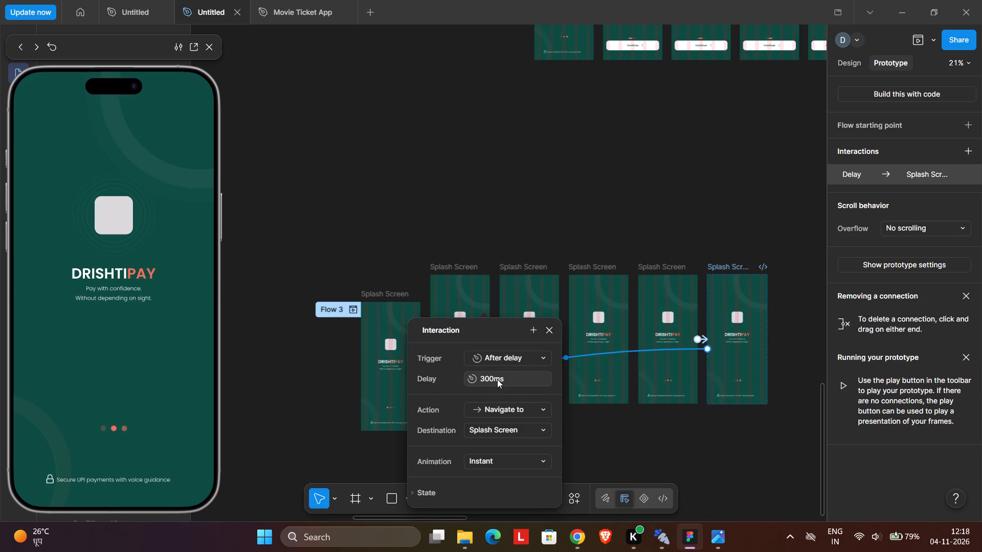
left_click(570, 242)
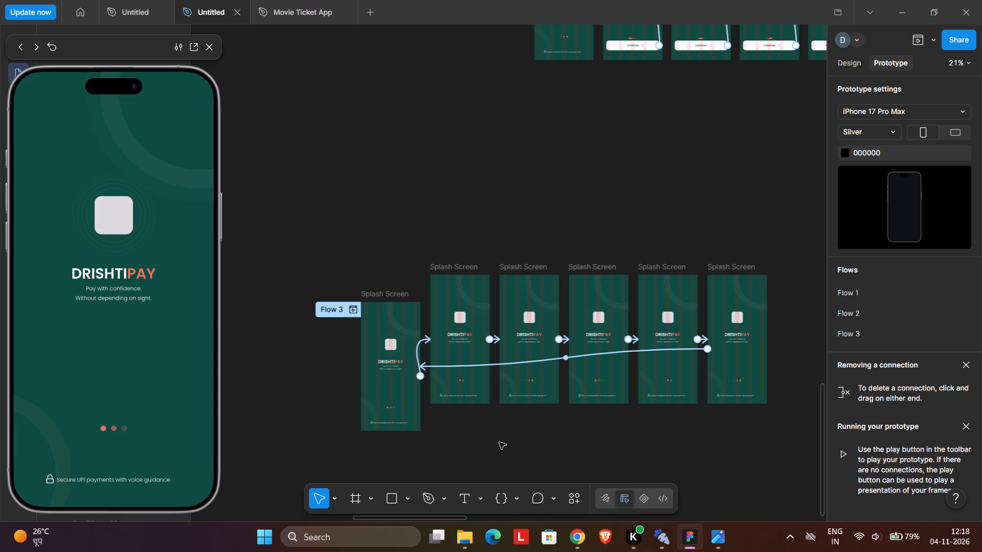
Preview the onboarding flow from its splash screen through to the "Pay with confidence." screen, and revisit its earlier screens.
middle_click_drag(500, 444, 406, 409)
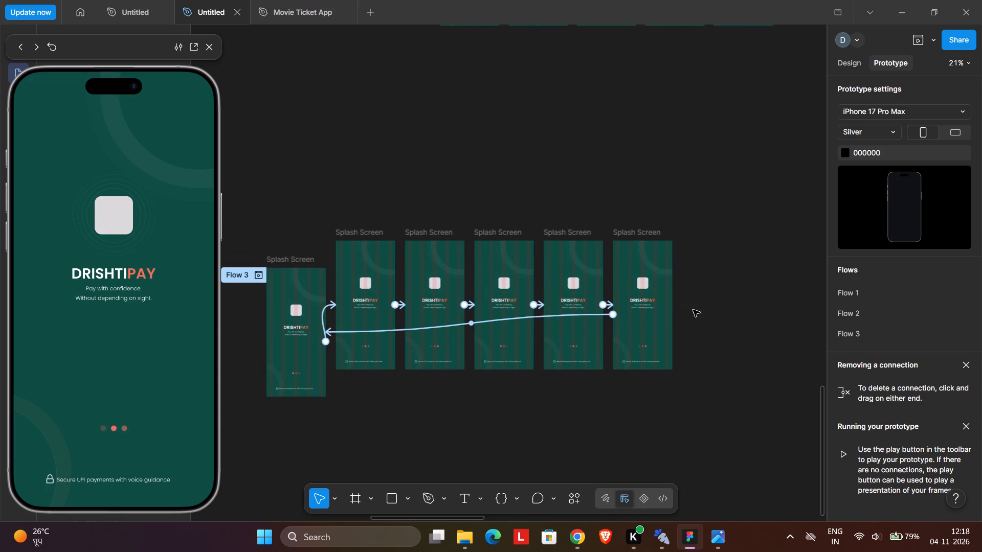
middle_click_drag(716, 152, 715, 357)
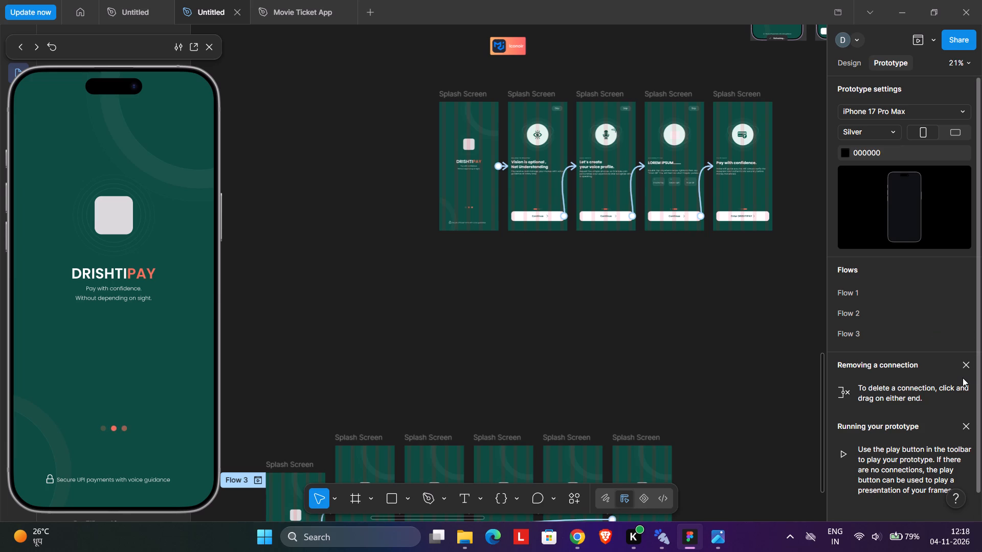
left_click(695, 336)
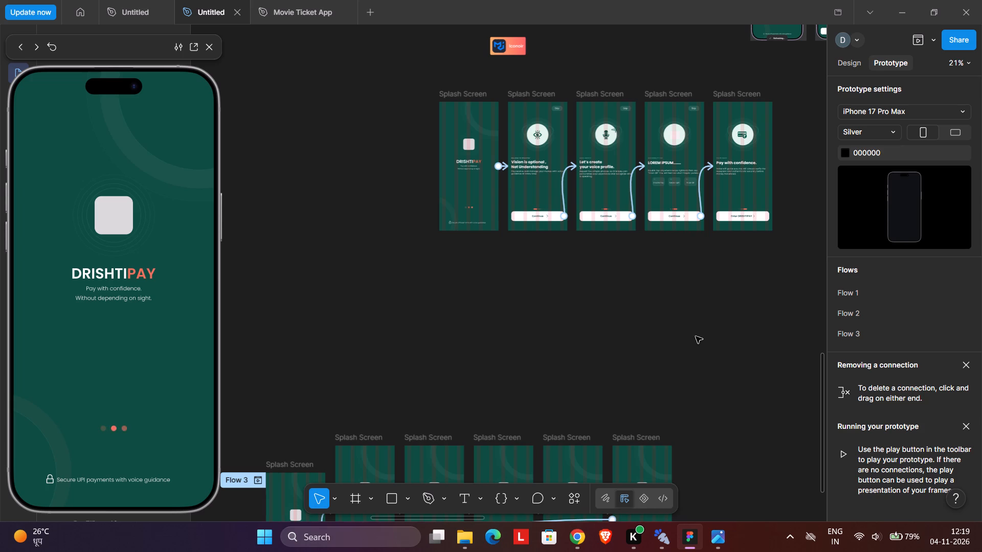
left_click(710, 325)
middle_click_drag(703, 97, 701, 99)
middle_click_drag(701, 99, 623, 243)
left_click(382, 243)
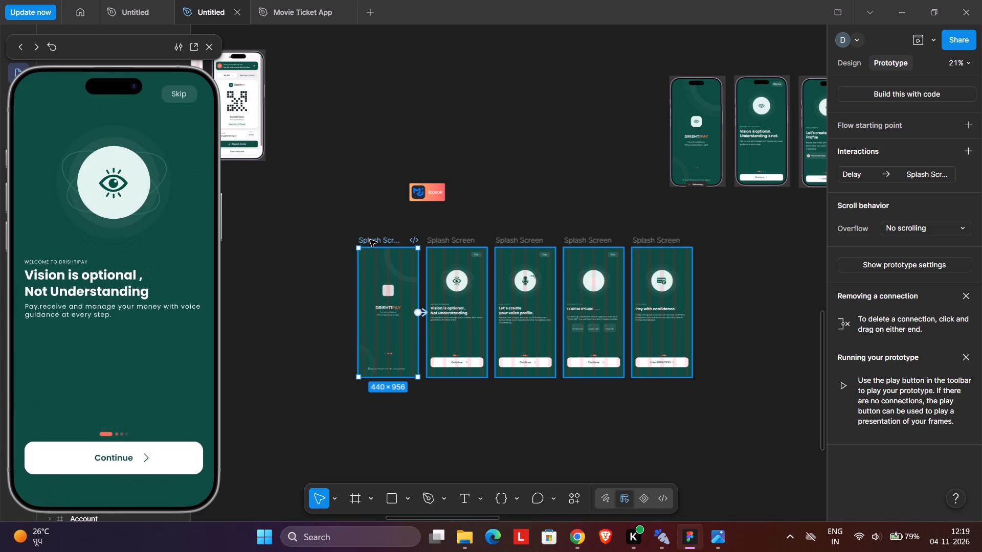
left_click(107, 456)
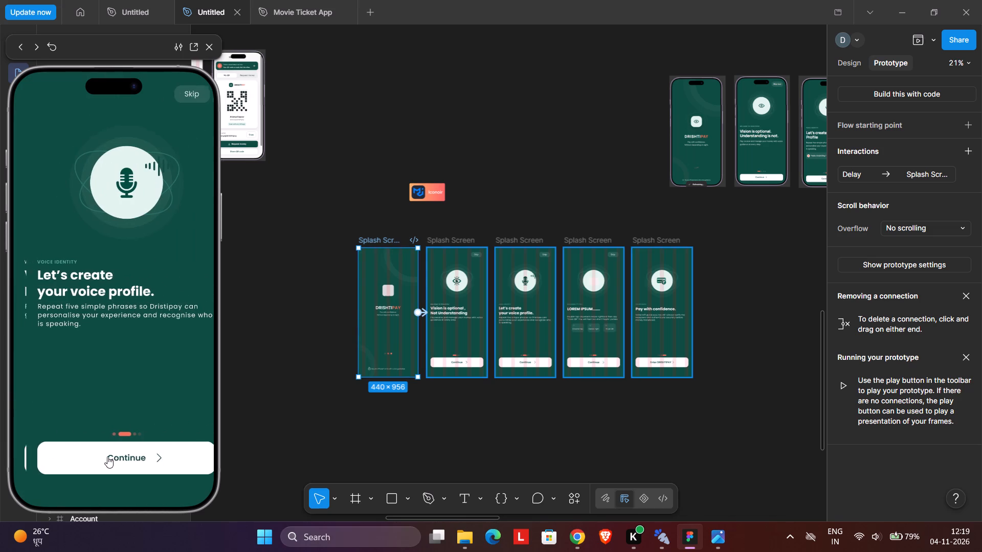
left_click(107, 456)
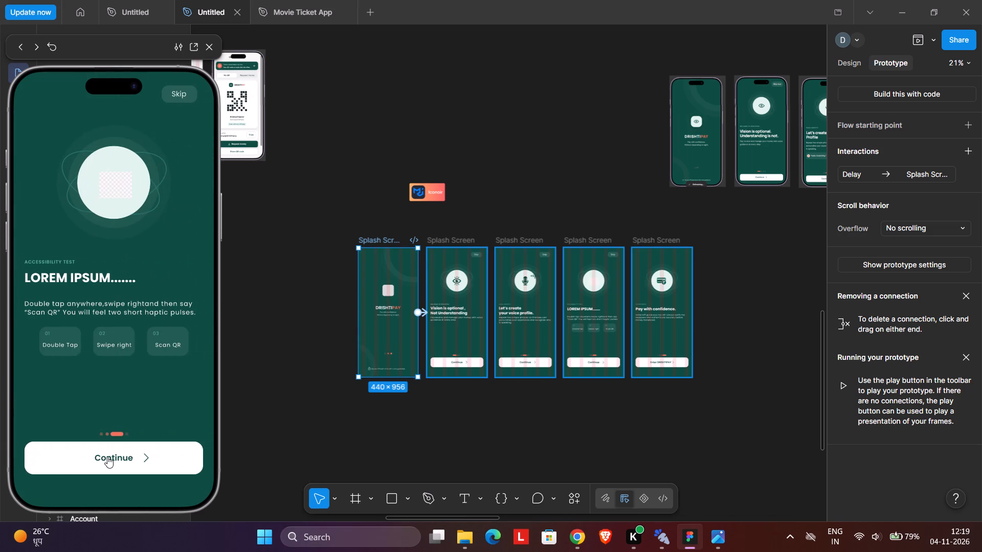
left_click(107, 456)
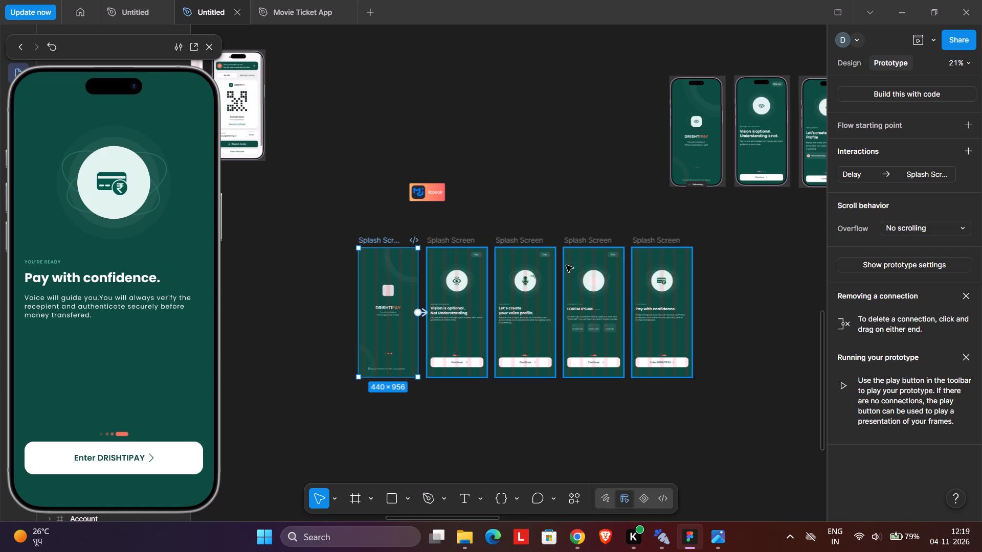
left_click(381, 239)
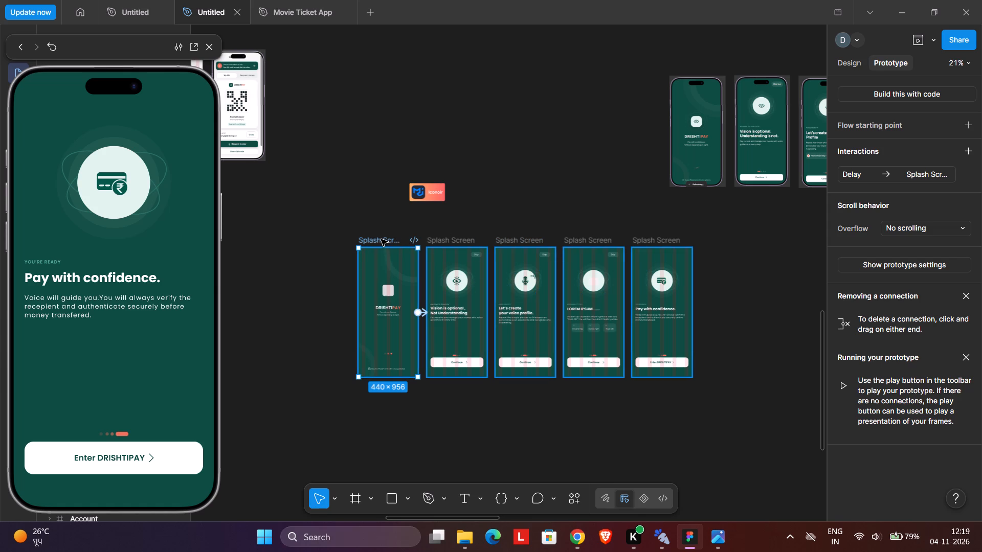
left_click(381, 239)
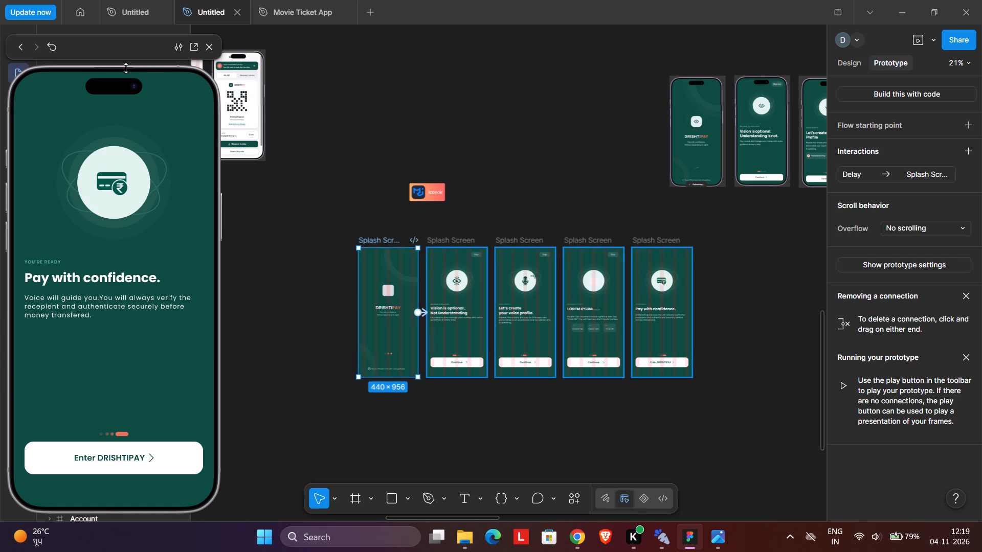
left_click(512, 242)
left_click(452, 240)
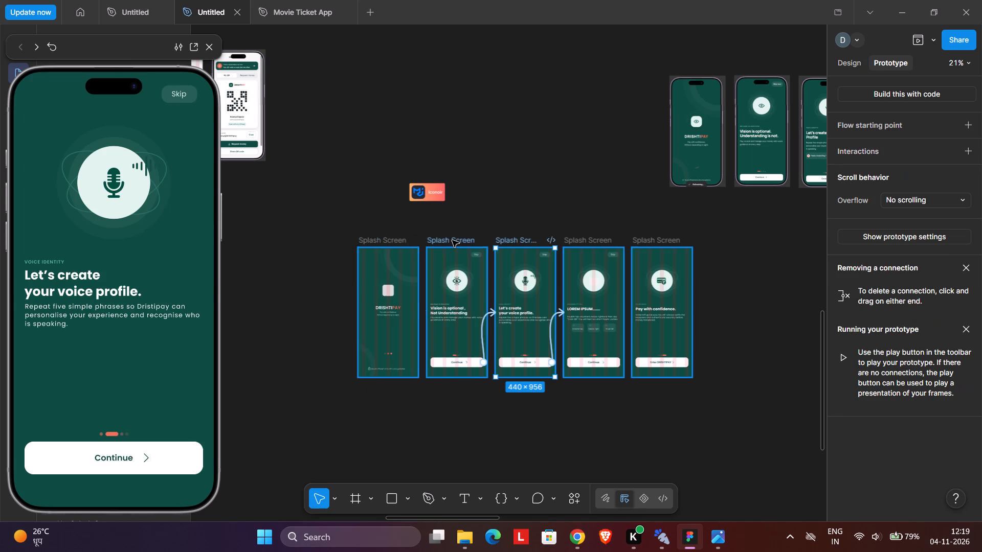
left_click(390, 241)
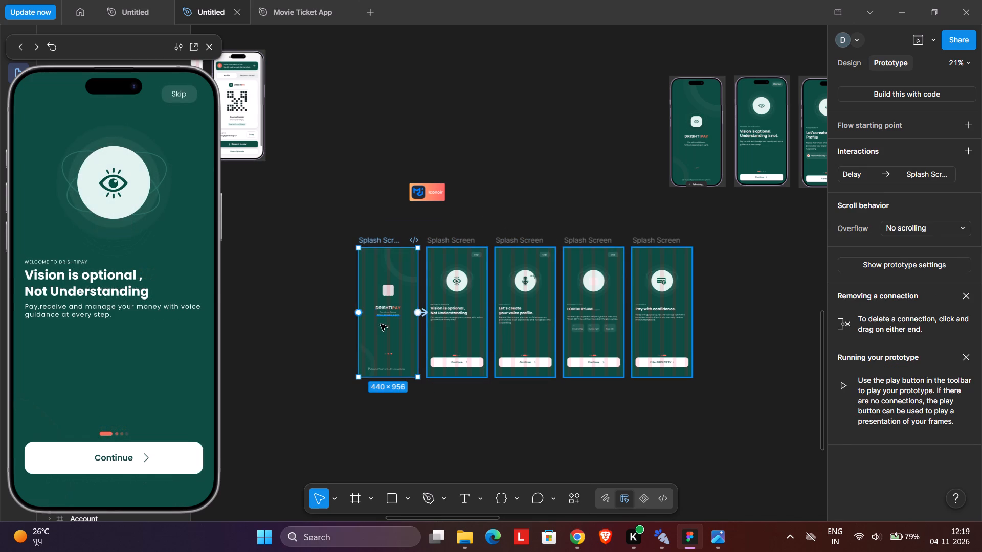
Move the last splash screen frame of Flow 3 well away from the row to clear space for more frames.
middle_click_drag(318, 379, 459, 313)
scroll(326, 342, "down", 1)
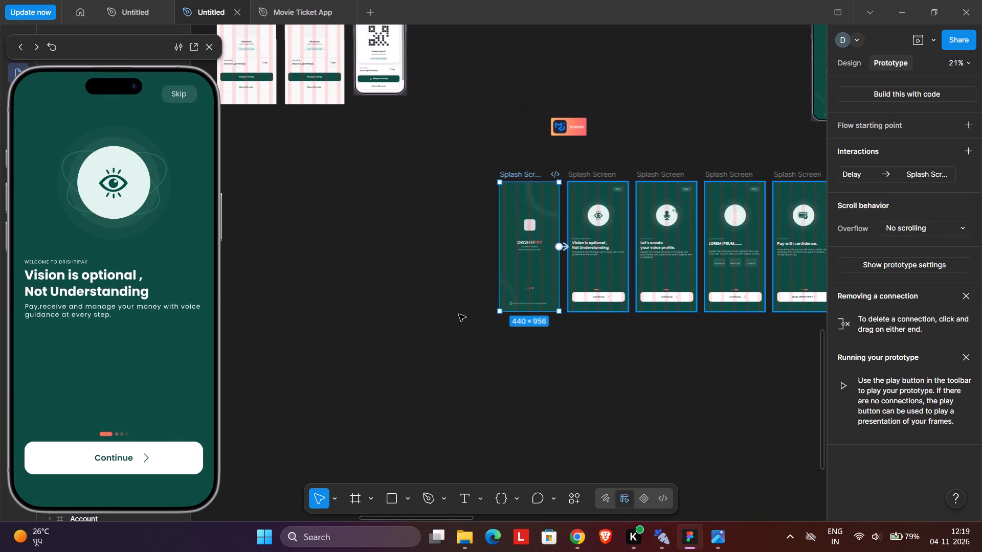
middle_click_drag(505, 336, 440, 229)
scroll(440, 229, "down", 2)
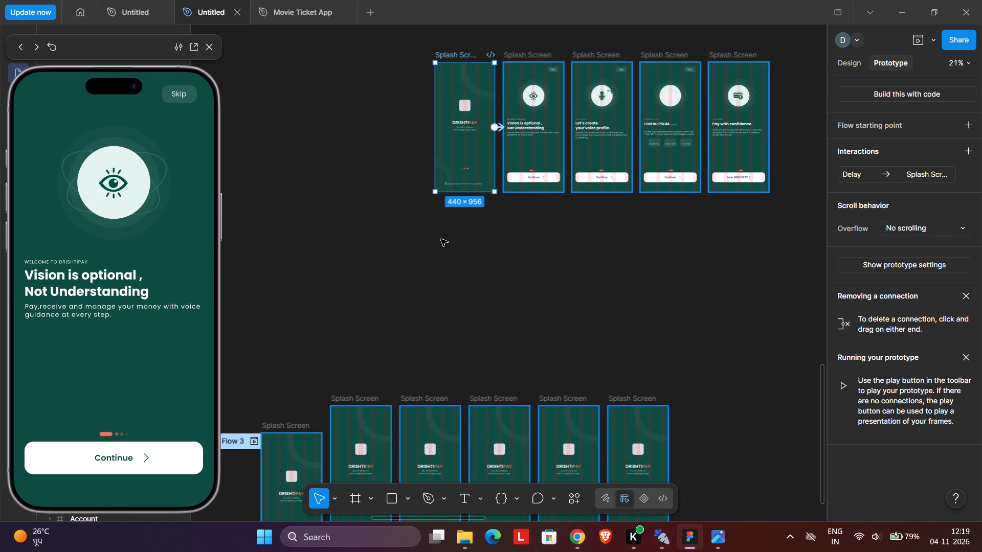
scroll(441, 240, "down", 7, "ctrl")
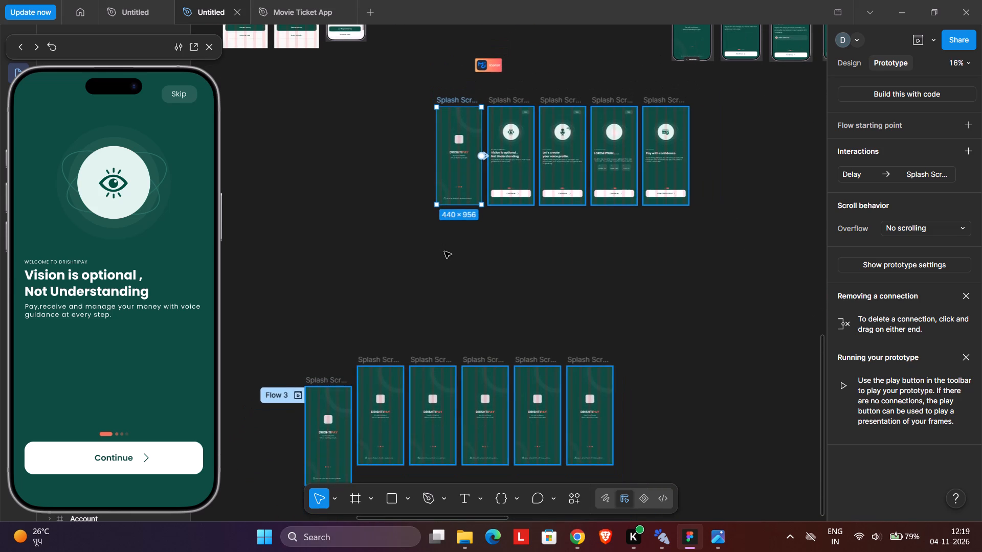
middle_click_drag(463, 288, 431, 256)
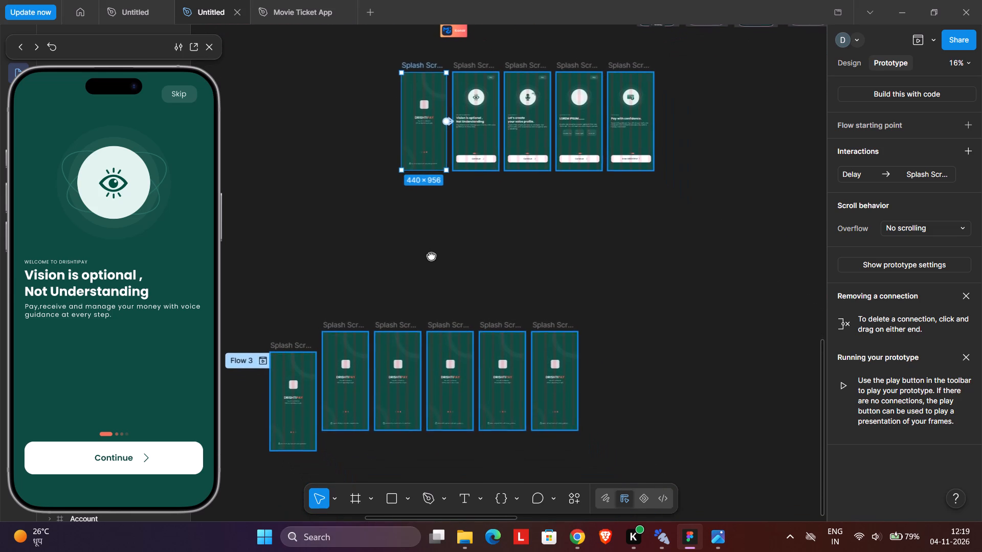
middle_click_drag(431, 256, 435, 262)
middle_click_drag(427, 290, 393, 238)
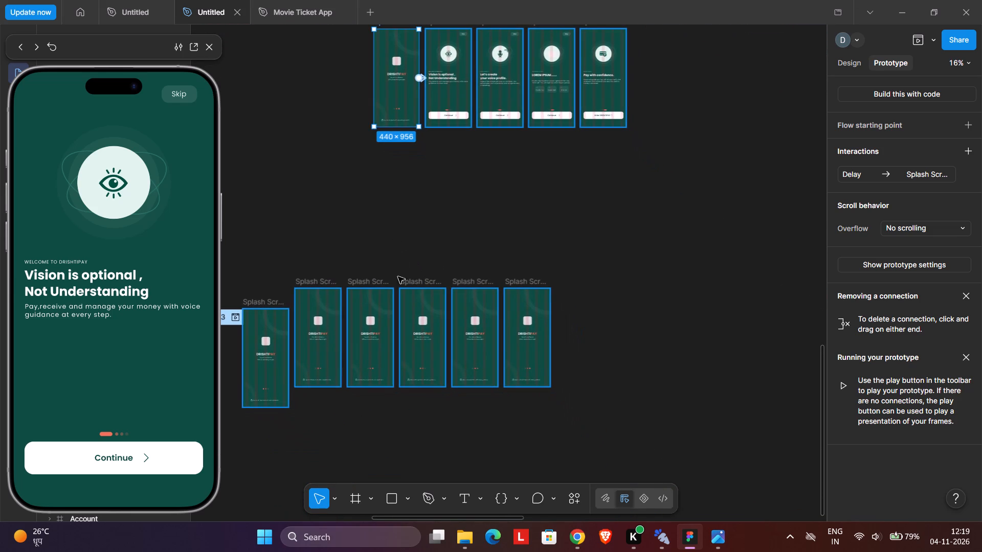
scroll(400, 283, "down", 1, "ctrl")
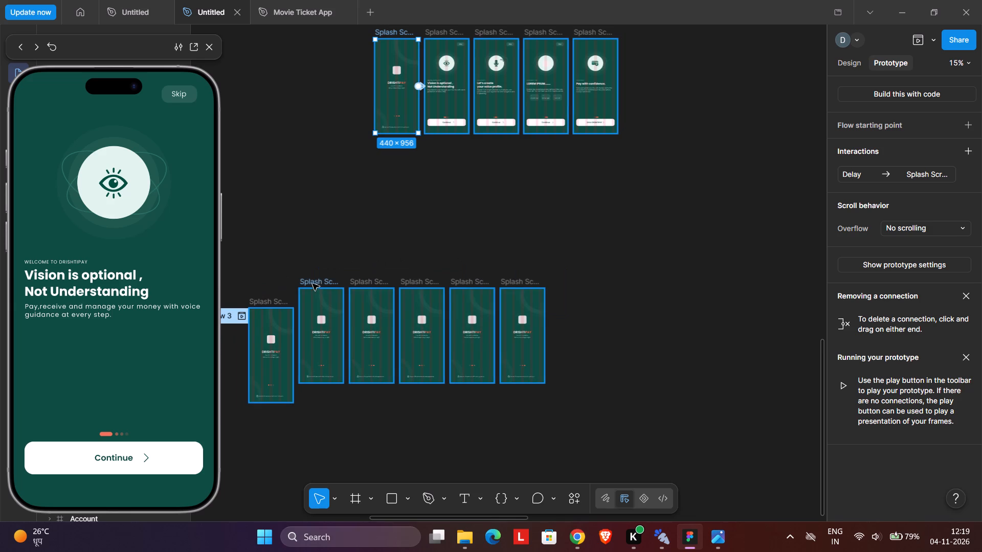
left_click(315, 281)
middle_click_drag(464, 256, 547, 220)
left_click(659, 220)
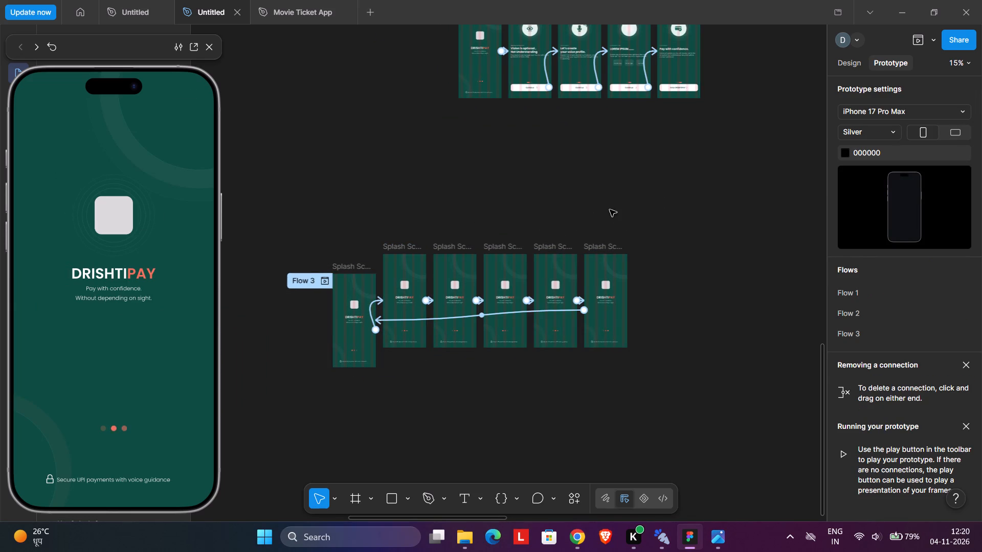
left_click_drag(607, 244, 756, 282)
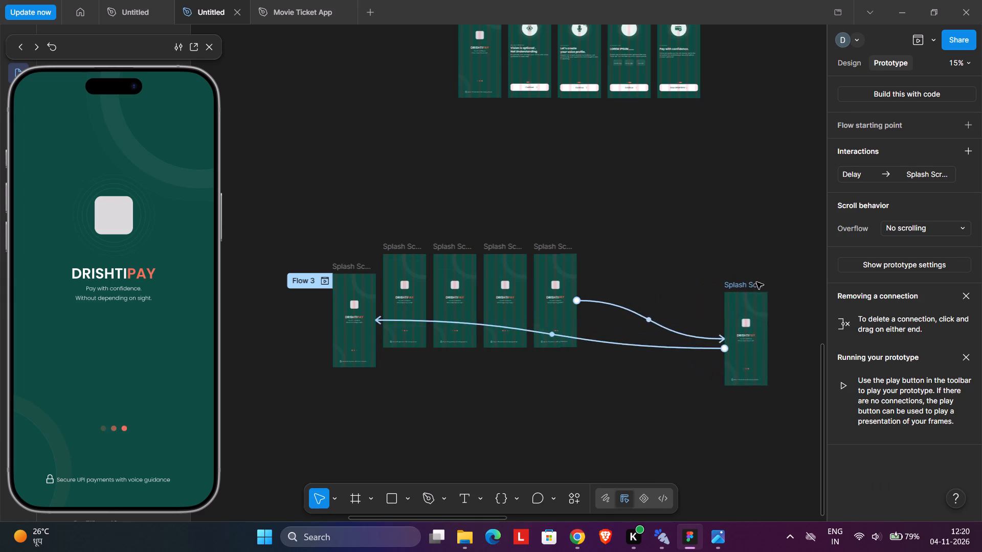
left_click_drag(756, 282, 770, 333)
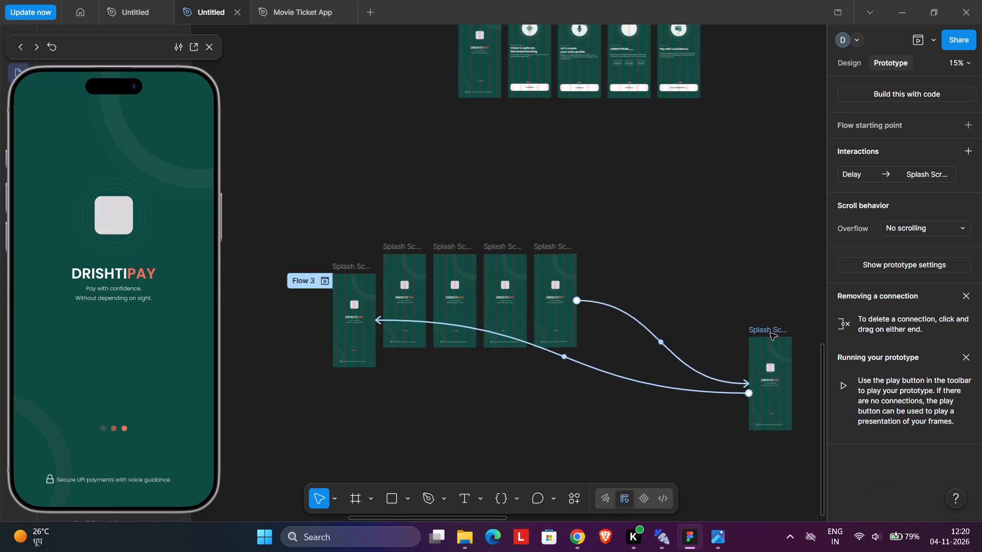
left_click_drag(770, 333, 763, 362)
Duplicate the last three splash screens of the Flow 3 row and place the copies directly after them, aligned with the row.
middle_click_drag(753, 220, 690, 193)
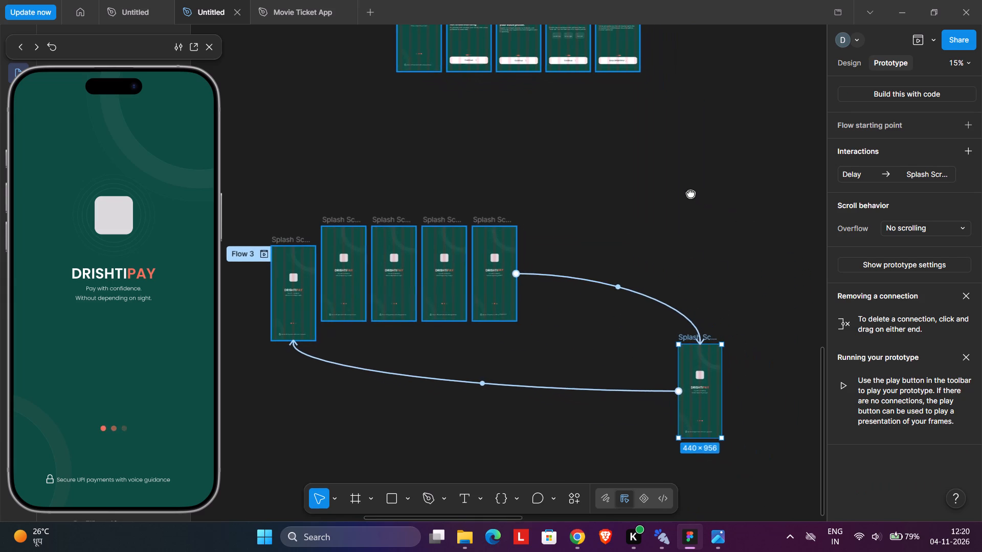
middle_click_drag(690, 193, 683, 191)
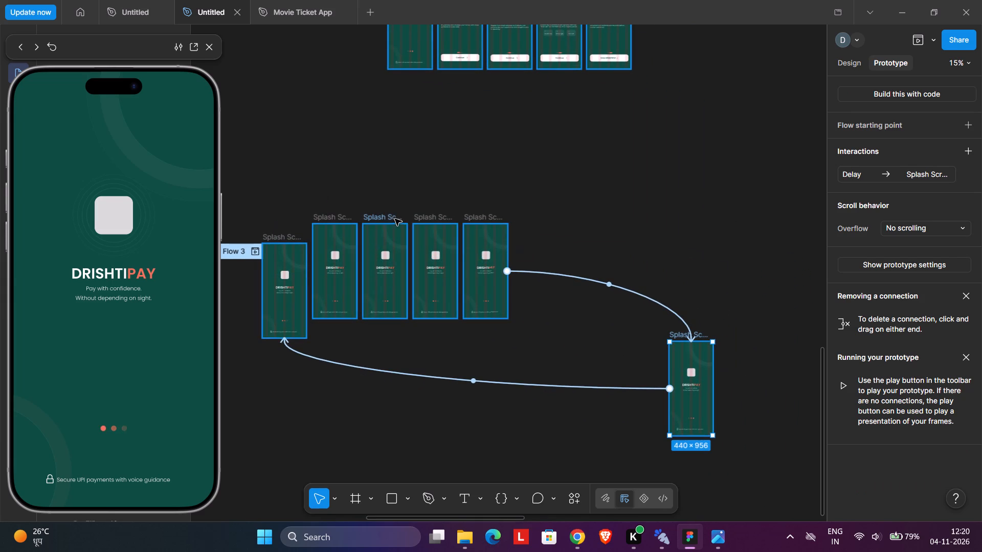
left_click(393, 217)
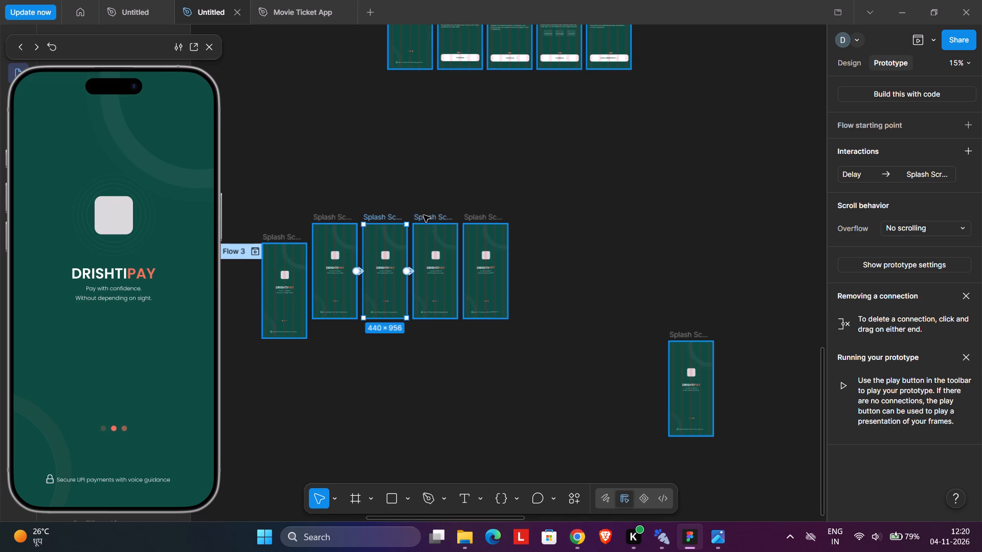
left_click(426, 215, "shift")
left_click(478, 216, "shift")
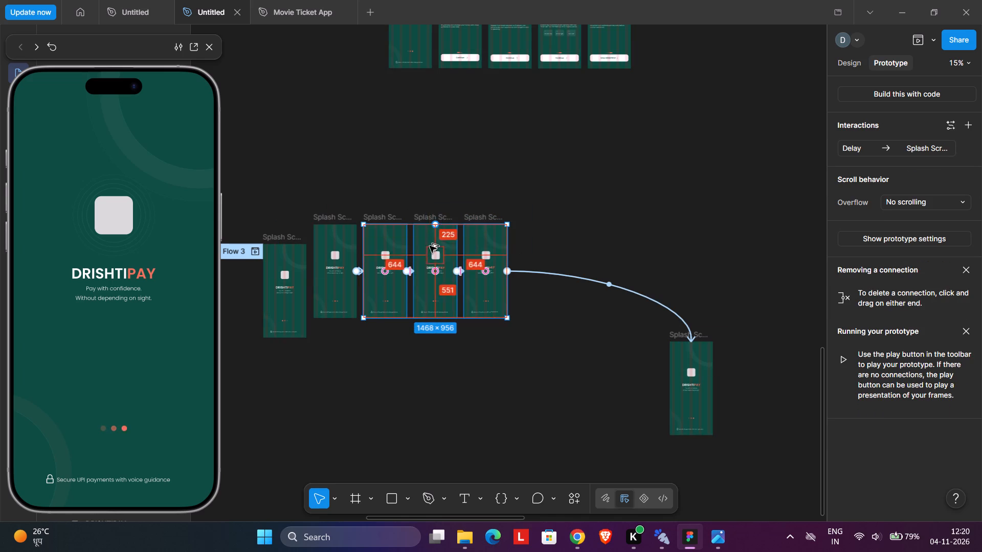
left_click_drag(431, 217, 557, 210, "alt")
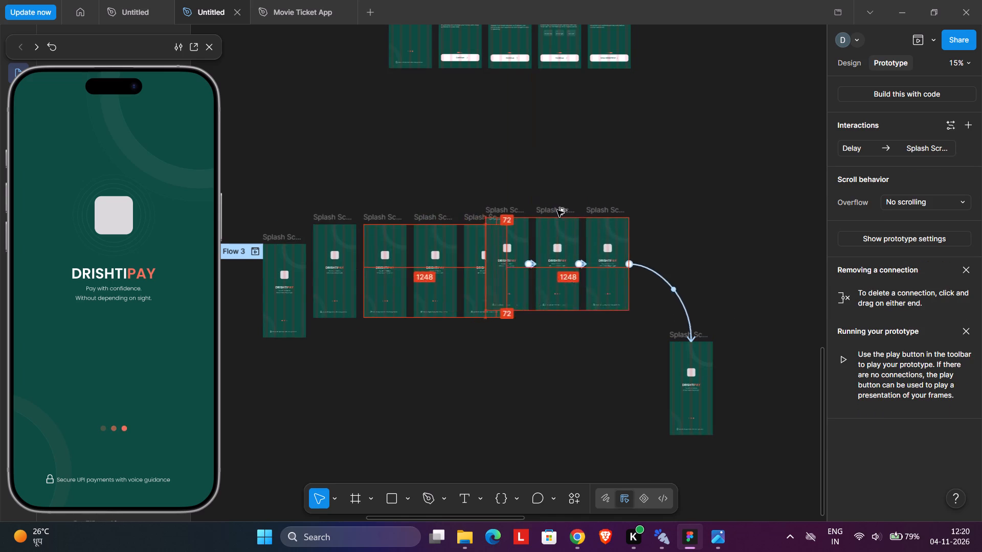
left_click_drag(557, 210, 584, 221, "alt")
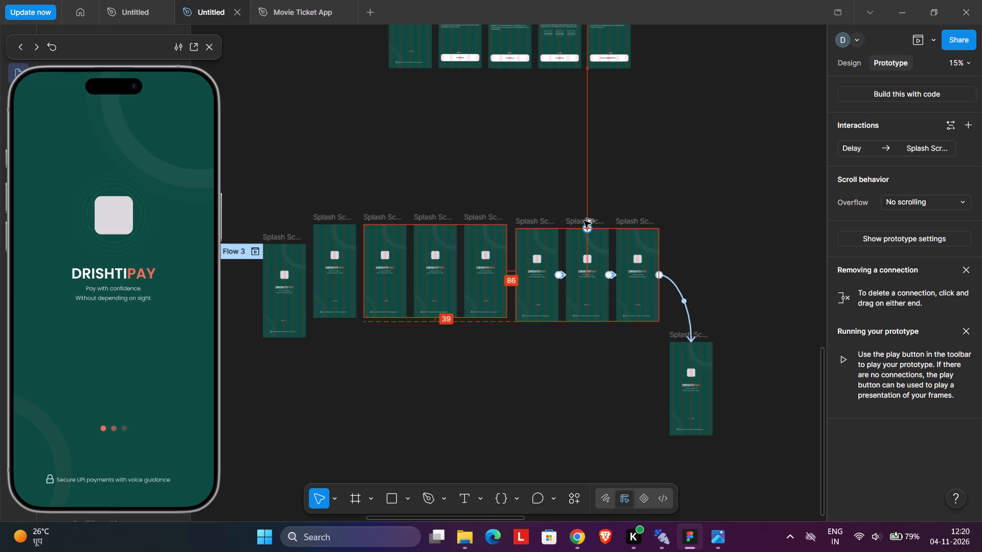
left_click_drag(584, 221, 584, 217, "alt")
left_click(568, 171)
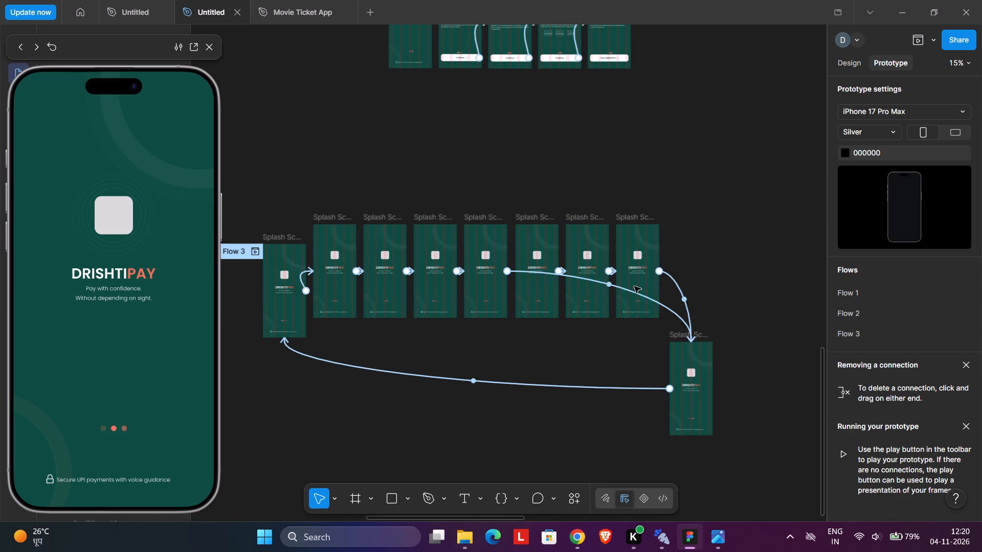
Redirect the connection of the last original frame in the row from the separated splash screen to the first duplicated one.
left_click_drag(666, 308, 527, 278)
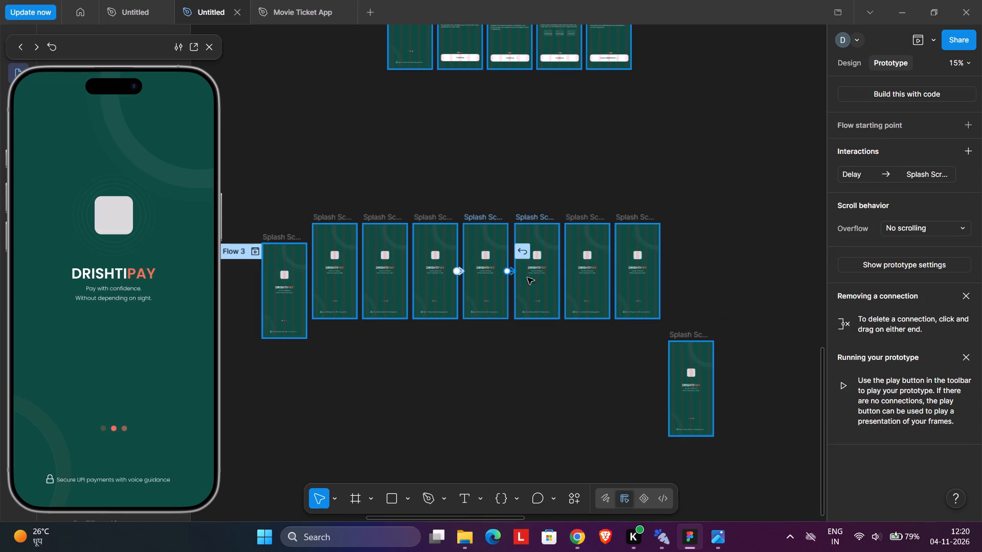
left_click_drag(527, 278, 517, 284)
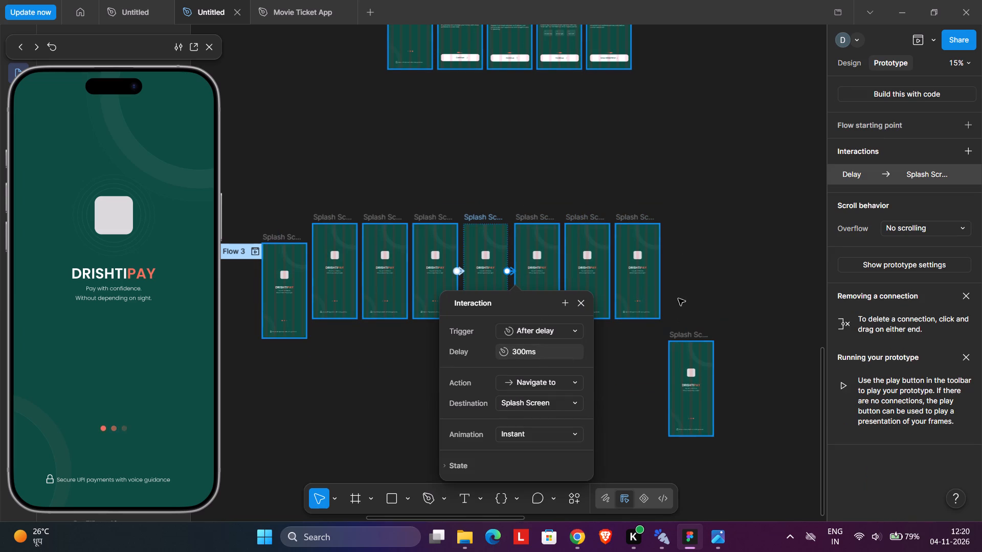
left_click(681, 265)
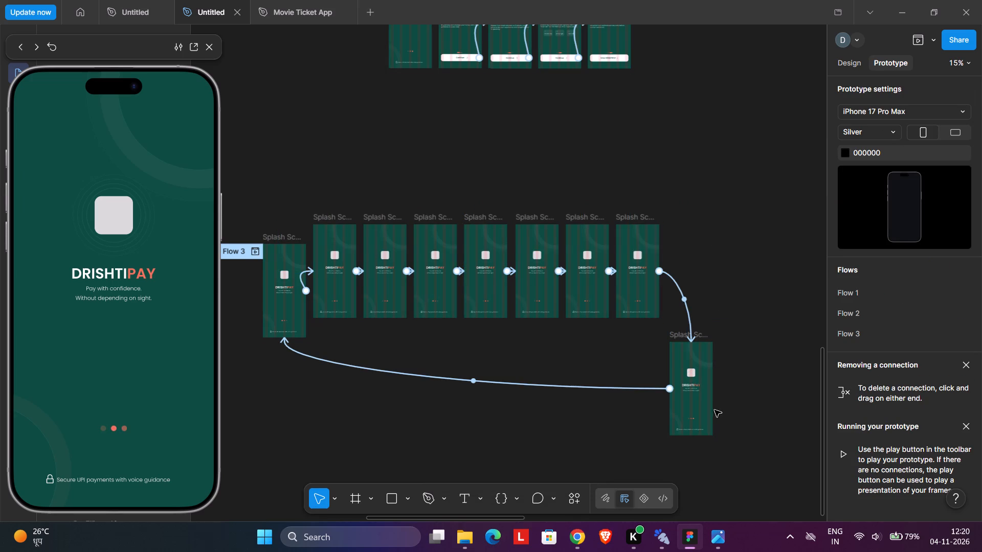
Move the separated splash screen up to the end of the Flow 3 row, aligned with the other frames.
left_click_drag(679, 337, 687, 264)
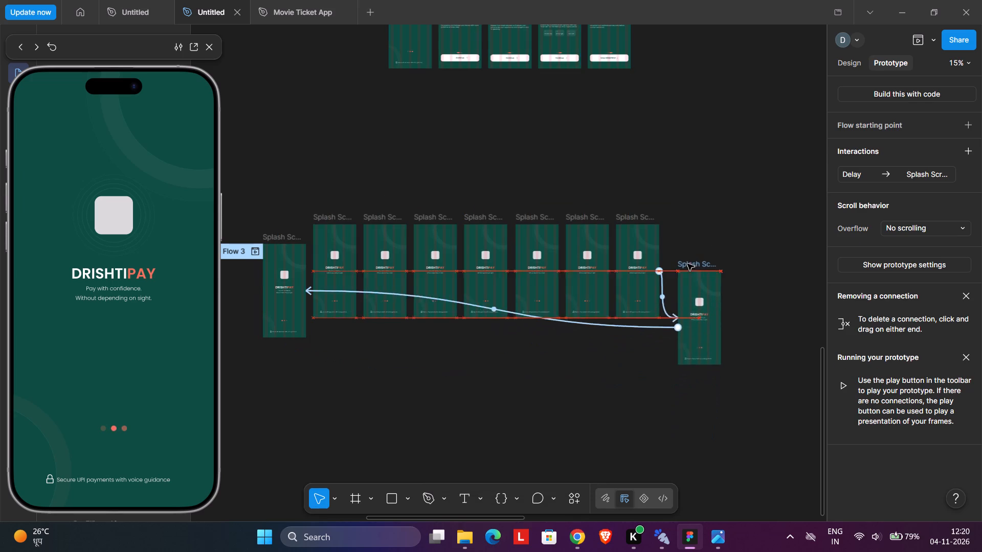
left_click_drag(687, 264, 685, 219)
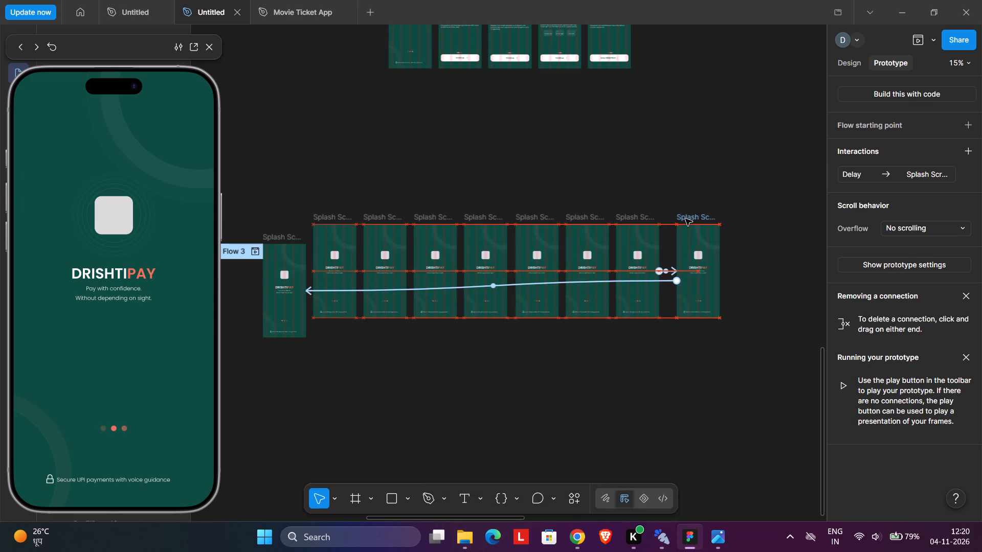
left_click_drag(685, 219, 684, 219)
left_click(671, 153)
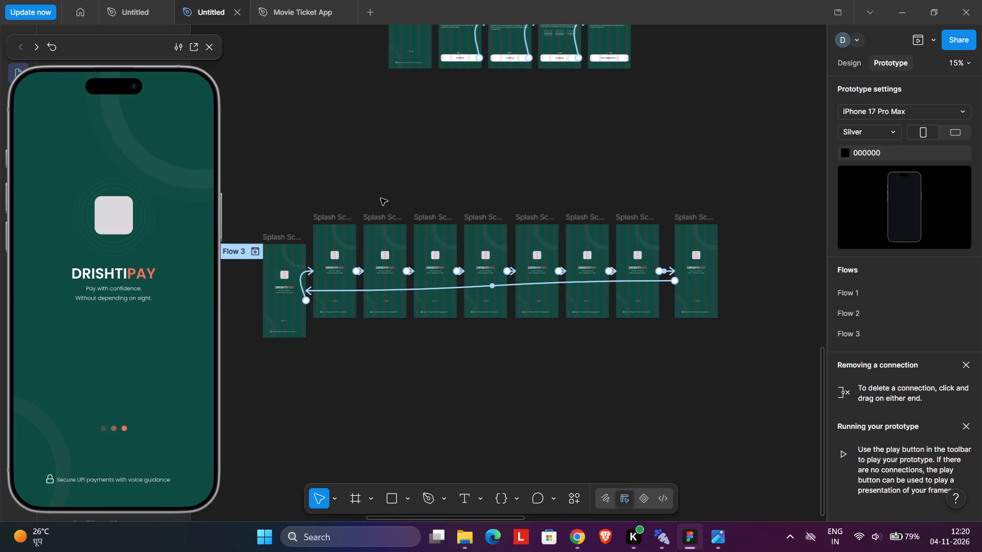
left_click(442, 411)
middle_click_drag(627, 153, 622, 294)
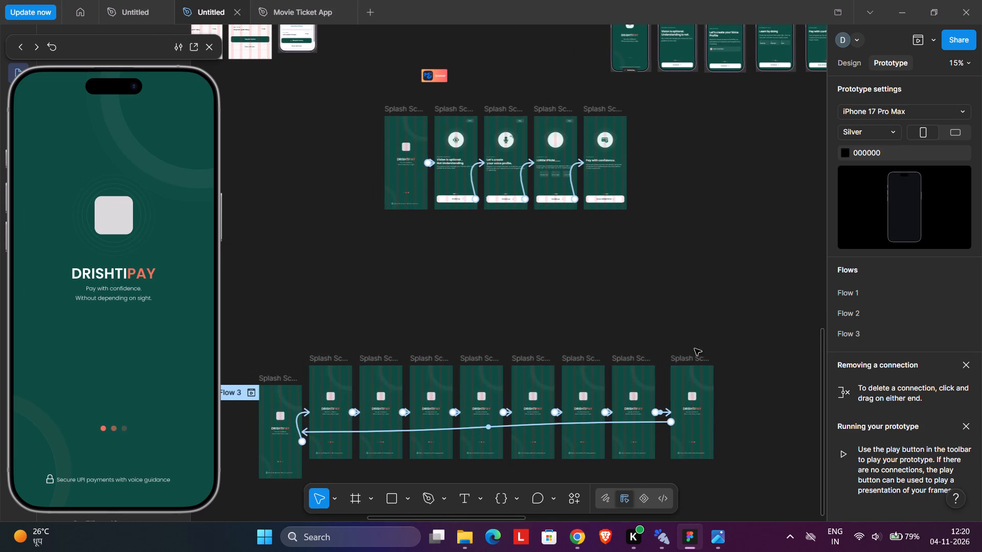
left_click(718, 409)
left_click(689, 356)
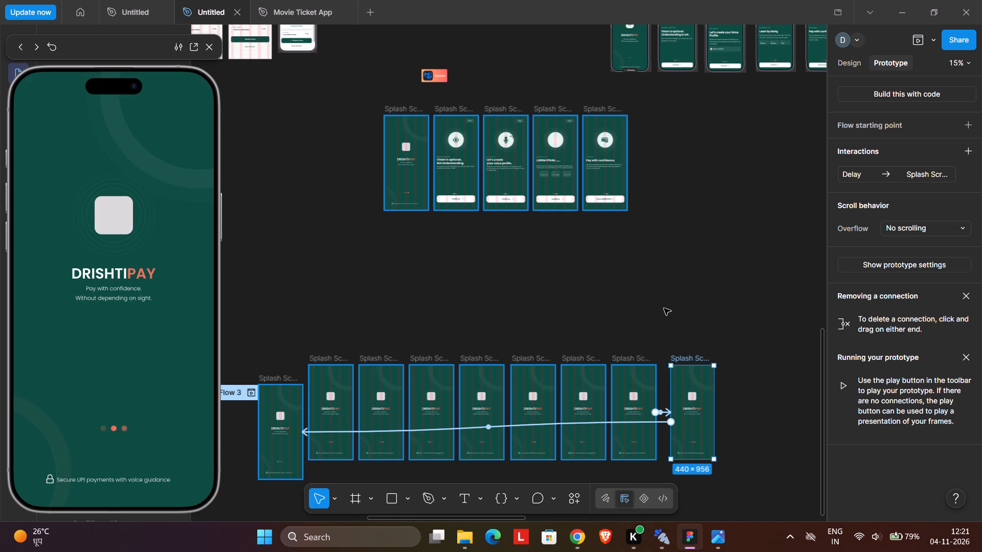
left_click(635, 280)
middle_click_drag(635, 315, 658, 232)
Undo the last frame's move, the redirected connection and the duplication of the three splash screens in Flow 3.
key("ctrl+z")
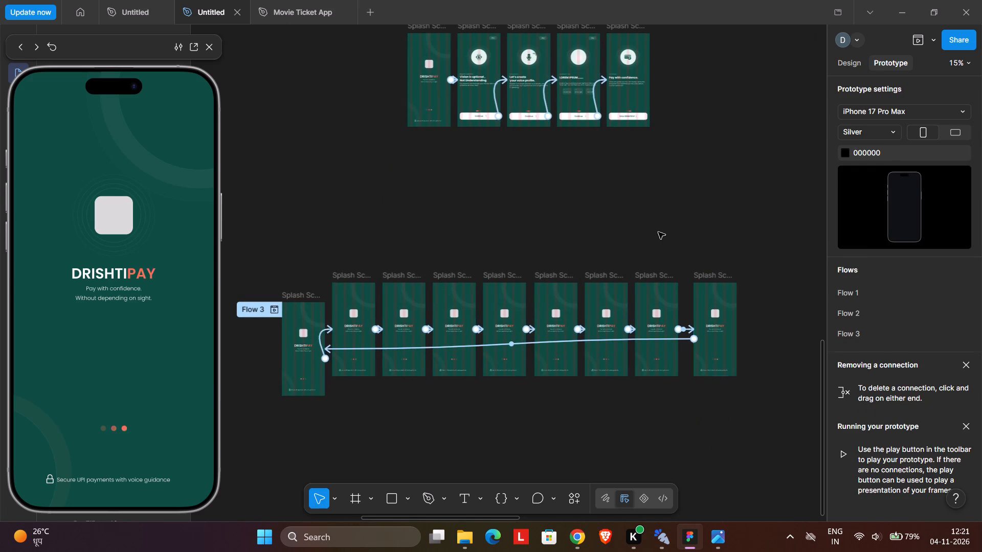
key("ctrl+z")
key("ctrl+z")
key("ctrl+z")
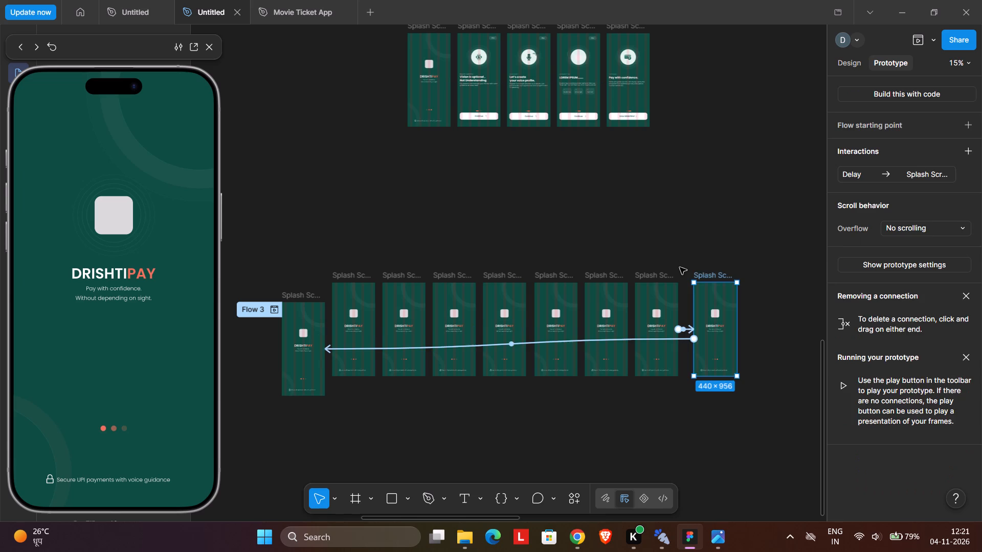
key("ctrl+z")
key("ctrl+z")
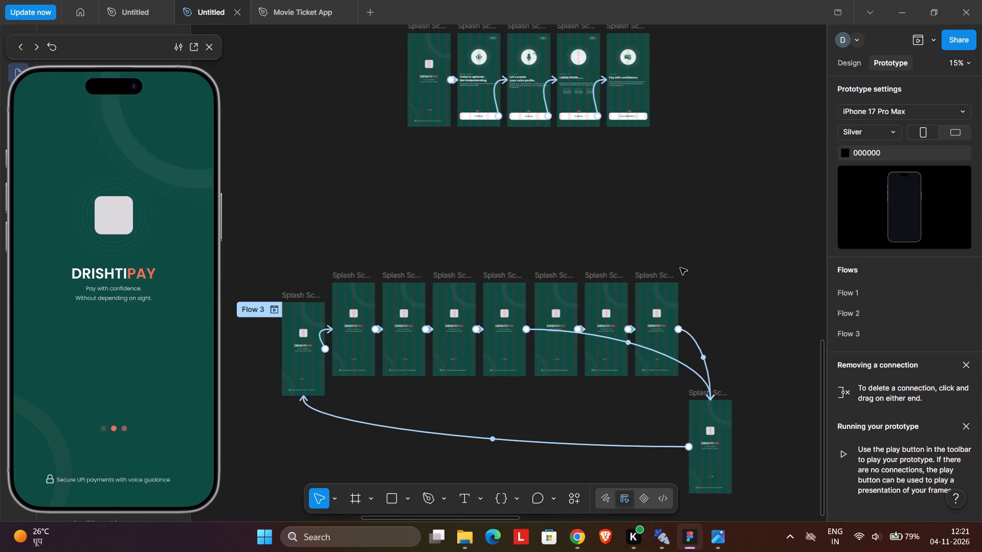
key("ctrl+z")
key("ctrl+z")
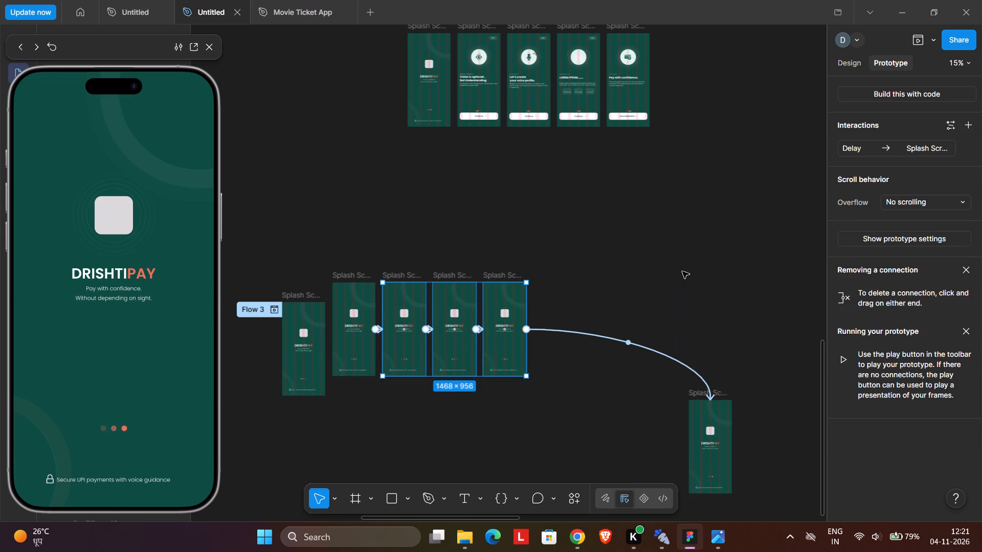
Duplicate the last two splash screens of the Flow 3 row and place the copies directly after them, aligned with the row.
left_click(579, 243)
scroll(364, 385, "up", 8, "ctrl")
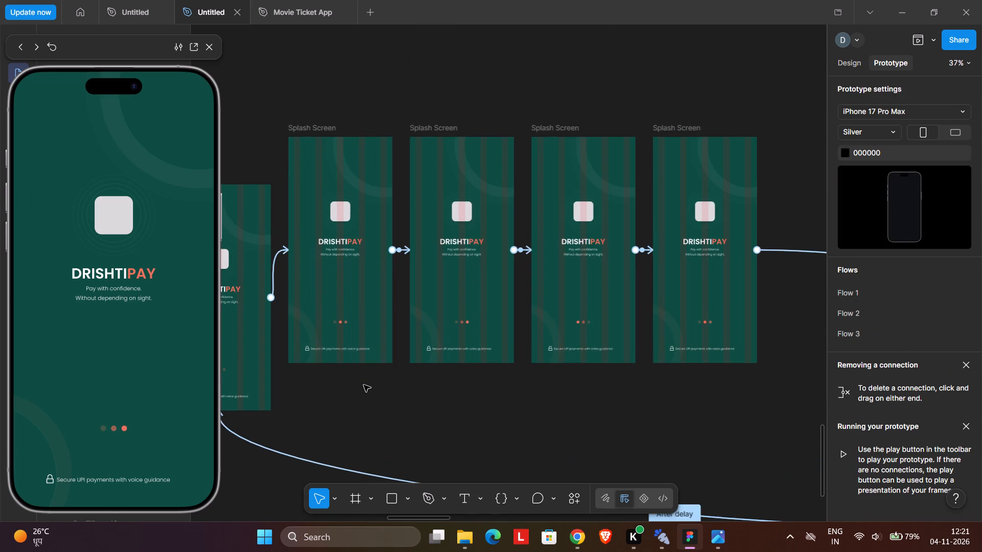
scroll(364, 386, "down", 1, "ctrl")
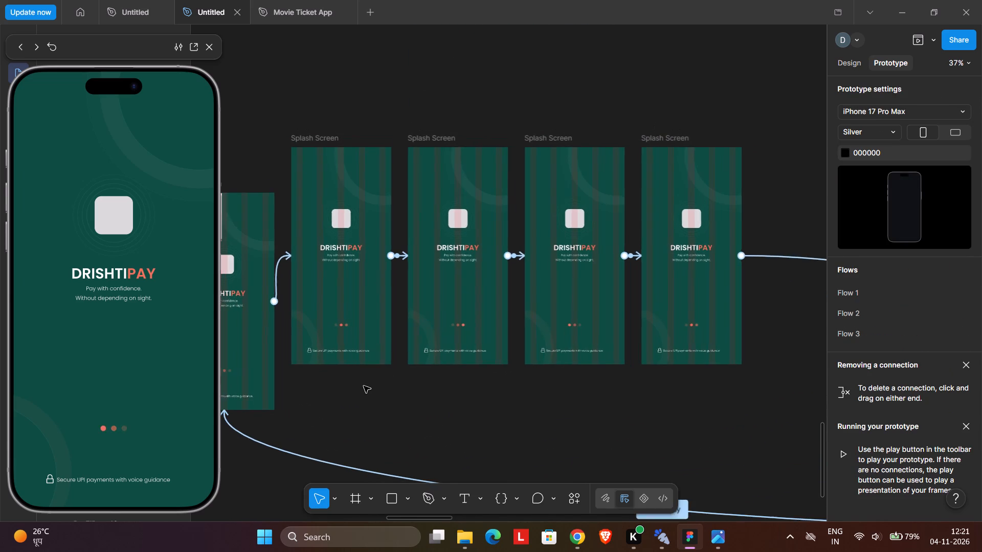
scroll(364, 386, "down", 1, "ctrl")
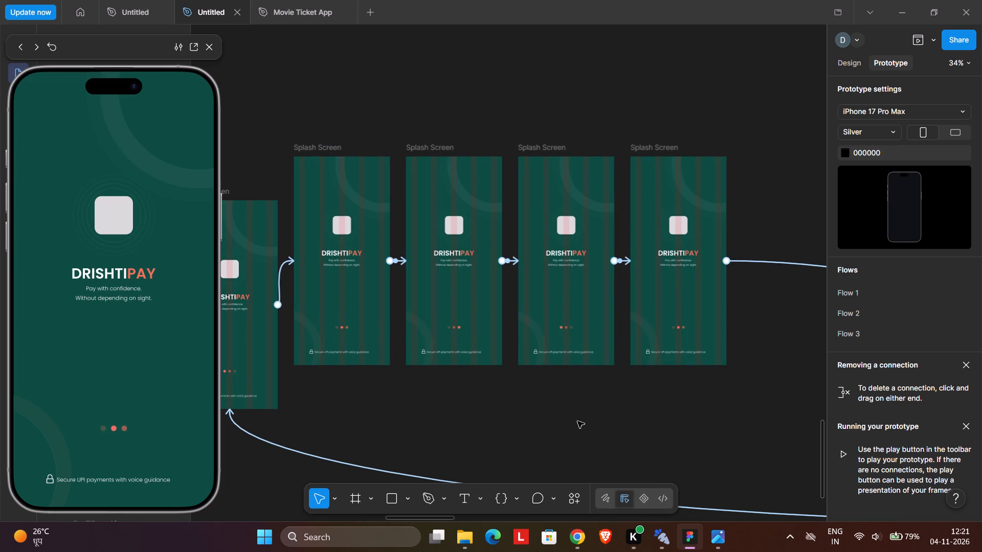
scroll(461, 394, "down", 8, "ctrl")
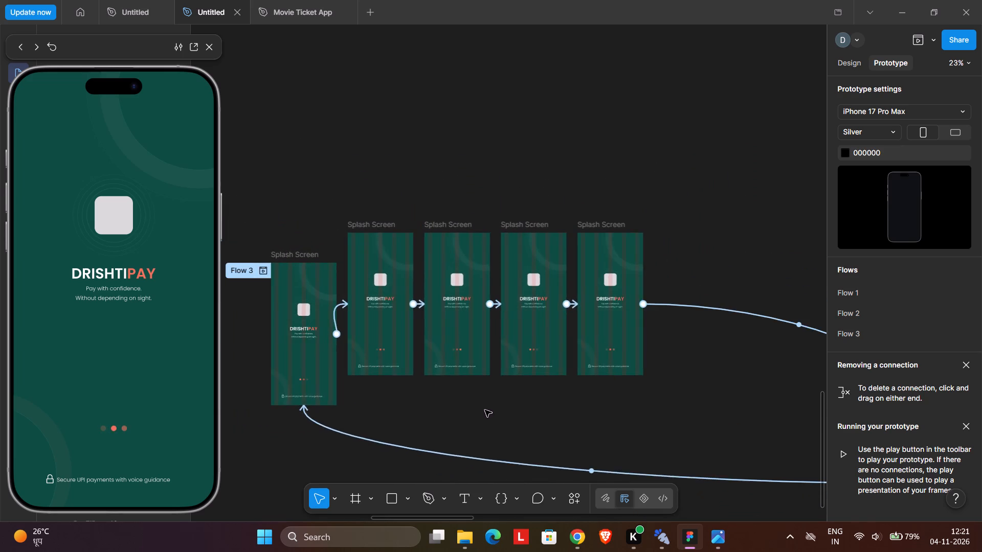
scroll(485, 410, "down", 2, "ctrl")
middle_click_drag(642, 403, 535, 398)
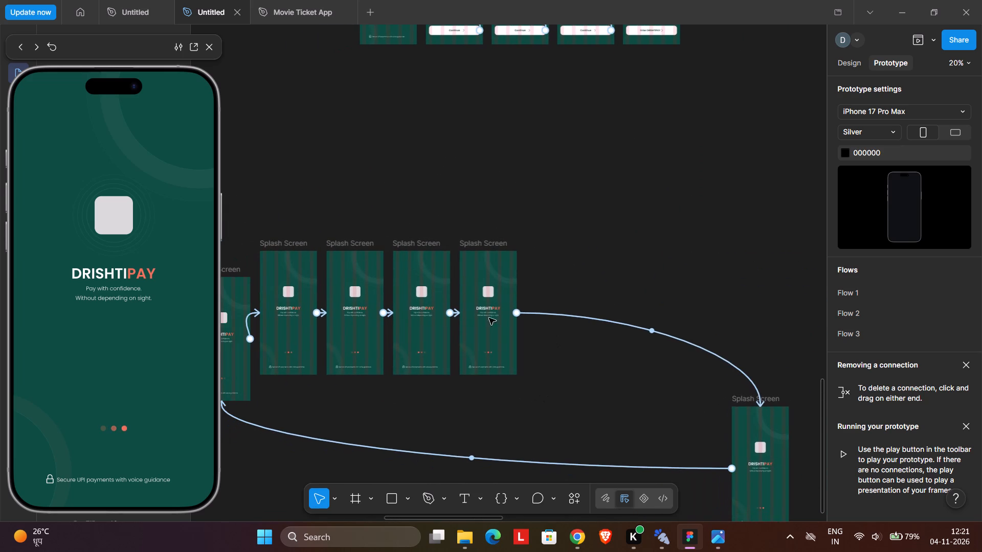
left_click(409, 242)
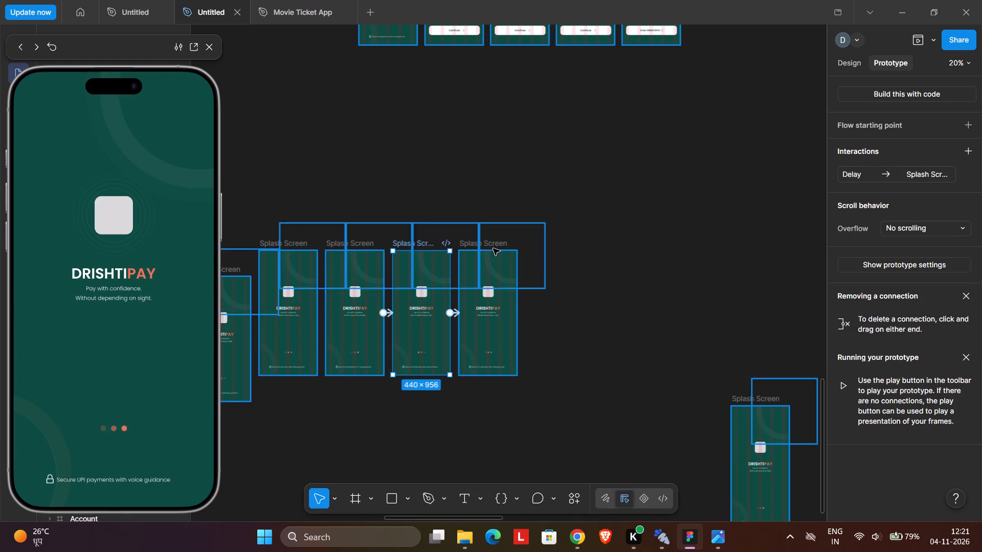
left_click(489, 242)
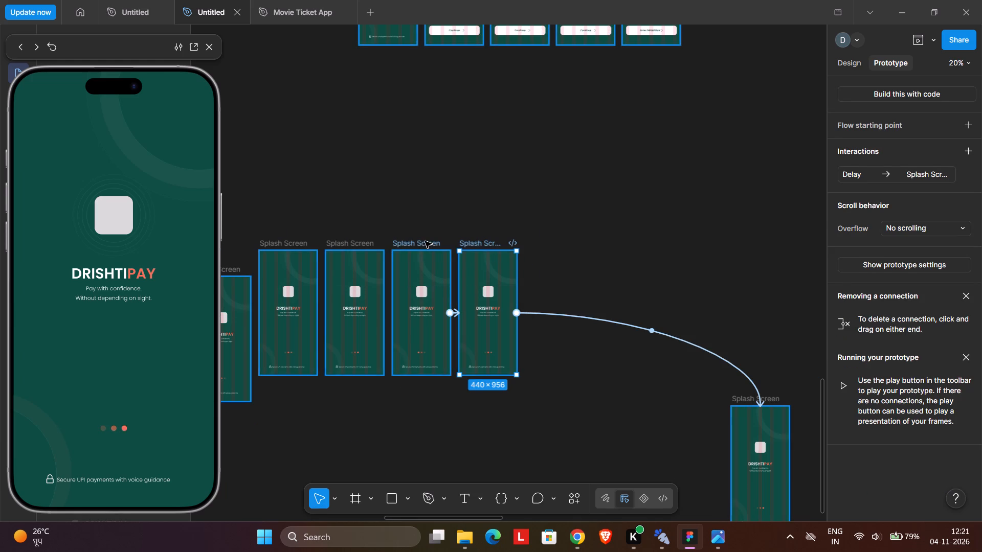
left_click(425, 241, "shift")
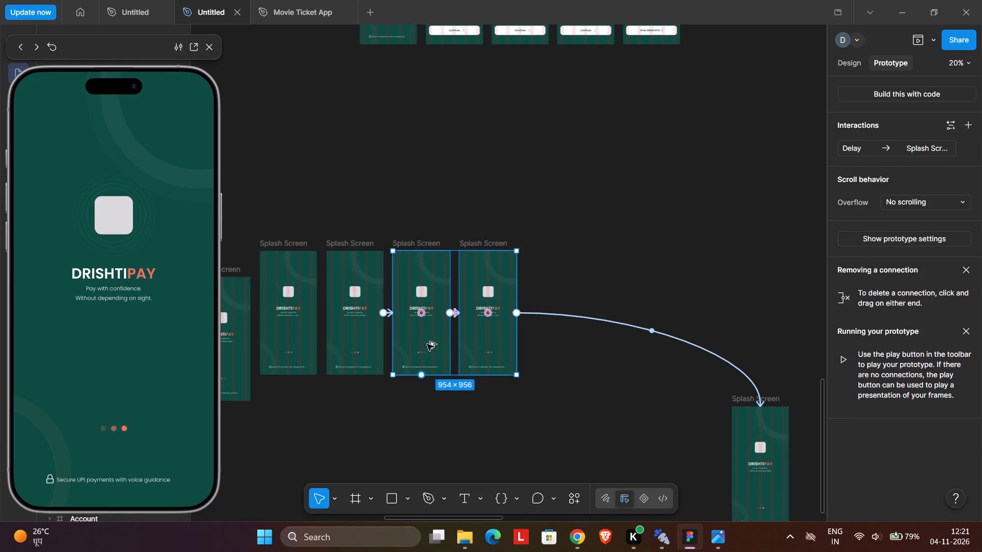
left_click_drag(425, 343, 559, 344, "alt")
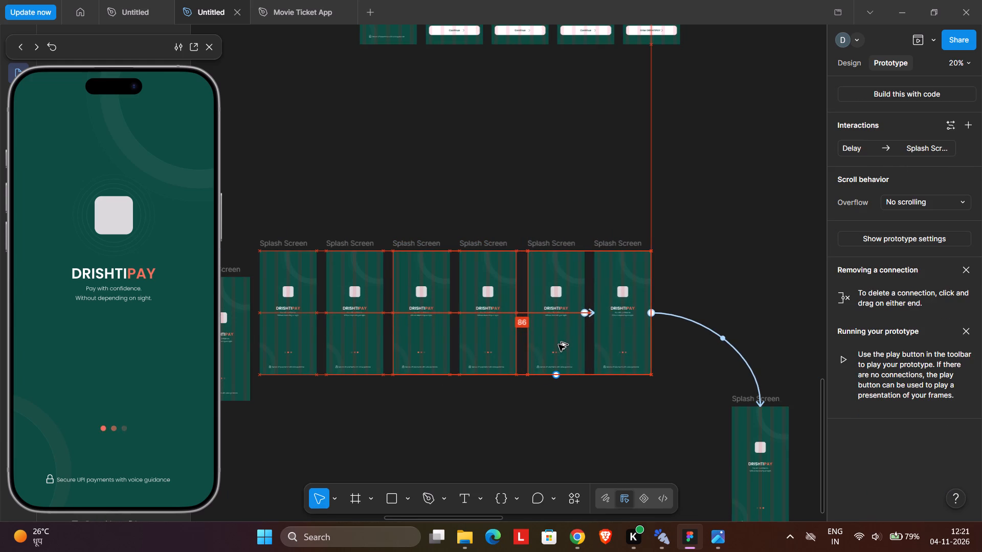
left_click_drag(559, 344, 557, 345, "alt")
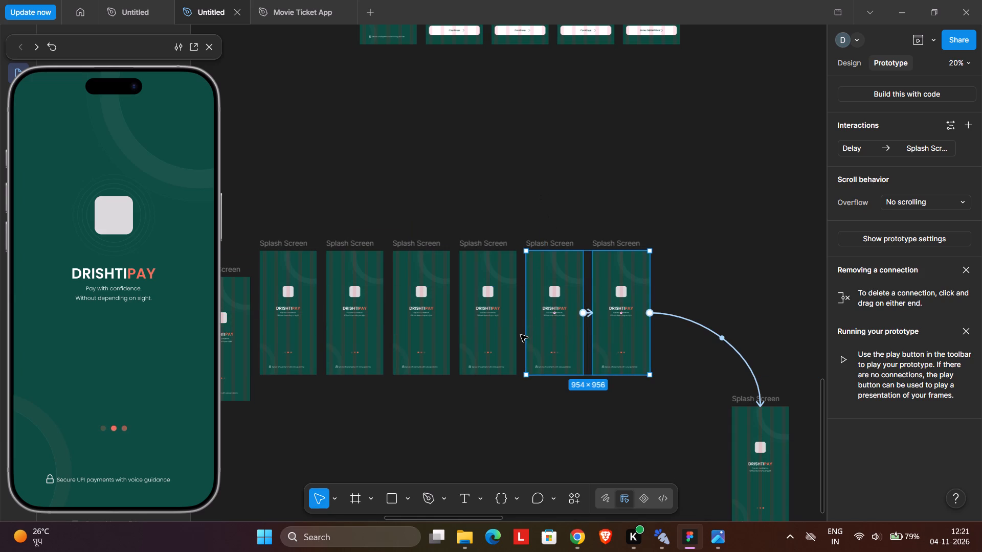
Move the two duplicated splash screens along the row to leave a gap for one more frame after the originals.
scroll(519, 334, "up", 6, "ctrl")
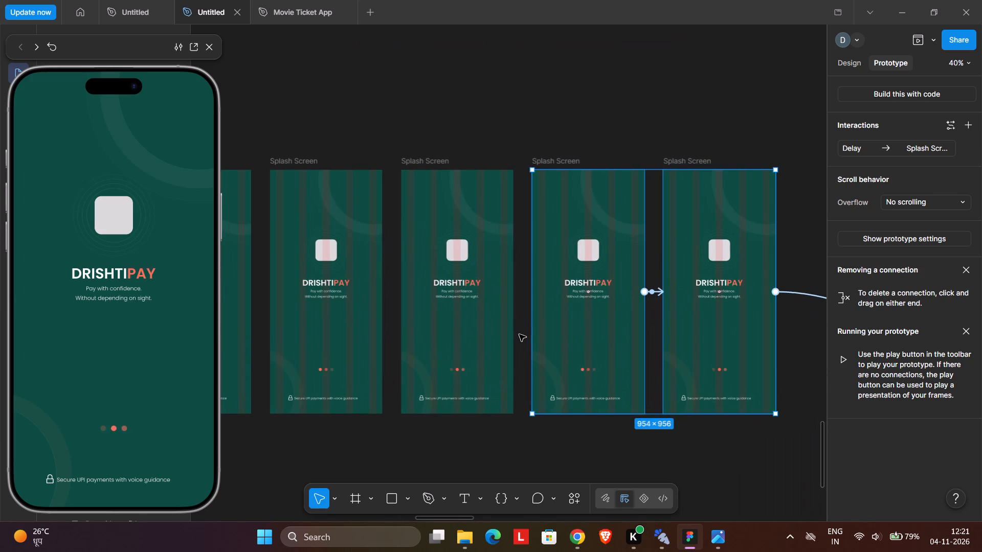
scroll(519, 334, "down", 7, "ctrl")
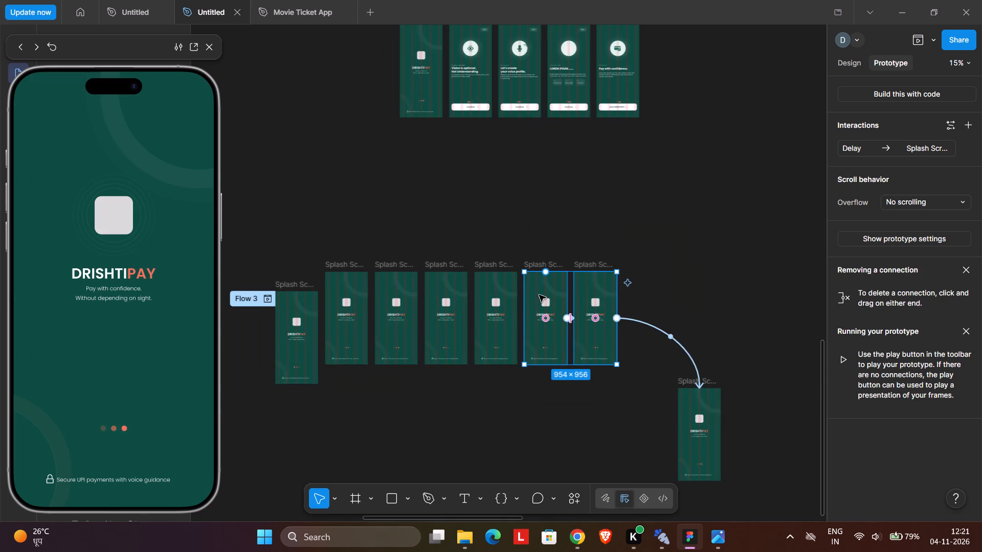
left_click_drag(539, 286, 622, 285)
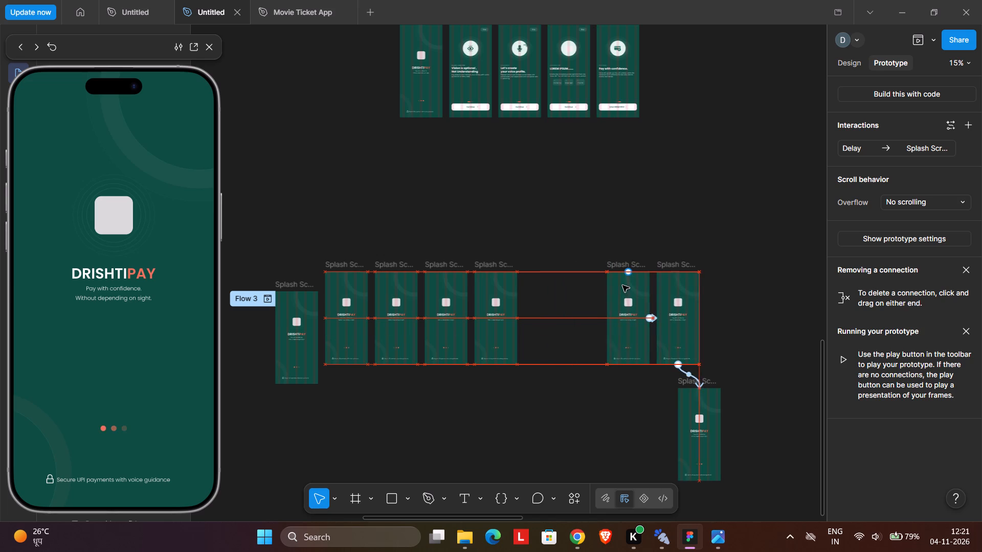
left_click_drag(622, 285, 632, 285)
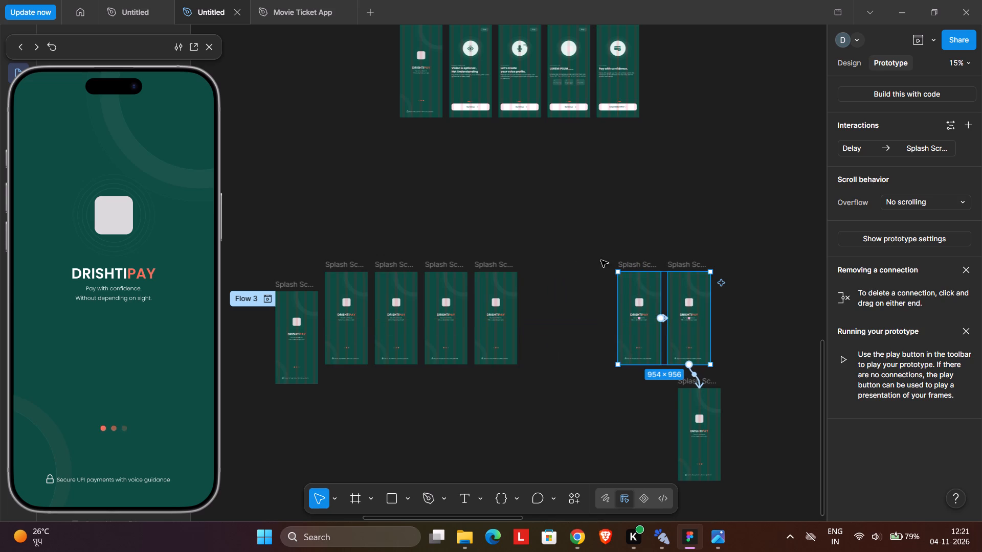
left_click(558, 213)
Duplicate the second splash screen of the aligned row and place the copy in the gap right after the fourth.
scroll(419, 268, "up", 5, "ctrl")
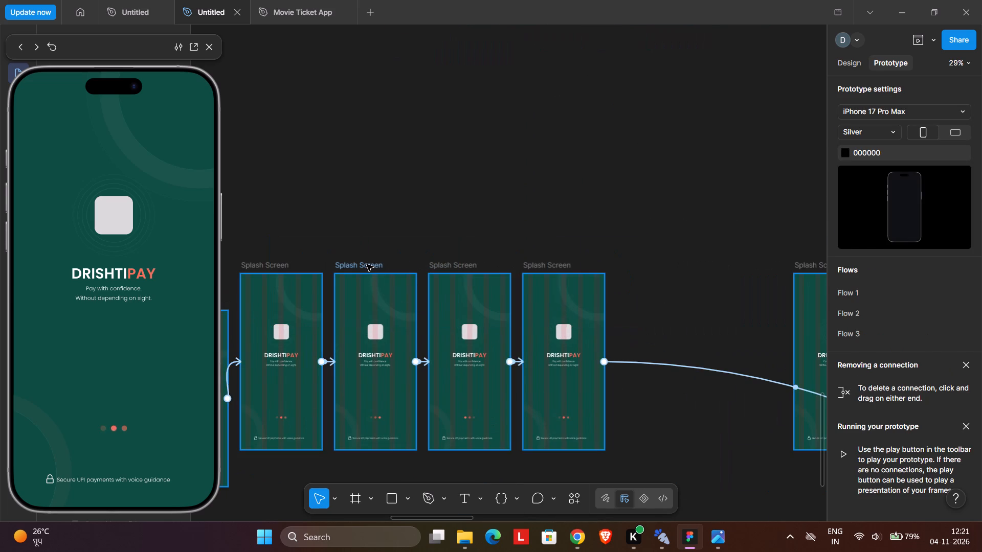
left_click(367, 264)
scroll(367, 264, "down", 4)
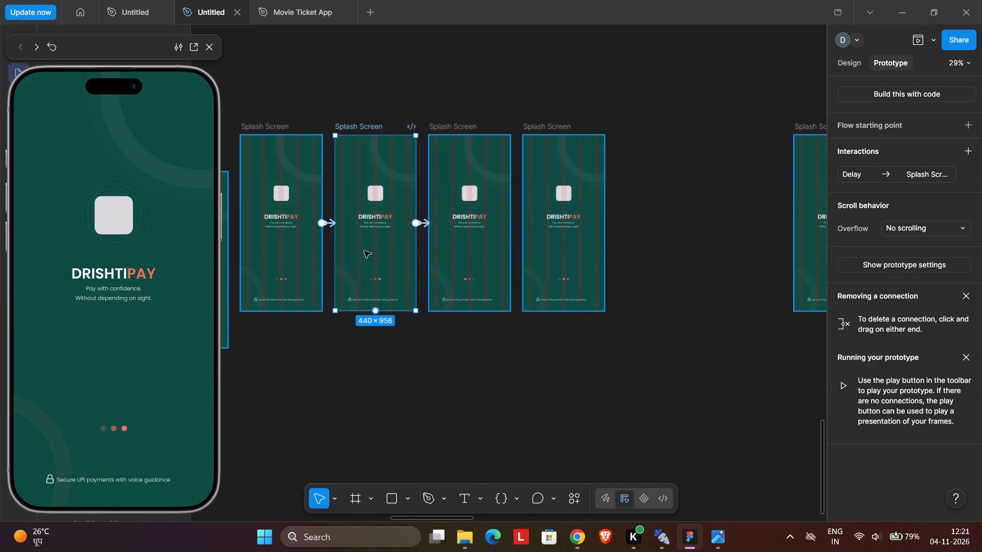
left_click_drag(354, 125, 644, 126, "alt")
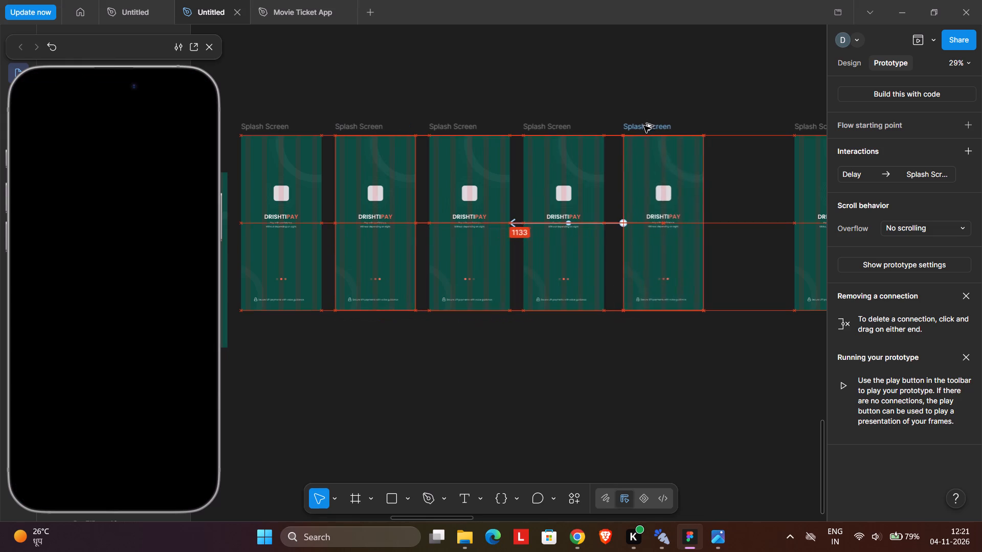
left_click_drag(644, 126, 642, 125, "alt")
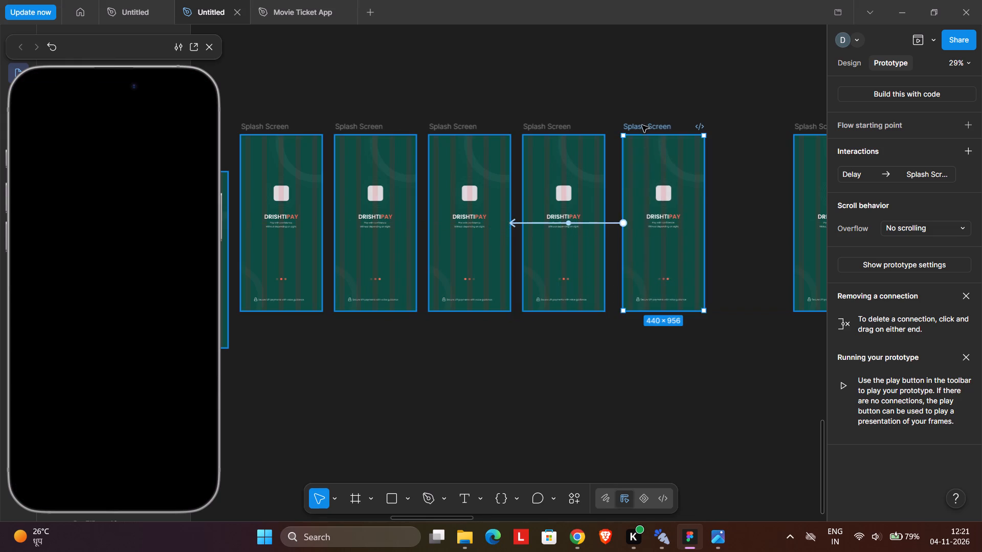
Delete the new copy's delayed connection that leads back to the third splash screen of the row.
left_click(612, 222)
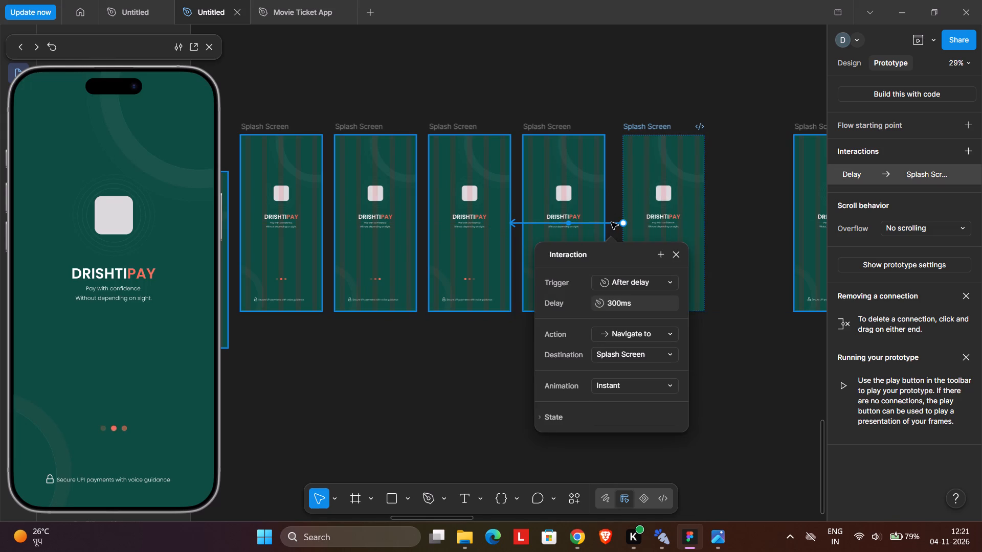
key("Delete")
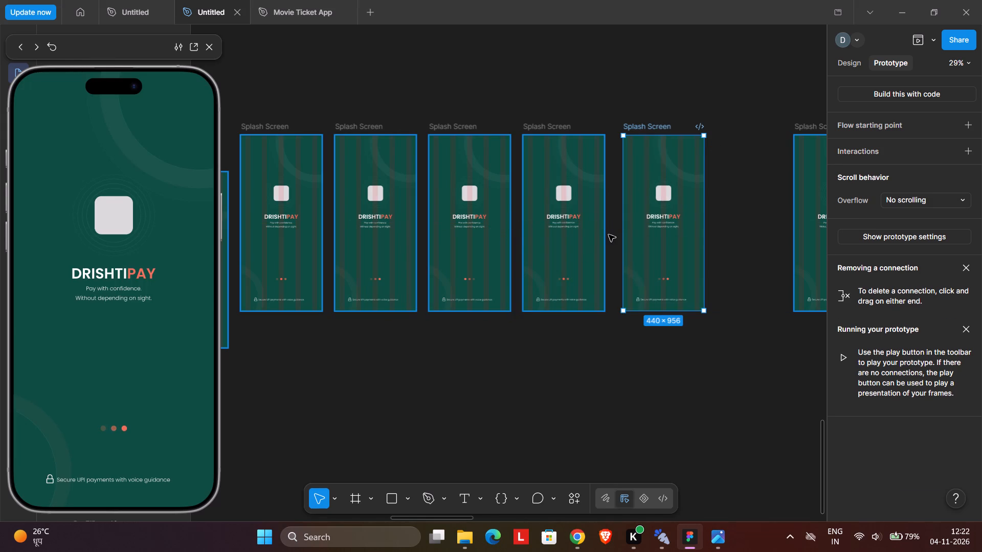
Redirect the fourth splash screen's connection from the separated lower frame to the new copy beside it.
middle_click_drag(604, 232, 453, 258)
left_click(409, 152)
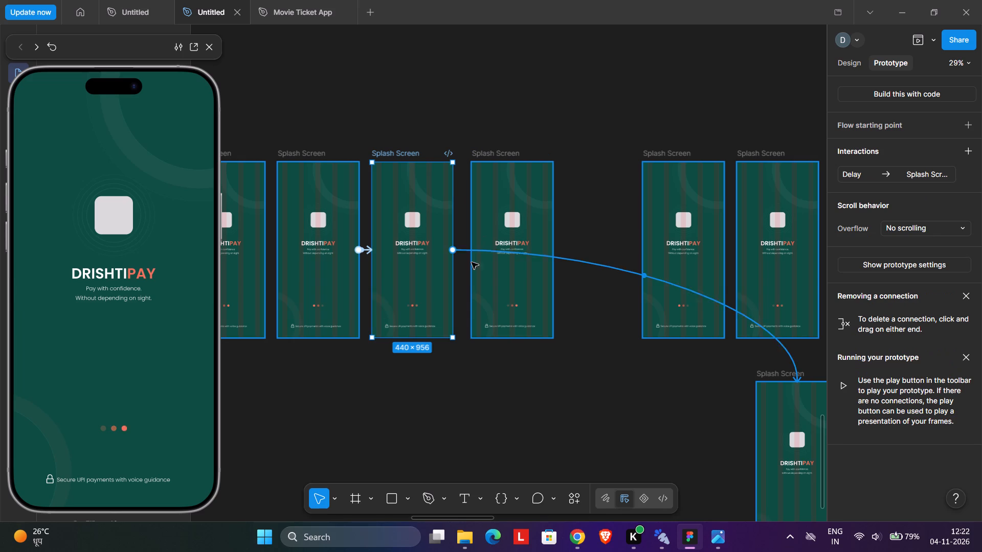
left_click_drag(784, 347, 557, 281)
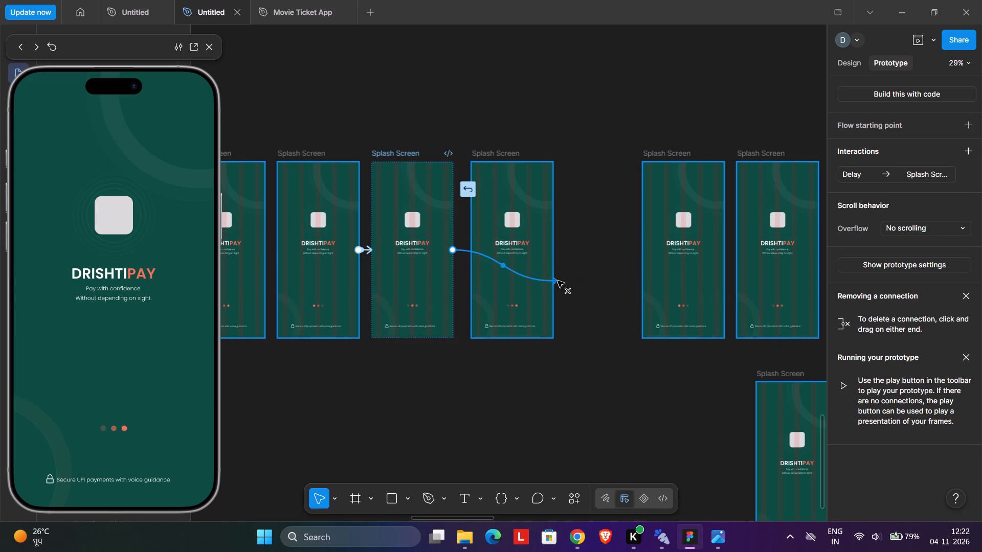
left_click_drag(557, 281, 506, 270)
left_click(593, 280)
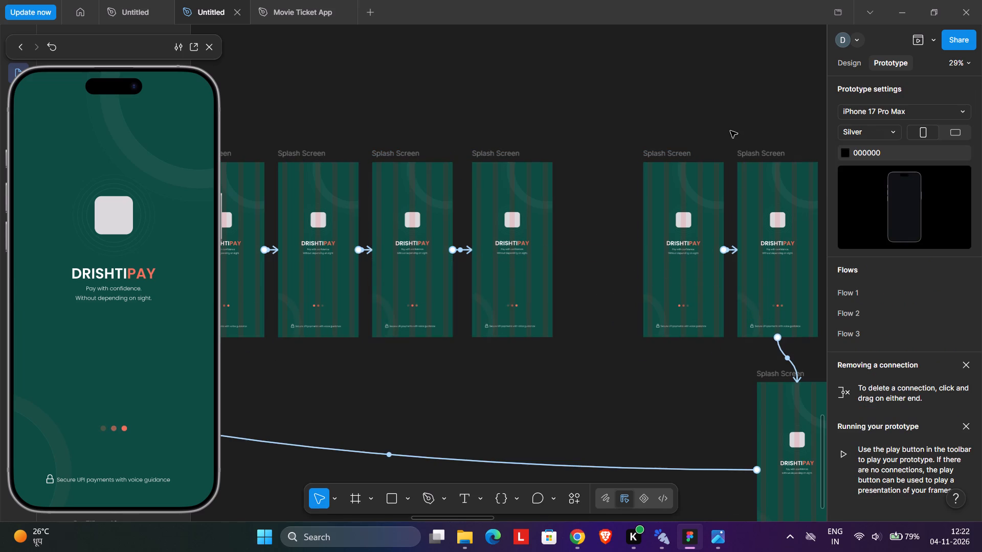
Move the two spaced-out duplicated splash screens one by one to sit directly after the new copy in the row.
left_click_drag(671, 154, 594, 155)
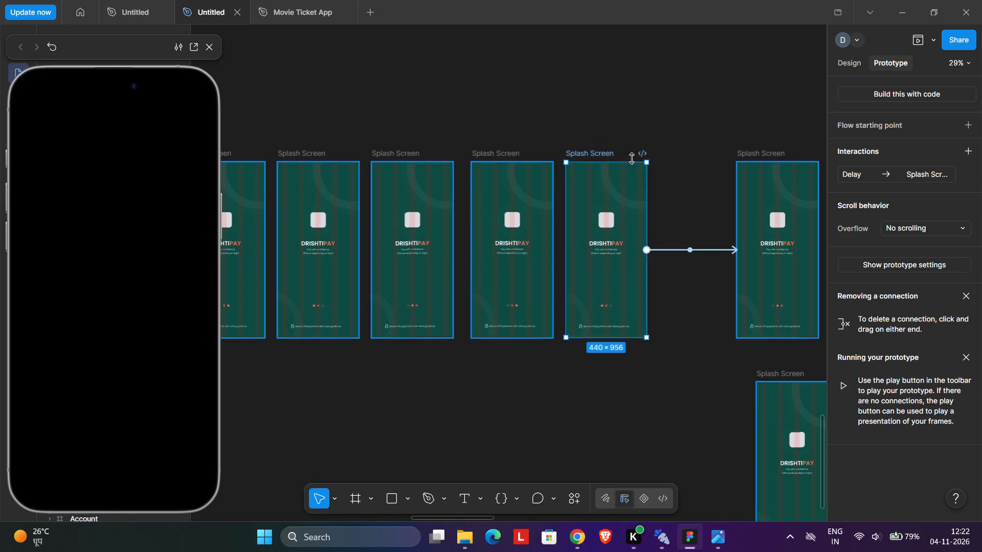
left_click_drag(765, 152, 695, 153)
Connect the new fifth splash screen of the aligned row to the sixth, triggered after a delay of 300 ms.
left_click(500, 152)
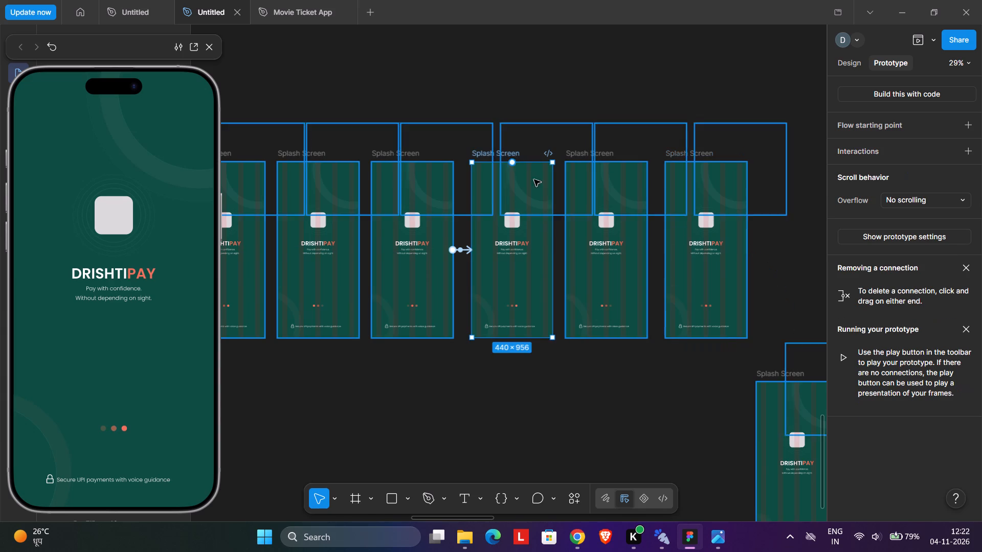
left_click_drag(552, 250, 571, 255)
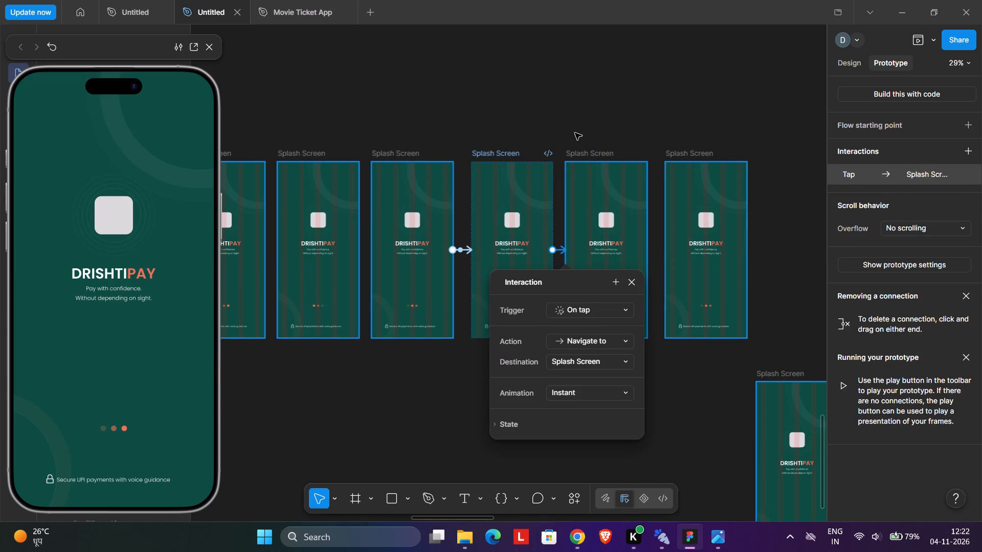
left_click(626, 314)
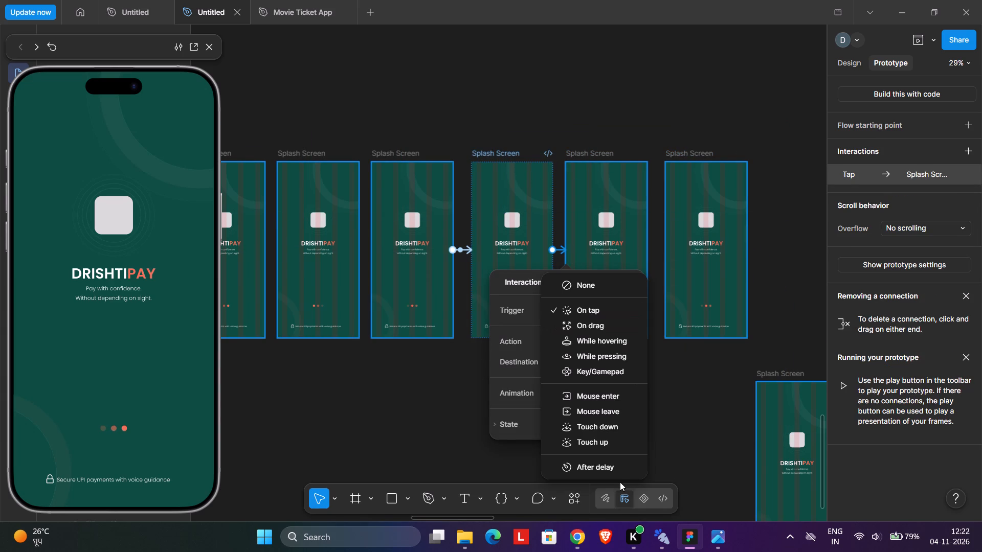
left_click(611, 472)
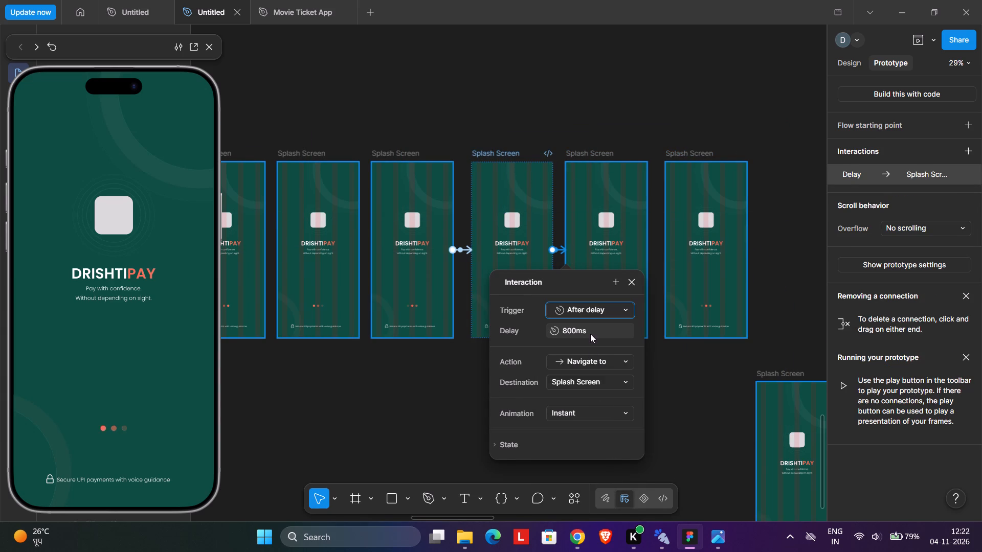
left_click(590, 330)
type("300")
key("Return")
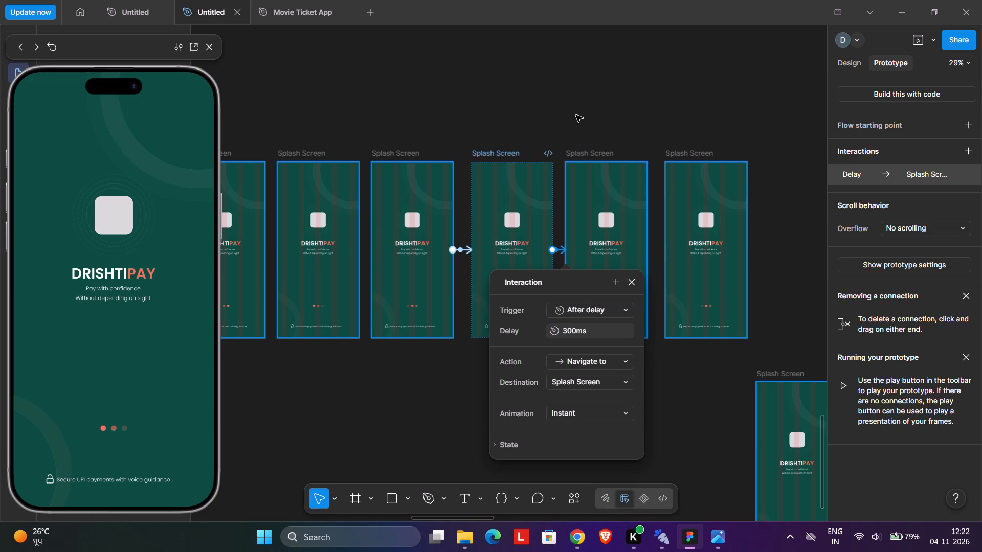
left_click(576, 114)
Delete the delayed connection that loops from the separated lower splash screen back to the Flow 3 starting frame.
scroll(640, 210, "down", 1)
scroll(650, 223, "down", 8, "ctrl")
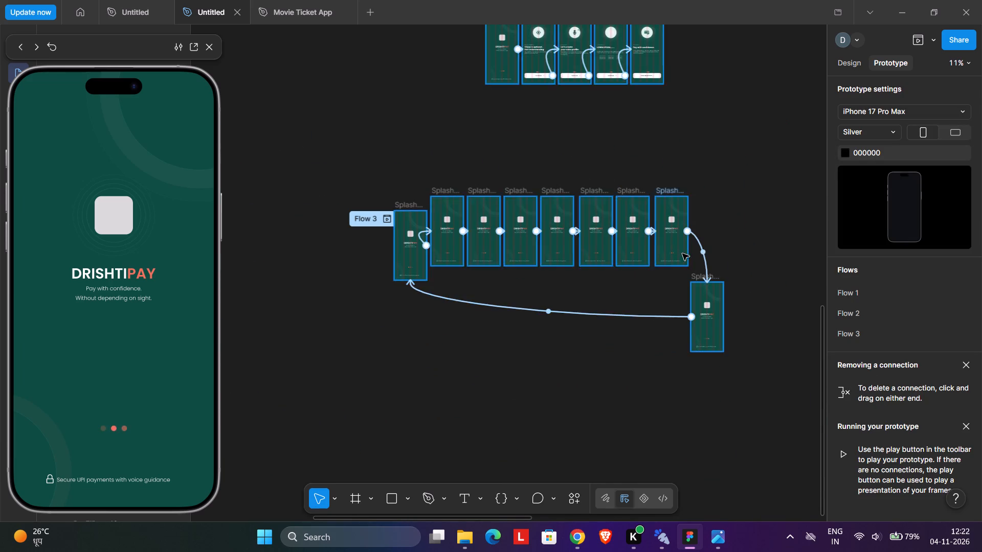
scroll(680, 250, "up", 8, "ctrl")
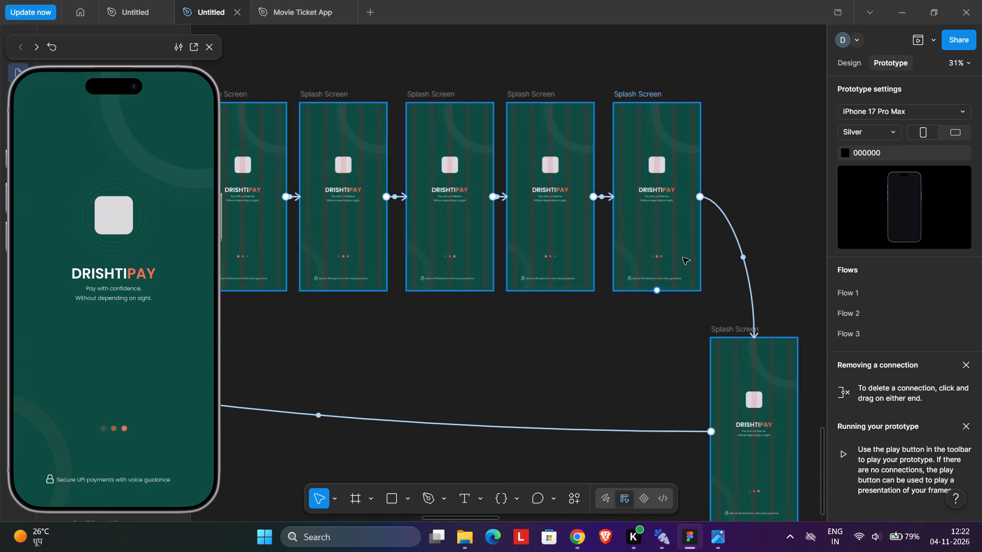
scroll(683, 258, "up", 4, "ctrl")
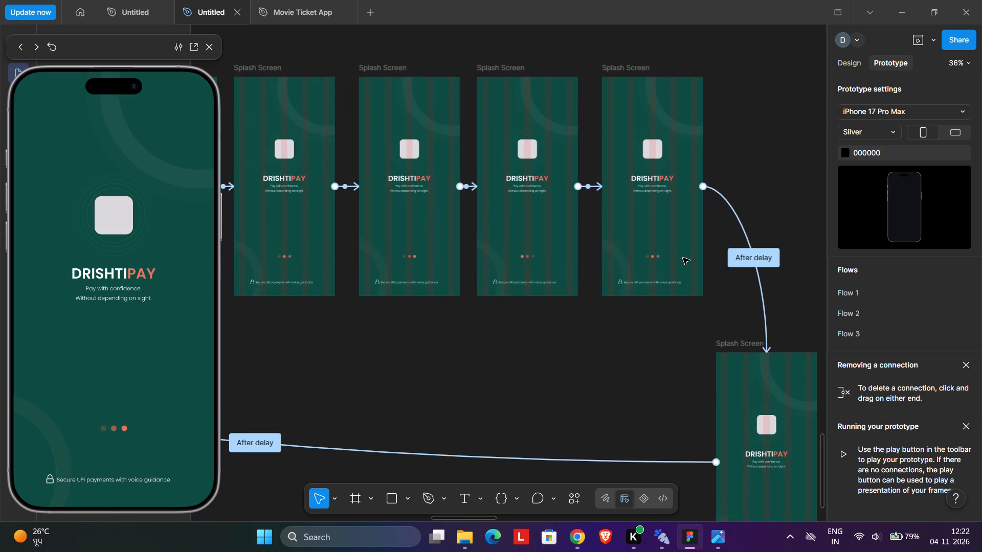
scroll(683, 258, "down", 9, "ctrl")
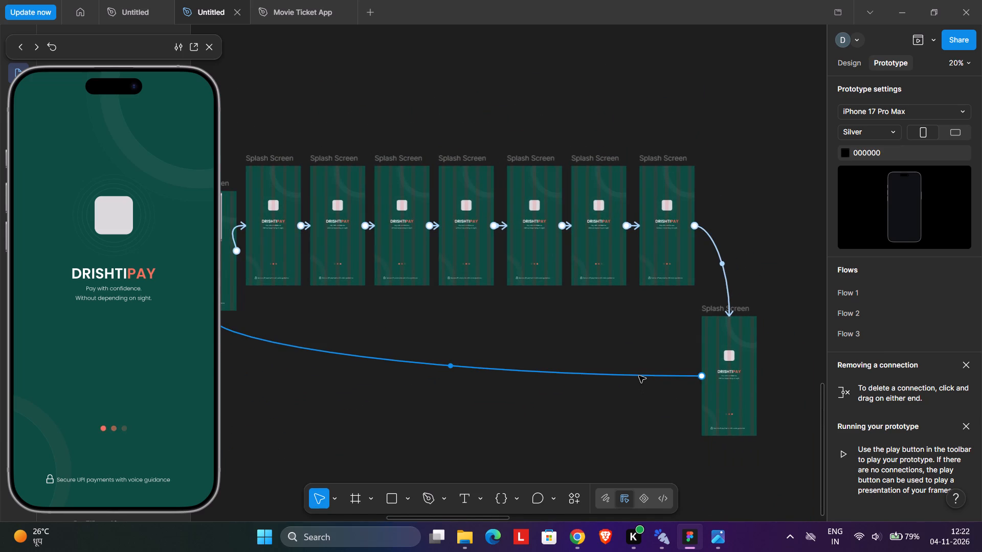
left_click(639, 376)
key("Delete")
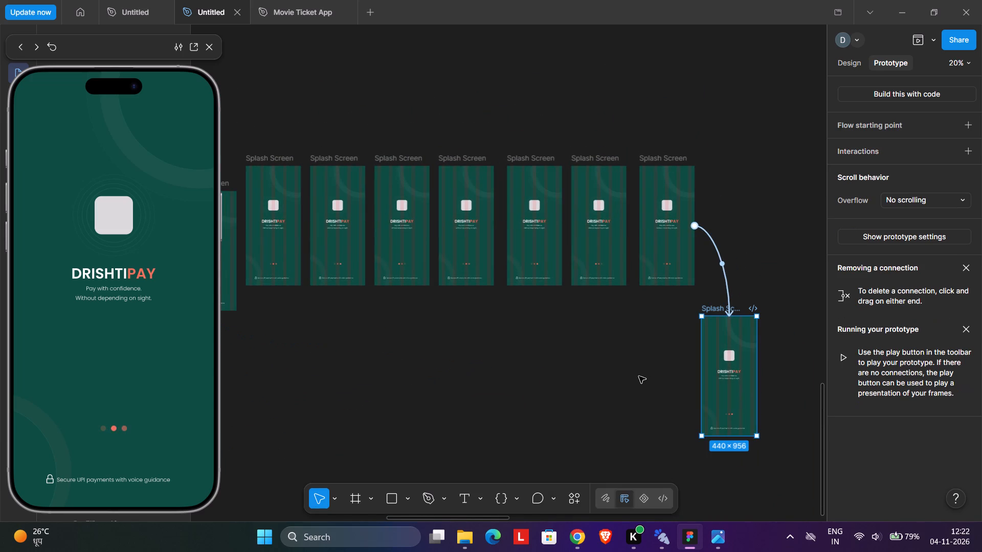
Move the separated lower splash screen up to the end of the row, aligned directly after the last frame.
scroll(639, 376, "down", 3, "ctrl")
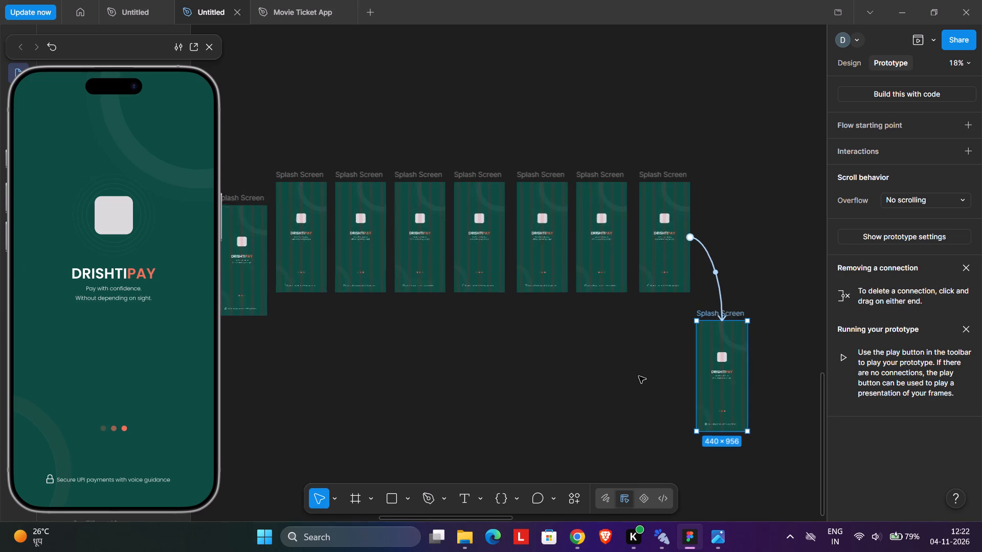
scroll(639, 376, "down", 5, "ctrl")
middle_click_drag(653, 398, 626, 449)
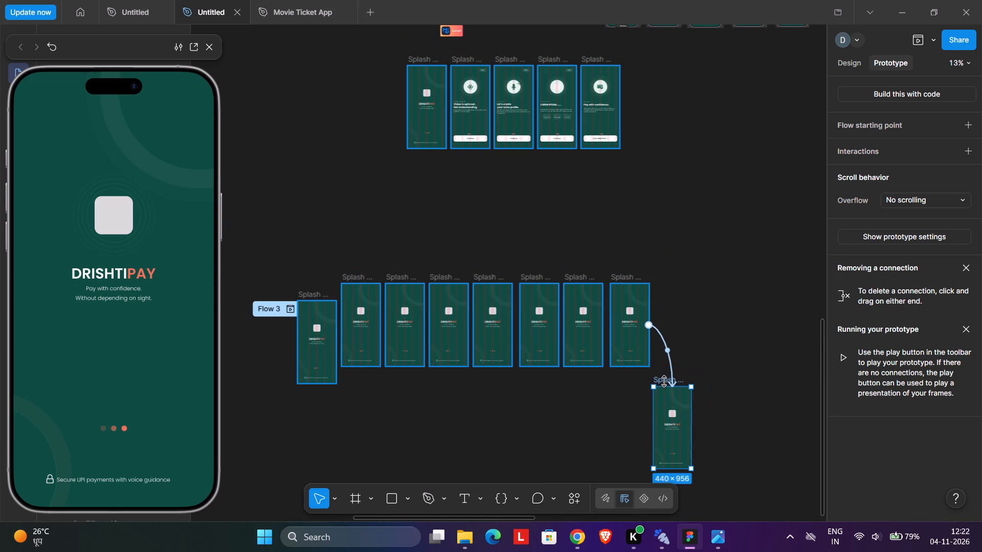
left_click_drag(663, 377, 671, 275)
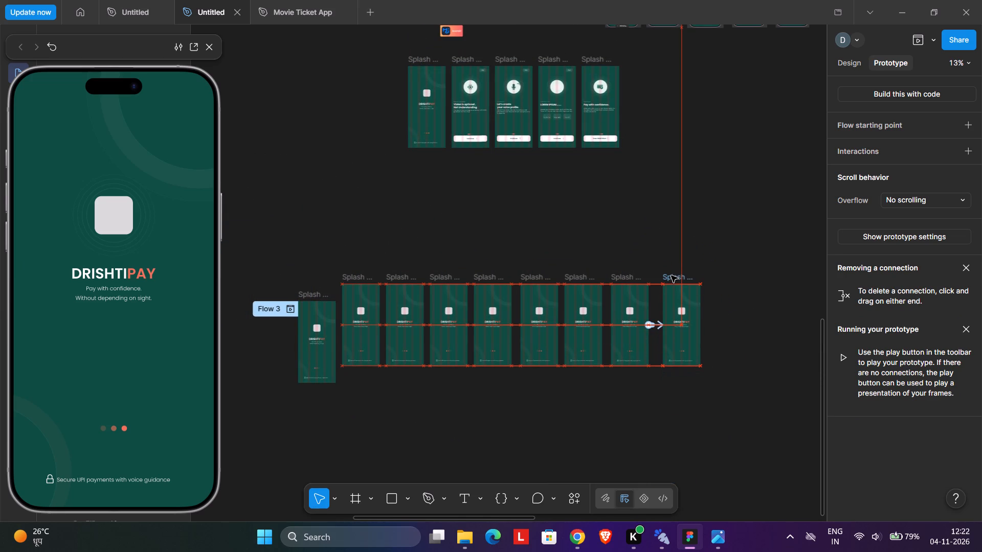
left_click_drag(671, 275, 666, 275)
left_click(731, 249)
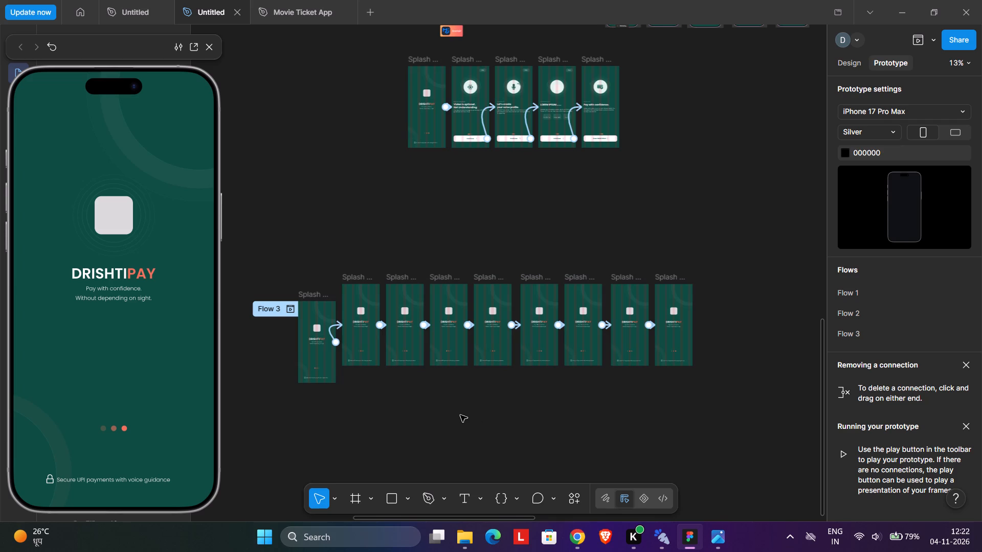
Move the Flow 3 starting splash screen up so that it aligns with the other frames in the row.
scroll(517, 392, "up", 5, "ctrl")
middle_click_drag(498, 377, 701, 388)
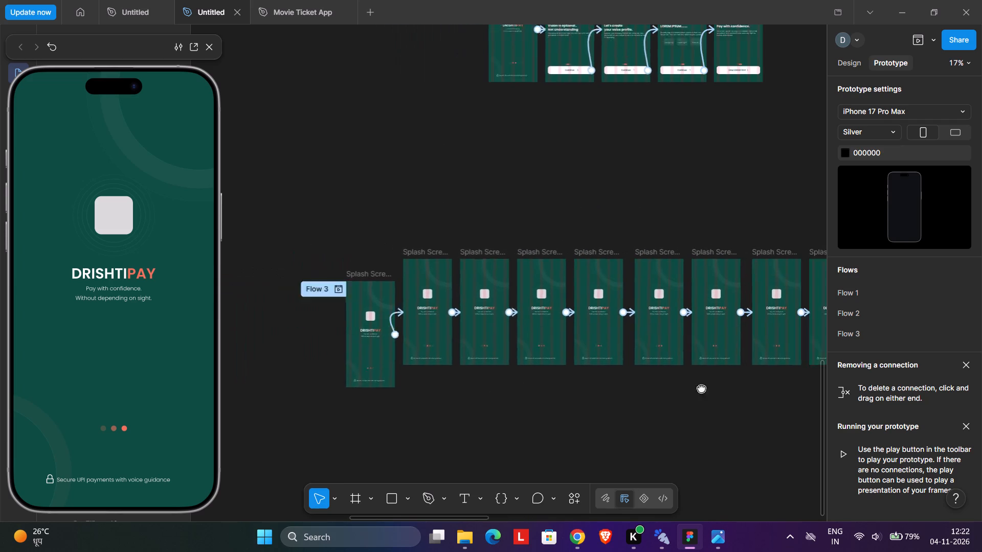
middle_click_drag(701, 388, 741, 394)
left_click_drag(501, 284, 505, 271)
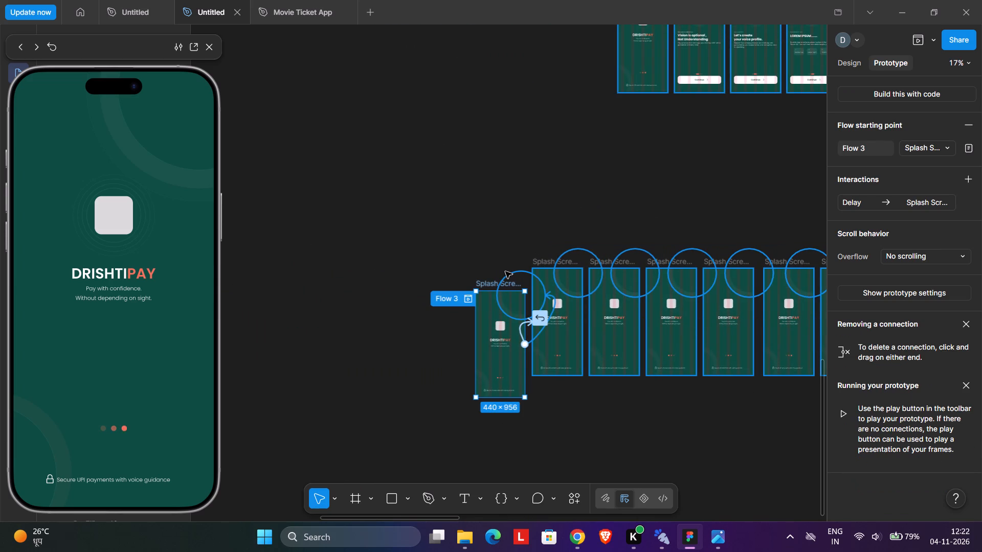
left_click_drag(505, 271, 417, 272)
left_click(497, 284)
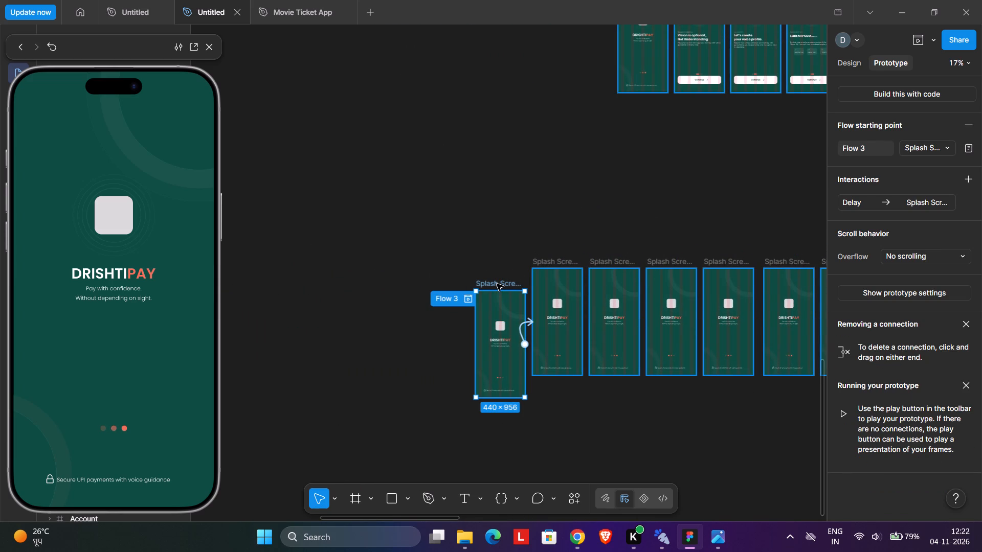
left_click_drag(495, 282, 496, 259)
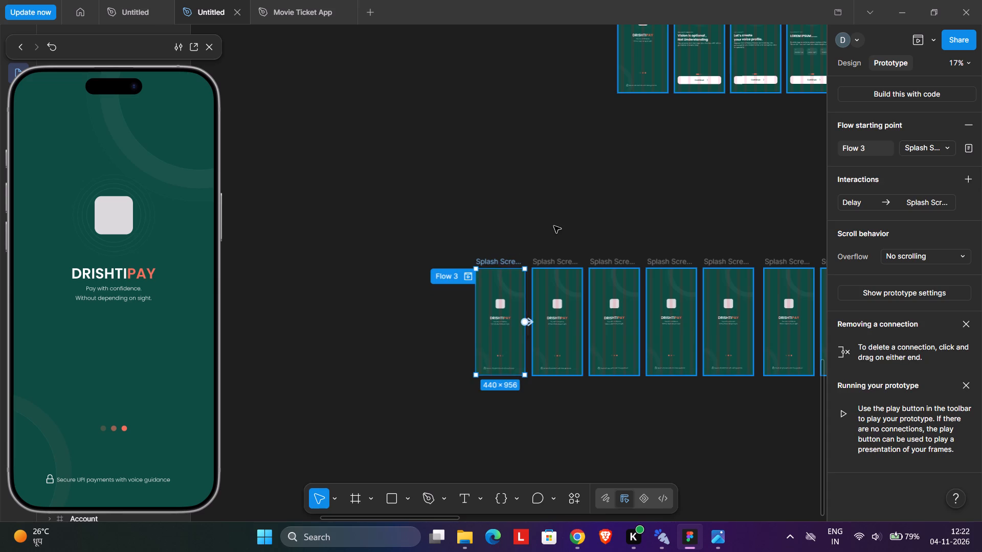
left_click(554, 225)
Duplicate the last three splash screens together and place the copies directly after the end of the Flow 3 row.
middle_click_drag(678, 366, 363, 336)
scroll(362, 336, "up", 1)
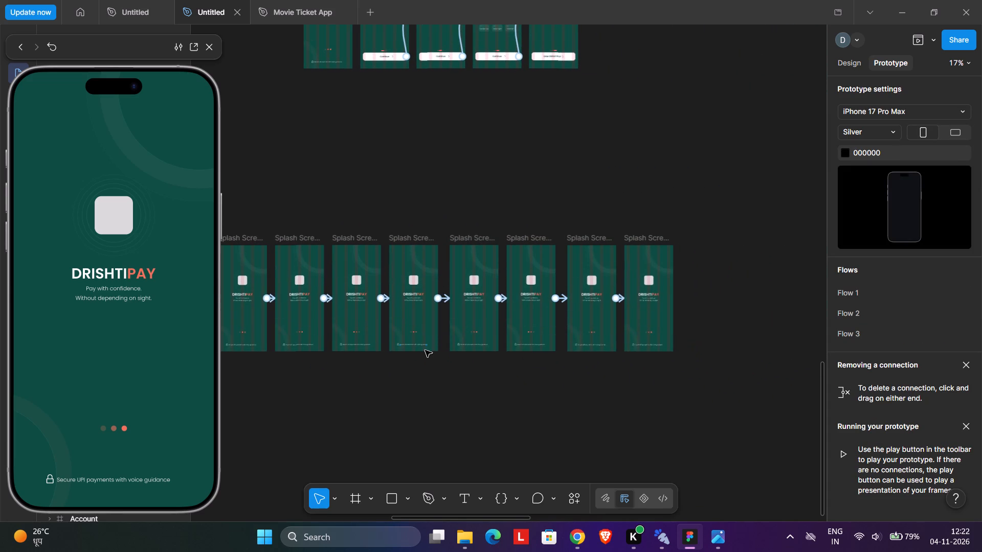
scroll(616, 308, "up", 9, "ctrl")
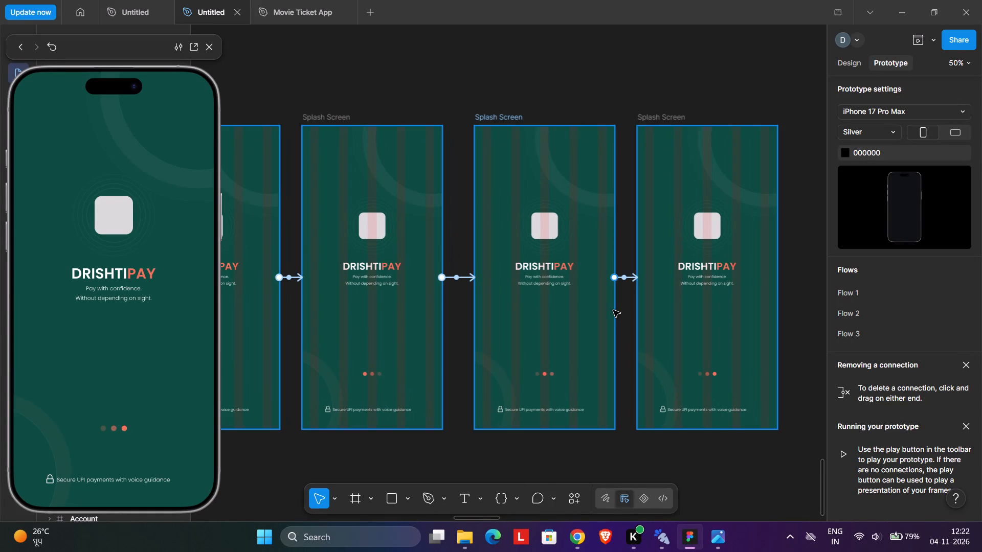
scroll(533, 316, "down", 5, "ctrl")
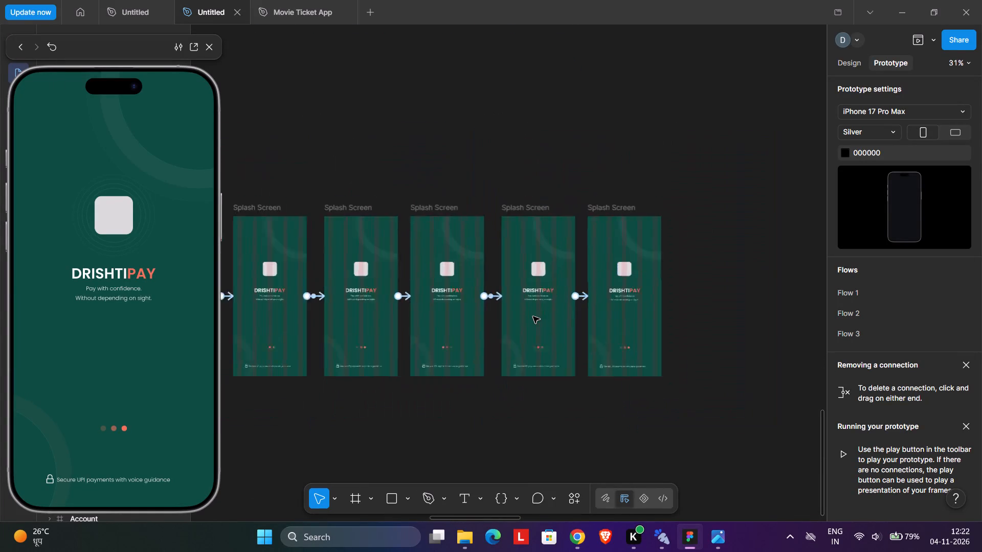
scroll(533, 316, "down", 3, "ctrl")
scroll(539, 297, "up", 4, "ctrl")
left_click(435, 221)
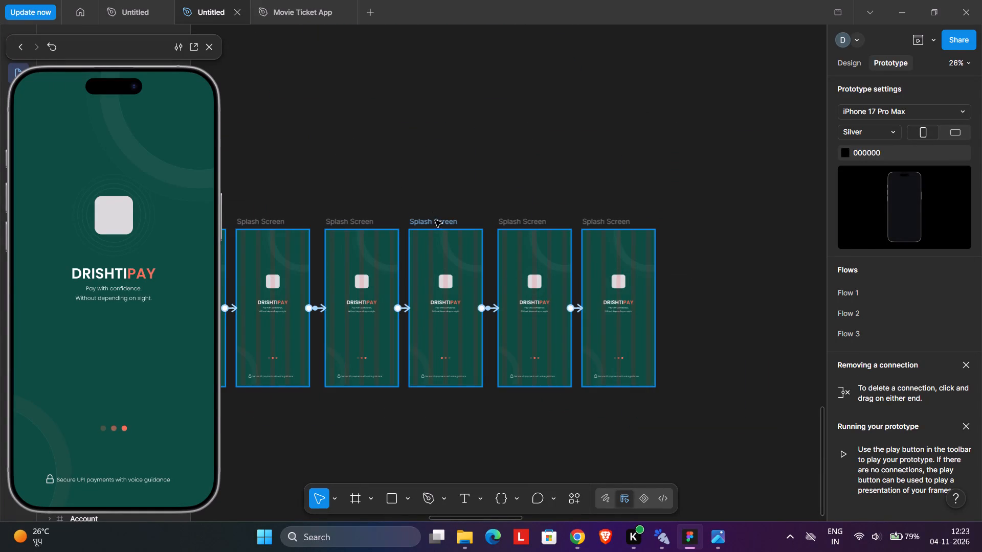
left_click(515, 218, "shift")
left_click(594, 221, "shift")
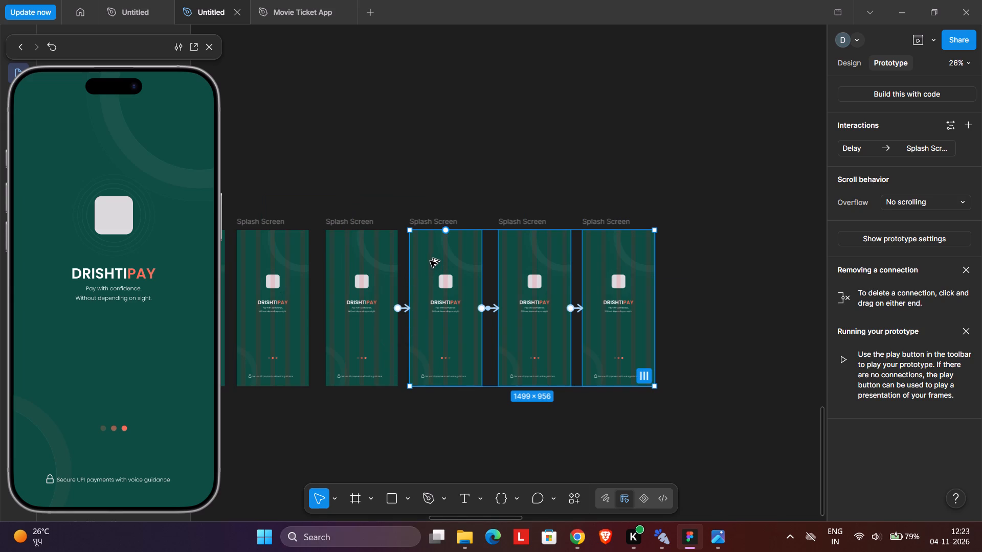
left_click_drag(430, 261, 691, 262, "alt")
left_click(675, 192)
Connect the ninth splash screen to the first of the three new copies, triggered after a delay of 300 ms.
middle_click_drag(677, 221, 371, 241)
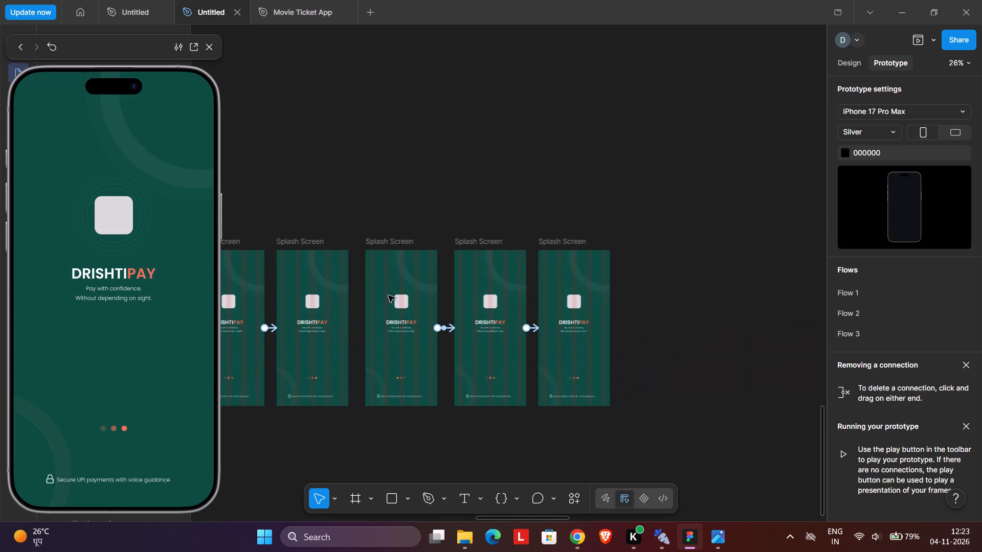
left_click(315, 239)
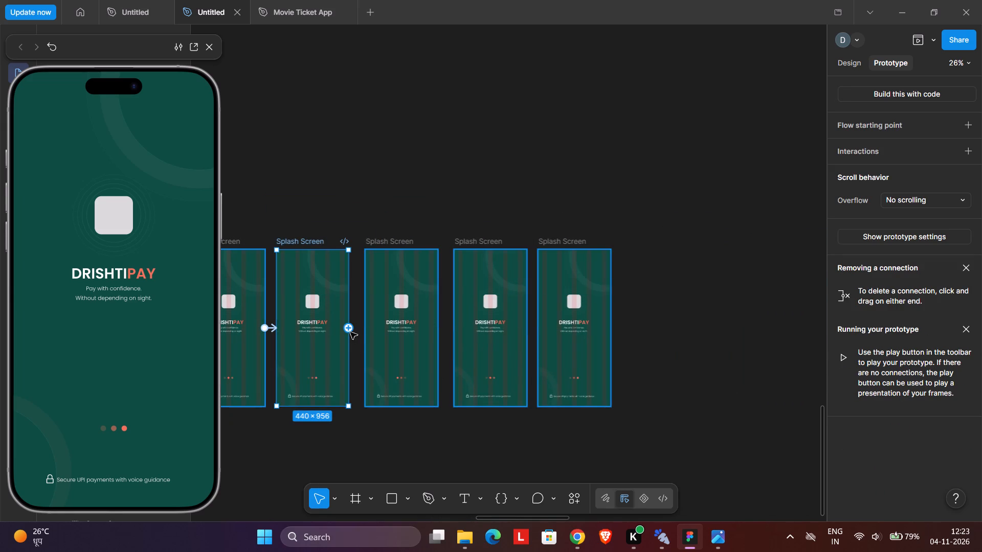
left_click_drag(350, 331, 373, 340)
left_click(416, 354)
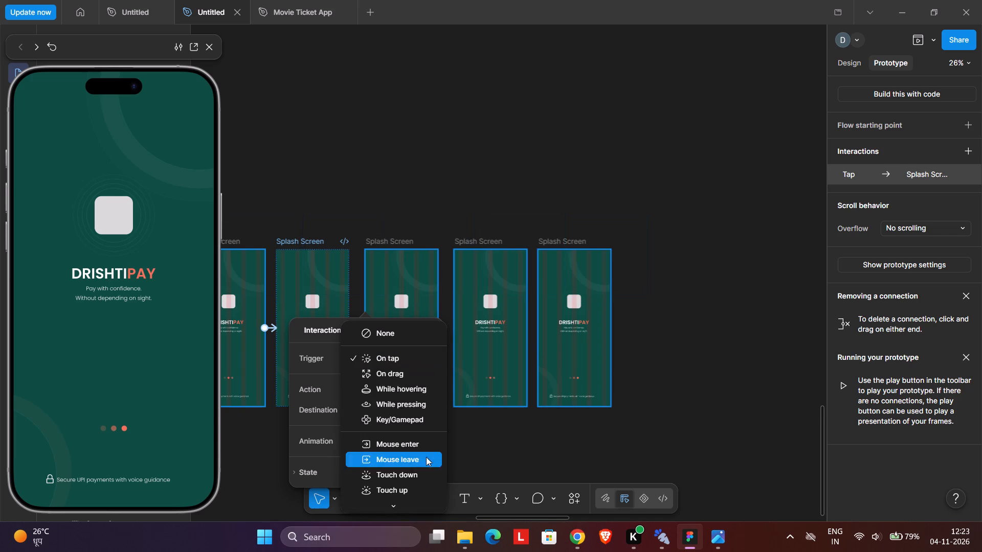
left_click(406, 502)
left_click(394, 378)
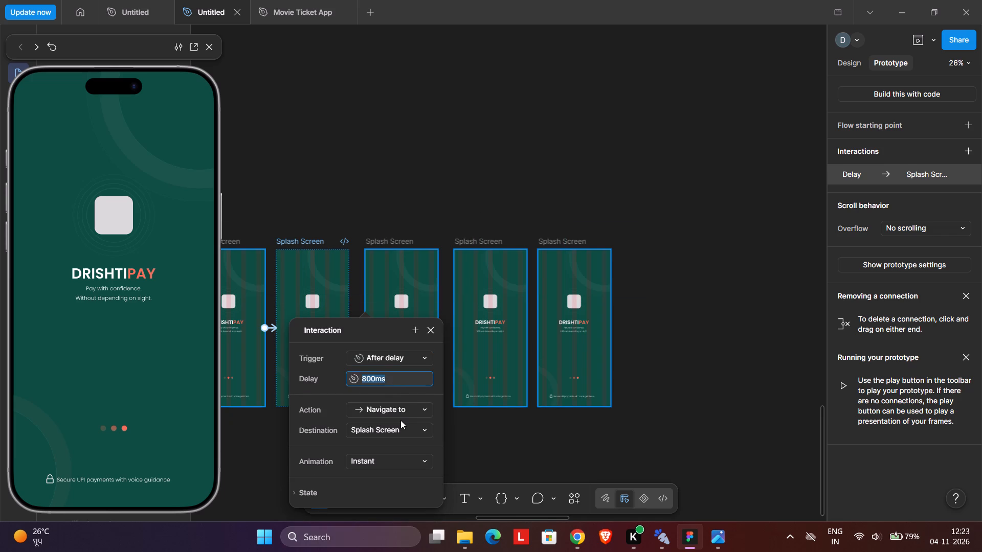
type("300")
key("Return")
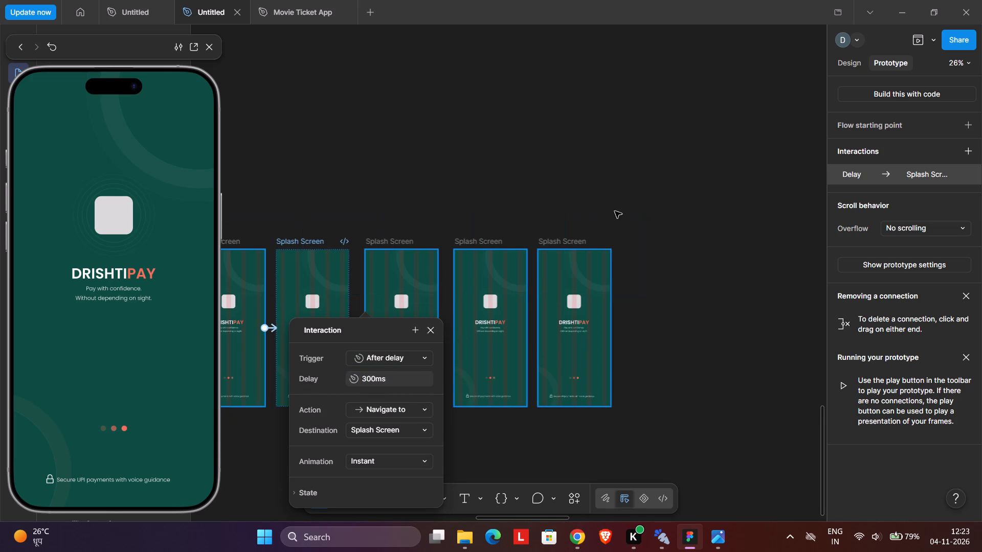
left_click(615, 210)
Connect the last splash screen of Flow 3 to the first splash screen of the onboarding row above, after a 300 ms delay.
middle_click_drag(454, 268, 625, 313)
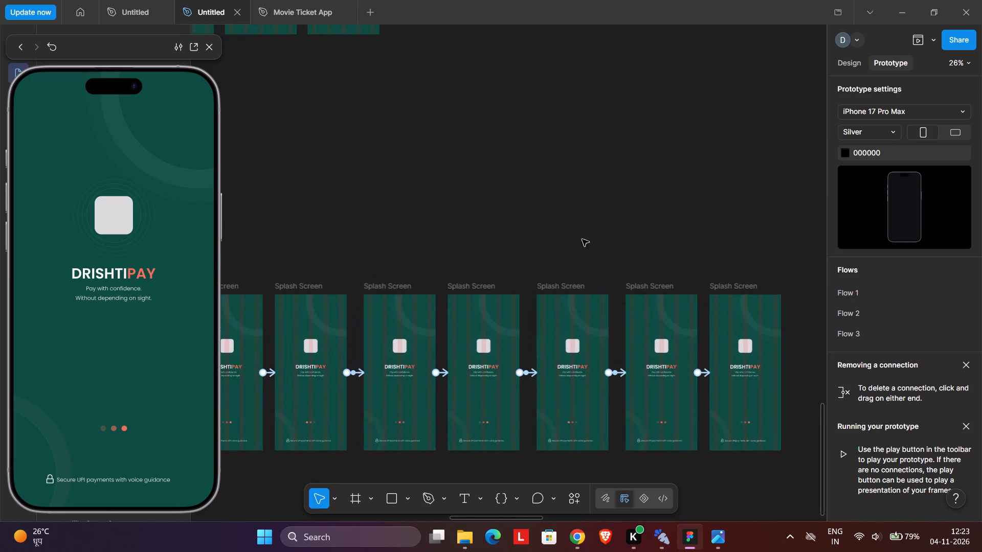
left_click(518, 223)
scroll(518, 223, "down", 8, "ctrl")
middle_click_drag(322, 225, 399, 308)
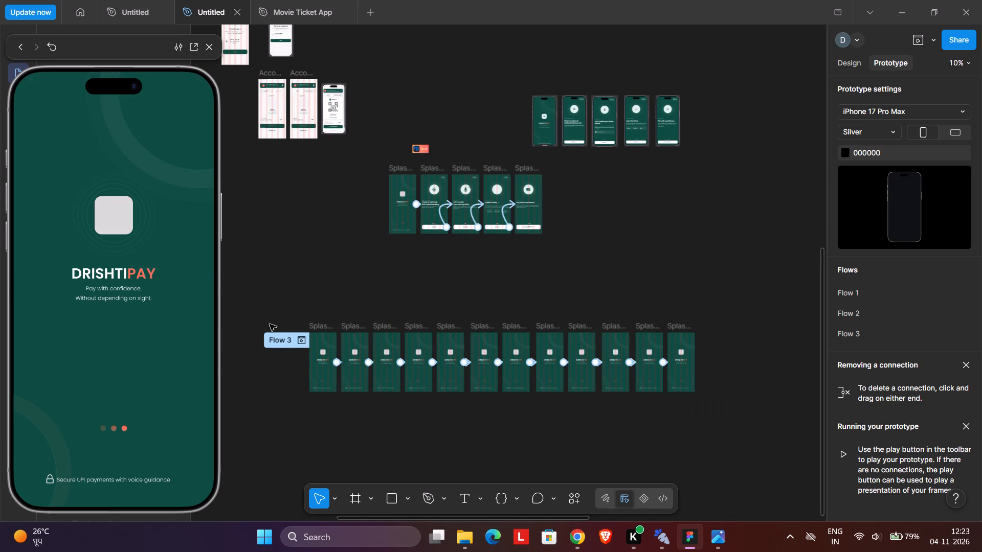
left_click(312, 326)
left_click(336, 275)
left_click(680, 322)
left_click_drag(699, 363, 391, 207)
left_click(454, 291)
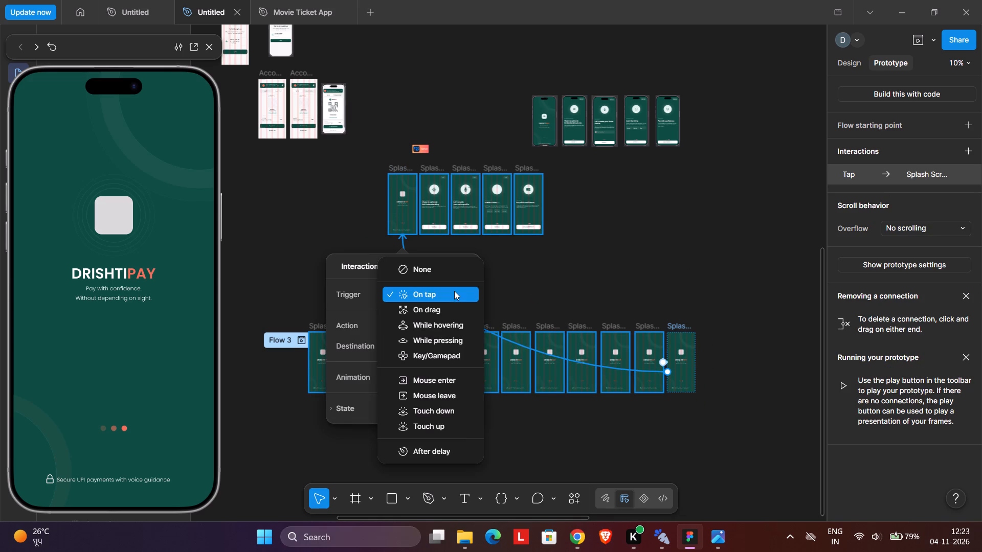
left_click(457, 450)
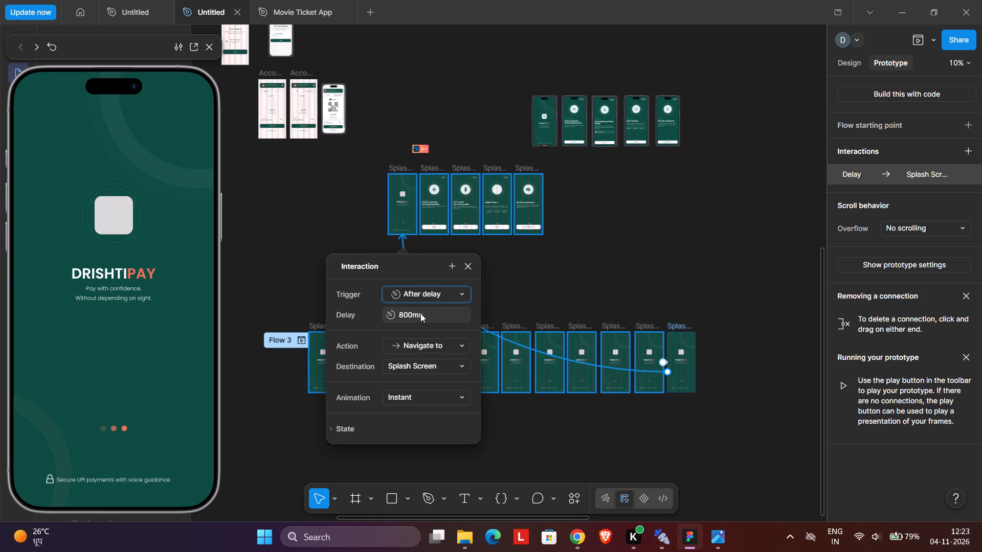
left_click(420, 313)
type("300")
key("Return")
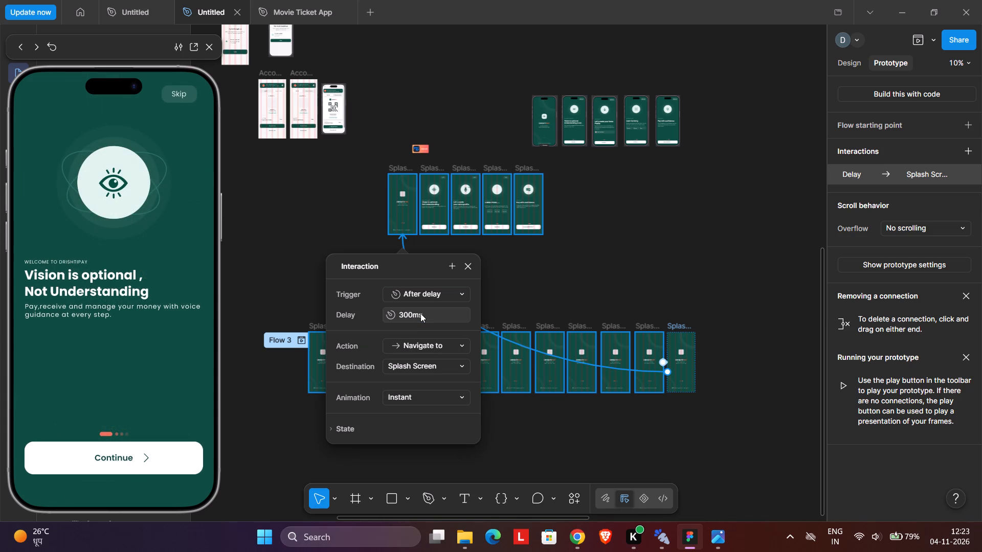
left_click(326, 232)
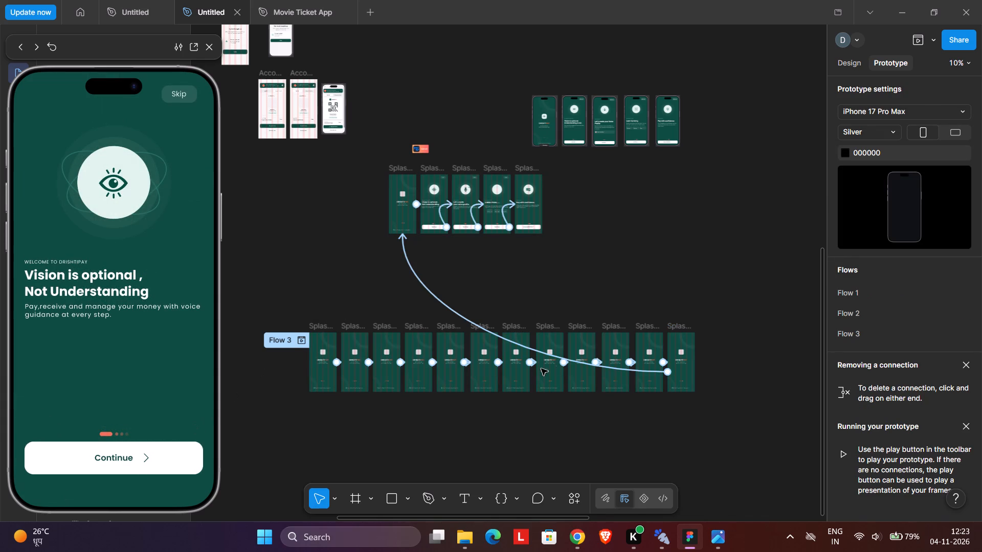
Replay the Flow 3 preview from its starting splash screen through to the first onboarding screen.
left_click(315, 325)
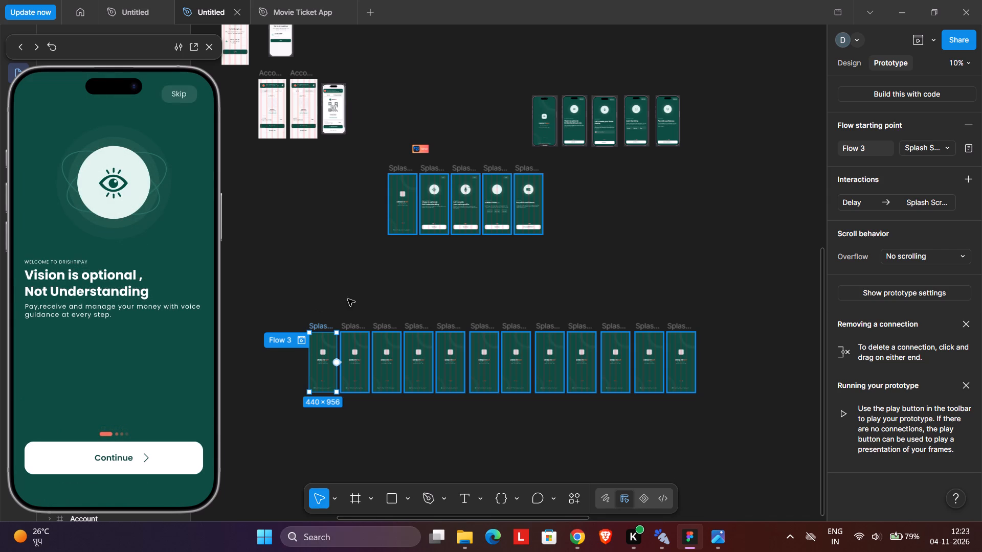
left_click(677, 295)
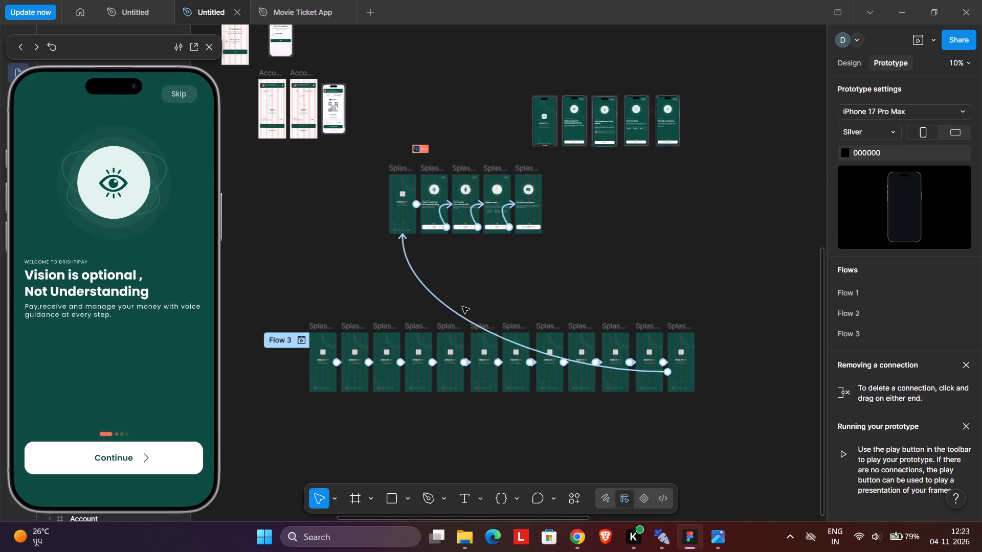
Set the delay on the connection from the last Flow 3 splash screen to the onboarding row's splash screen to 200 ms.
left_click(448, 309)
left_click(502, 375)
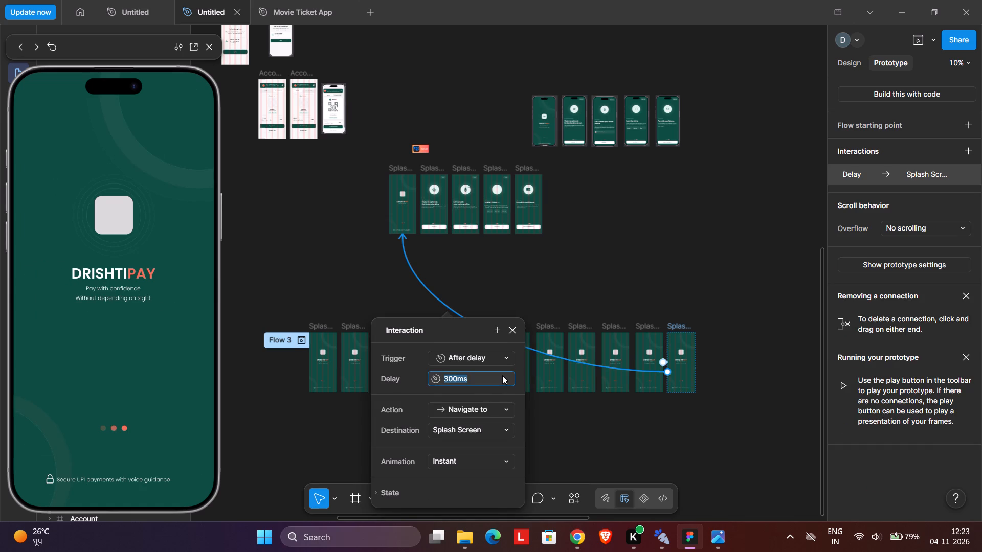
type("200")
key("Return")
left_click(349, 248)
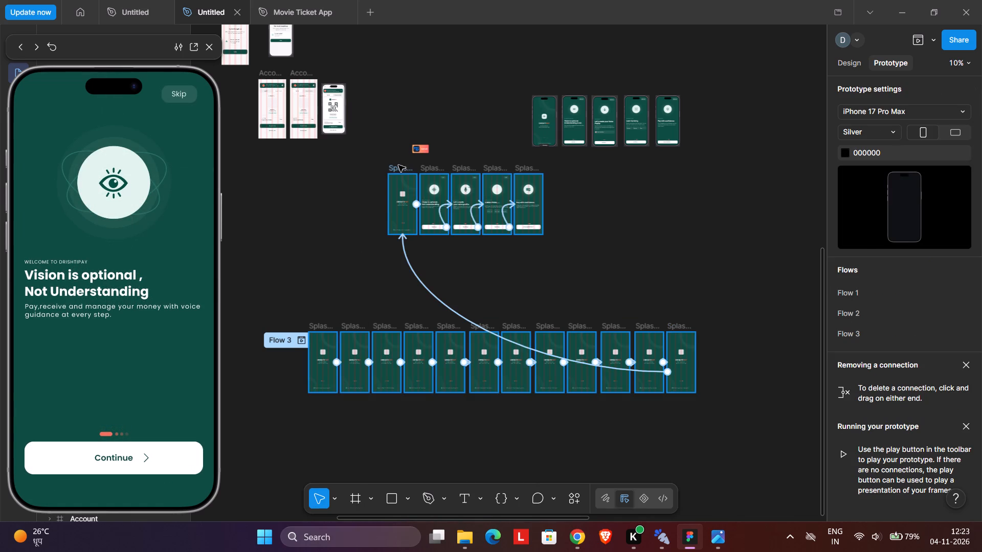
Move the five onboarding-row screens directly beneath the Flow 3 row, ordered backwards with the splash screen under the row's last frame.
left_click_drag(398, 165, 474, 296)
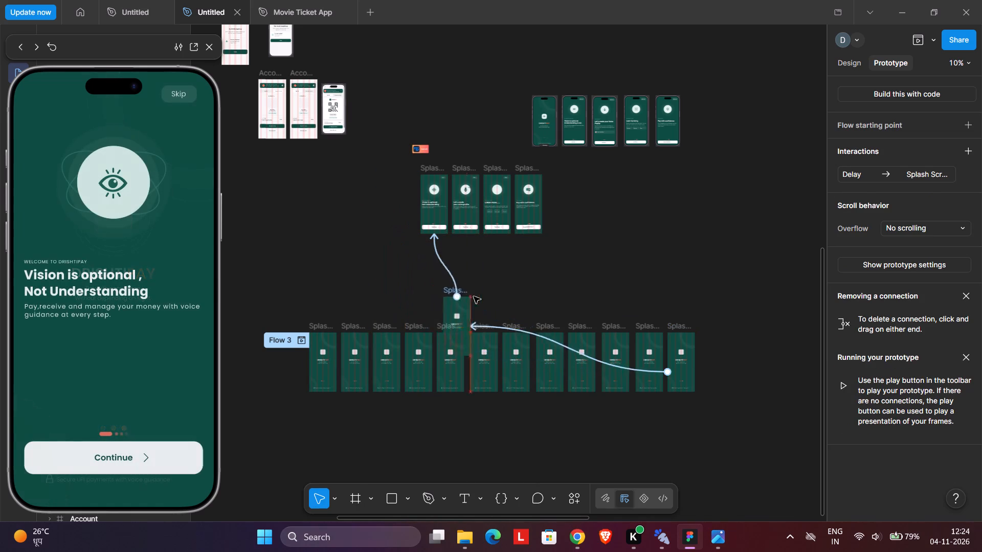
left_click_drag(474, 296, 679, 402)
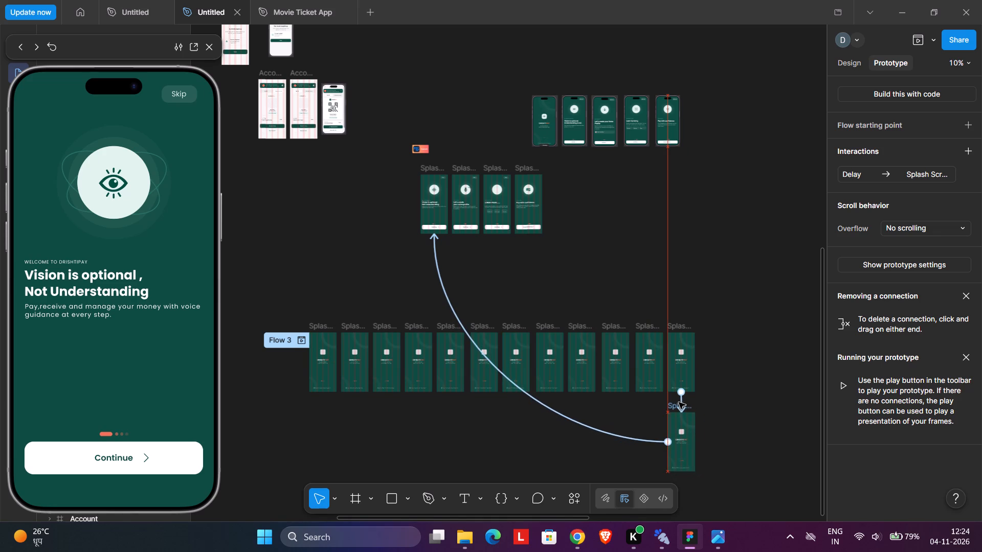
left_click_drag(679, 402, 678, 401)
middle_click_drag(628, 231, 599, 157)
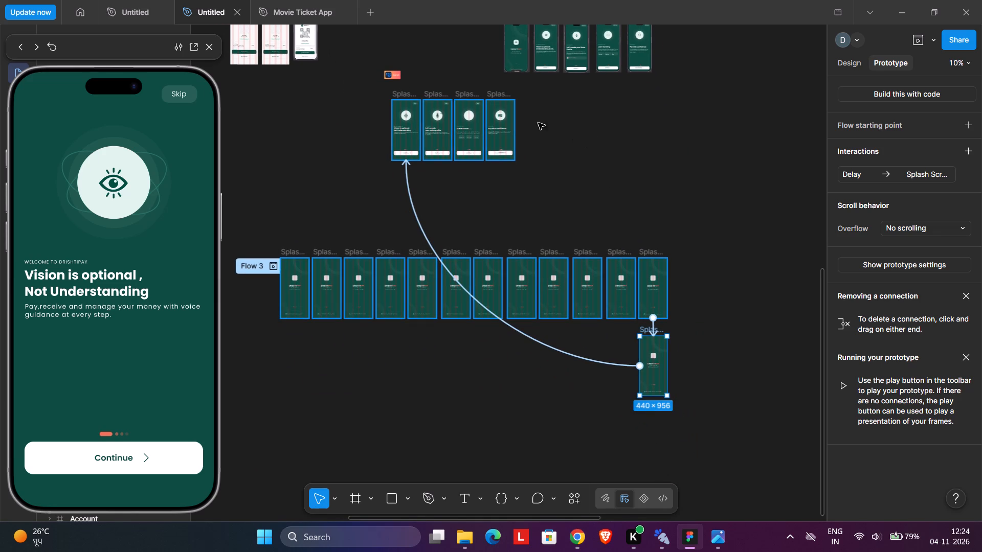
left_click_drag(409, 93, 606, 331)
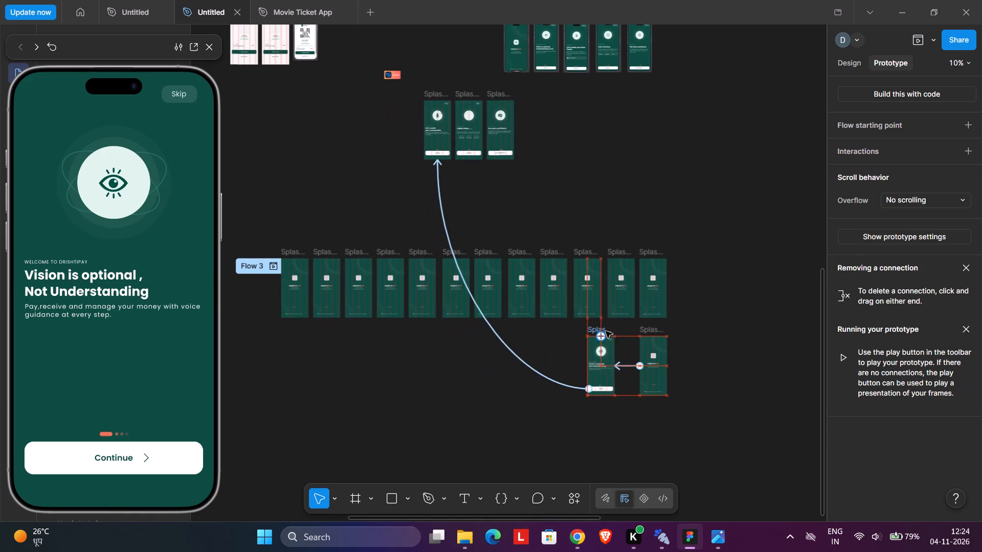
left_click_drag(606, 331, 623, 331)
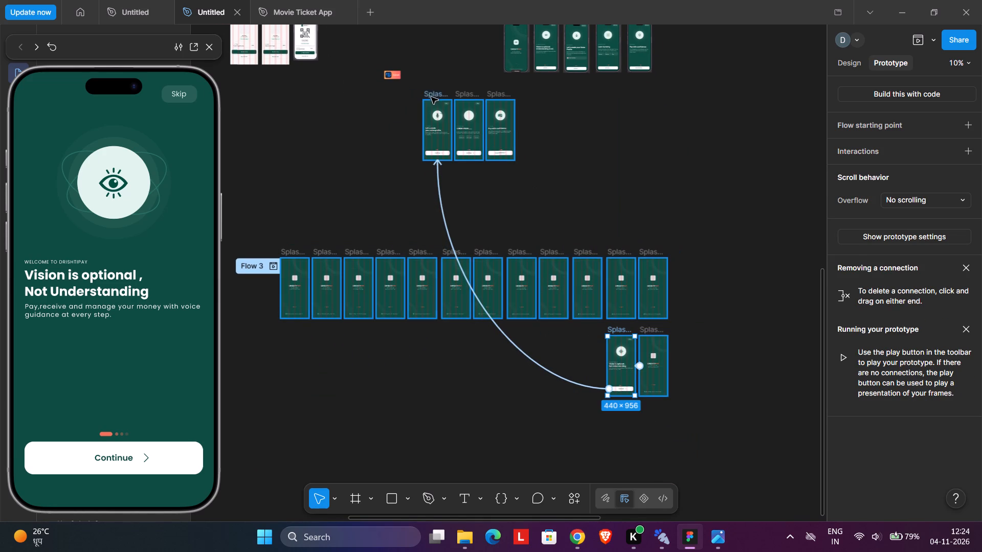
left_click_drag(430, 91, 583, 330)
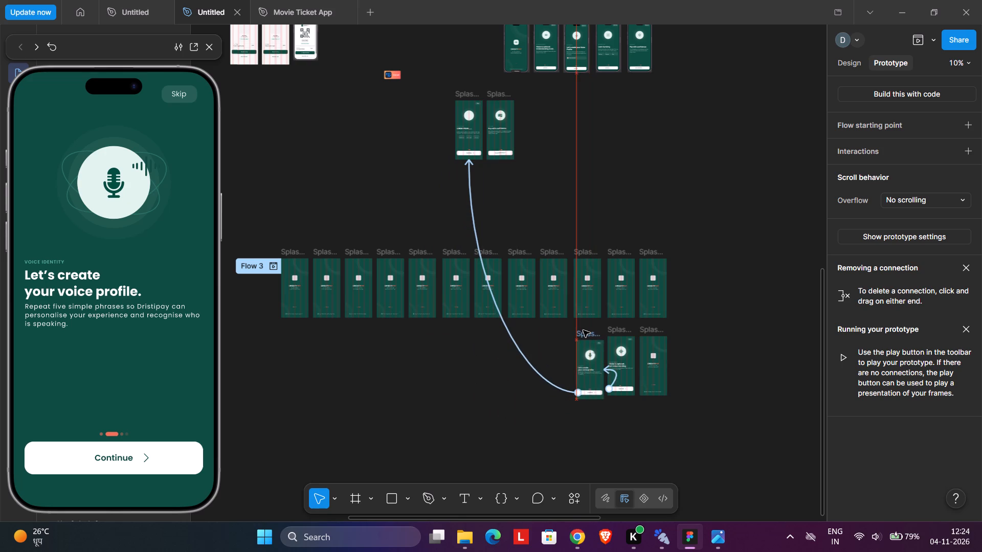
left_click_drag(583, 330, 582, 326)
left_click_drag(459, 91, 457, 102)
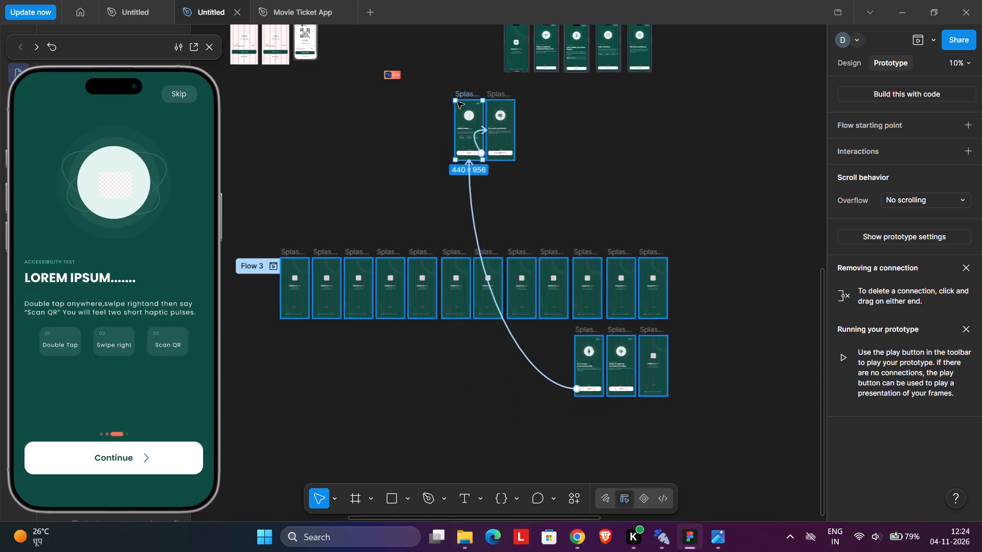
left_click_drag(457, 102, 546, 328)
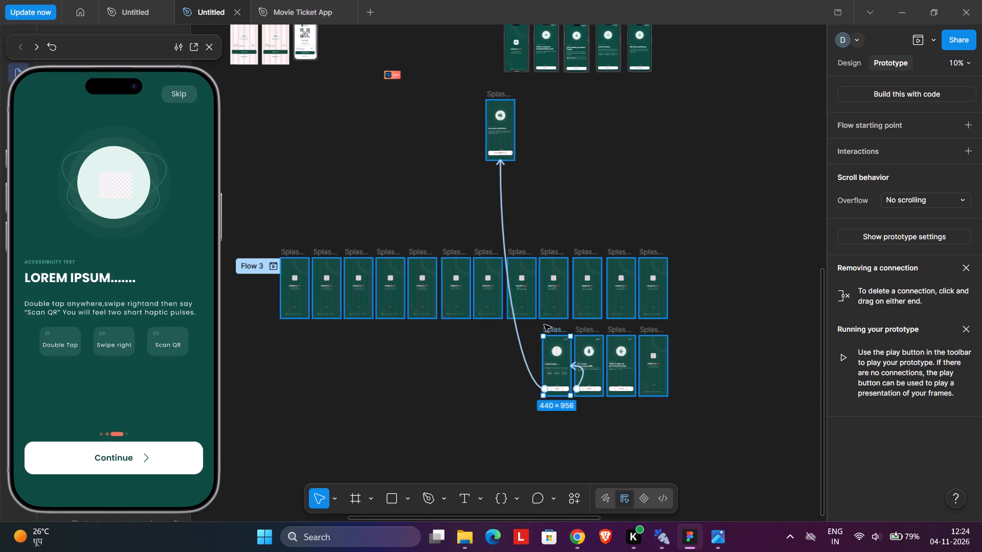
left_click_drag(494, 94, 511, 333)
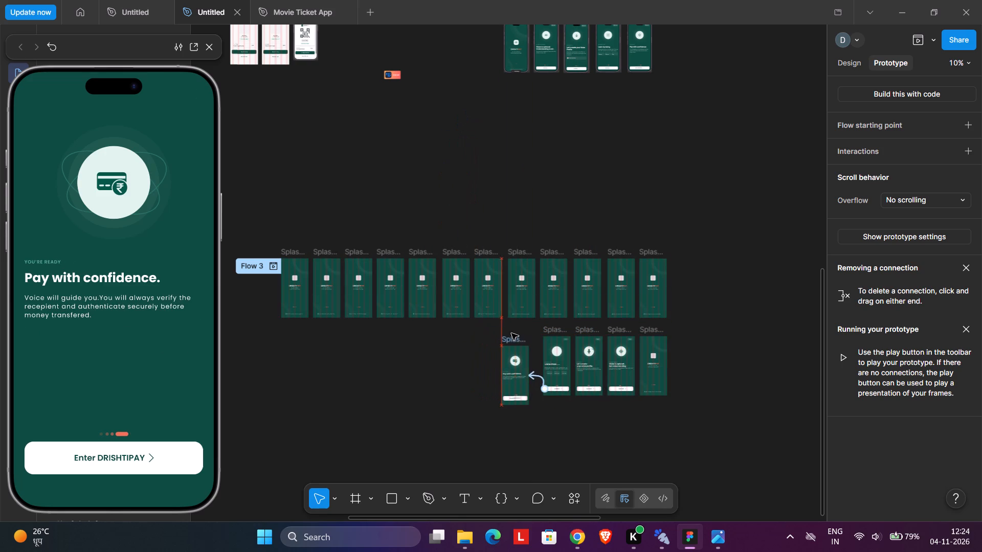
left_click_drag(511, 333, 516, 330)
left_click(522, 185)
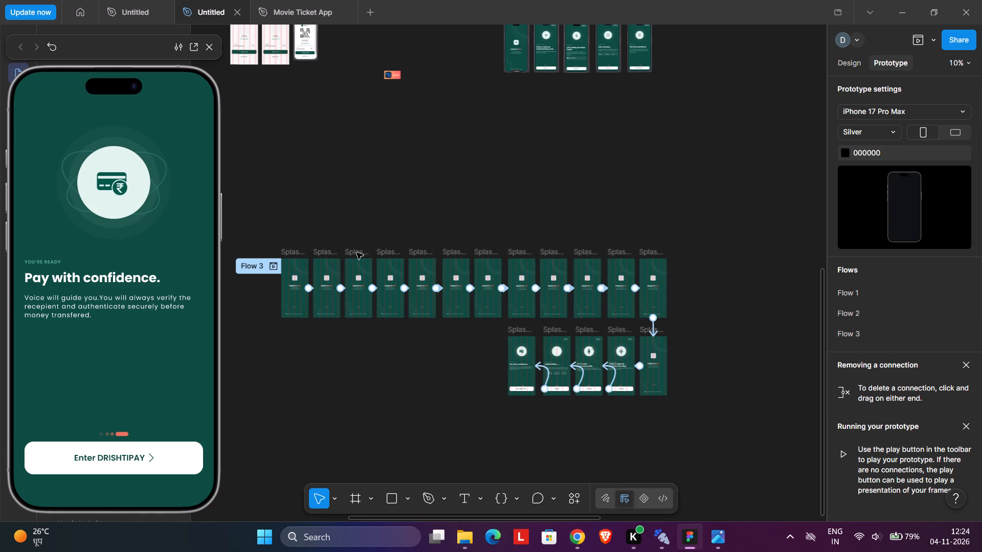
Replay Flow 3 in the preview from its starting splash screen and continue to the voice profile screen.
left_click(287, 250)
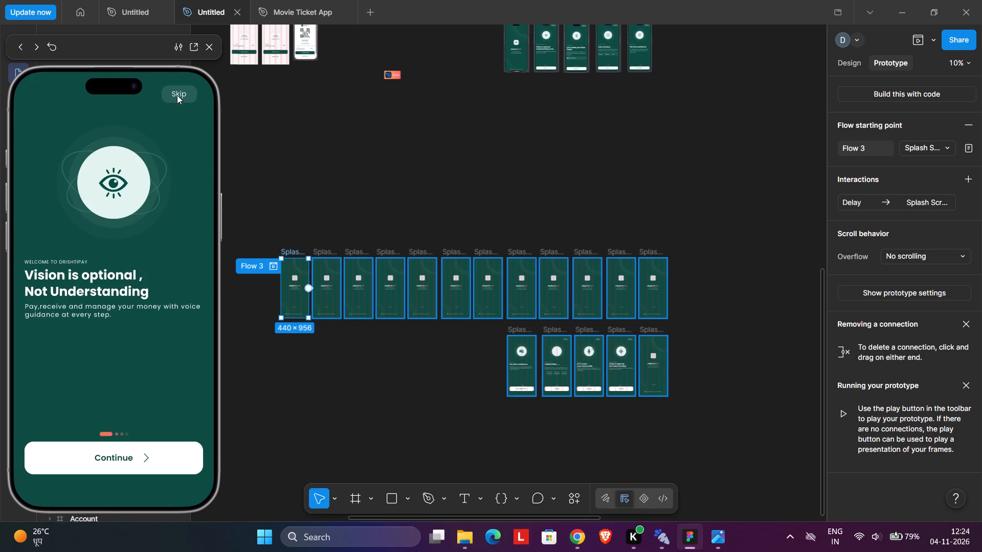
middle_click_drag(338, 186, 323, 133)
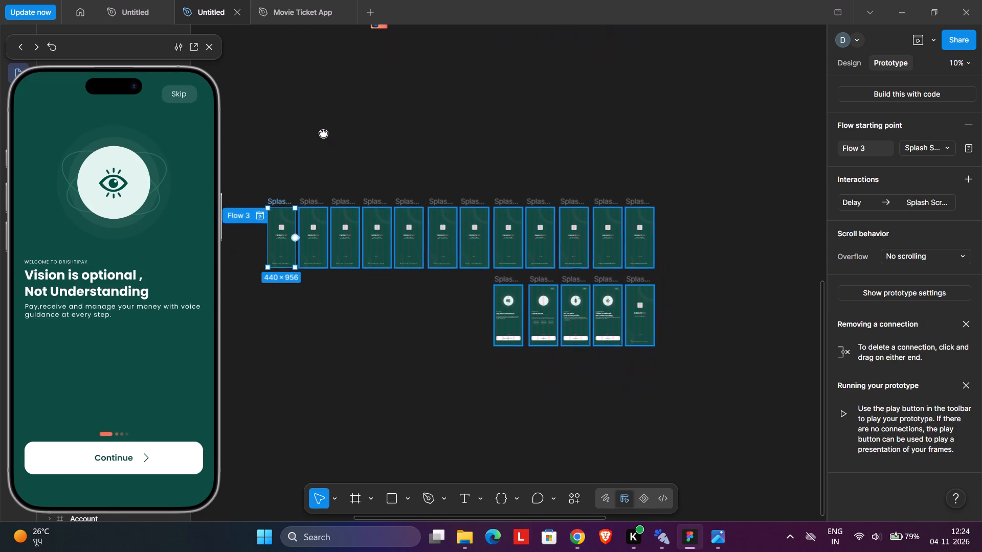
middle_click_drag(323, 133, 321, 117)
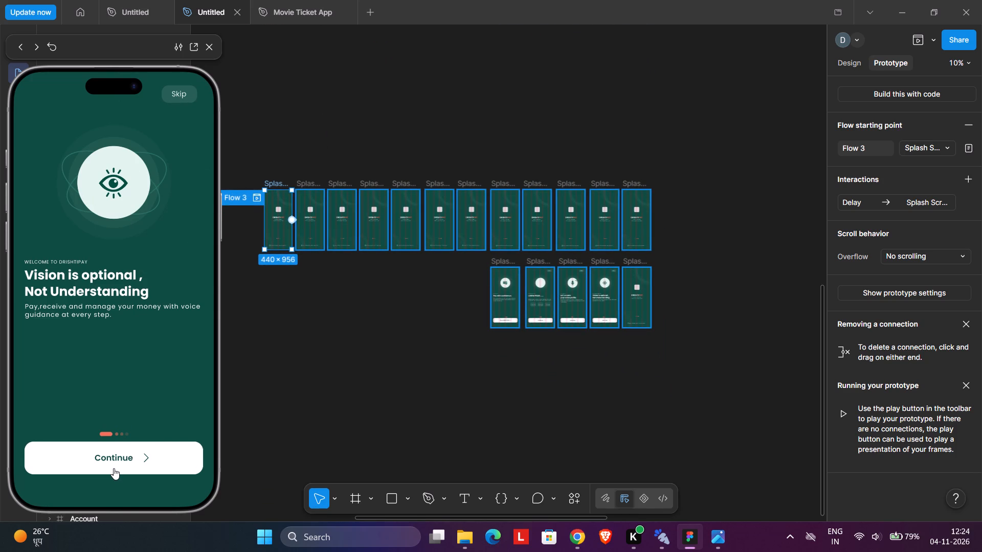
left_click(114, 468)
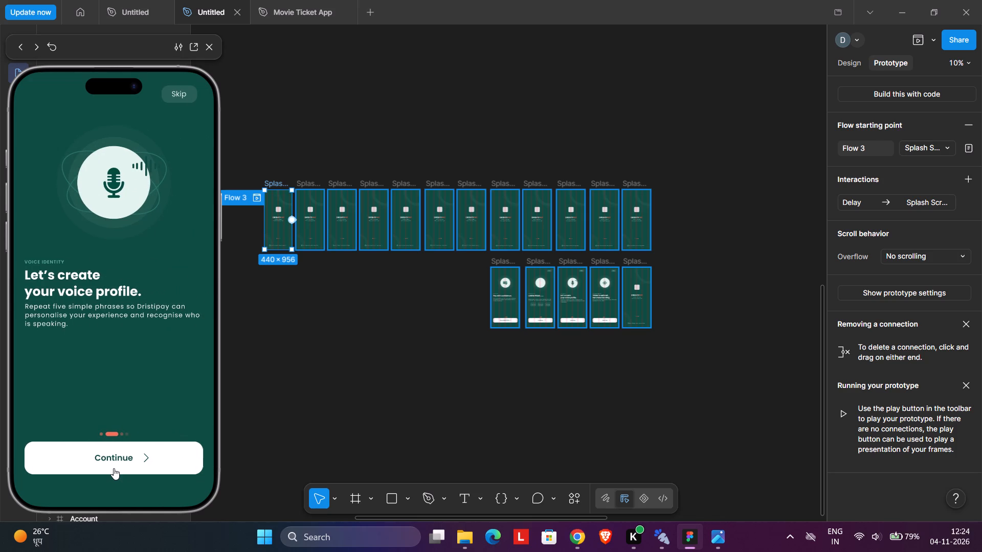
left_click(438, 383)
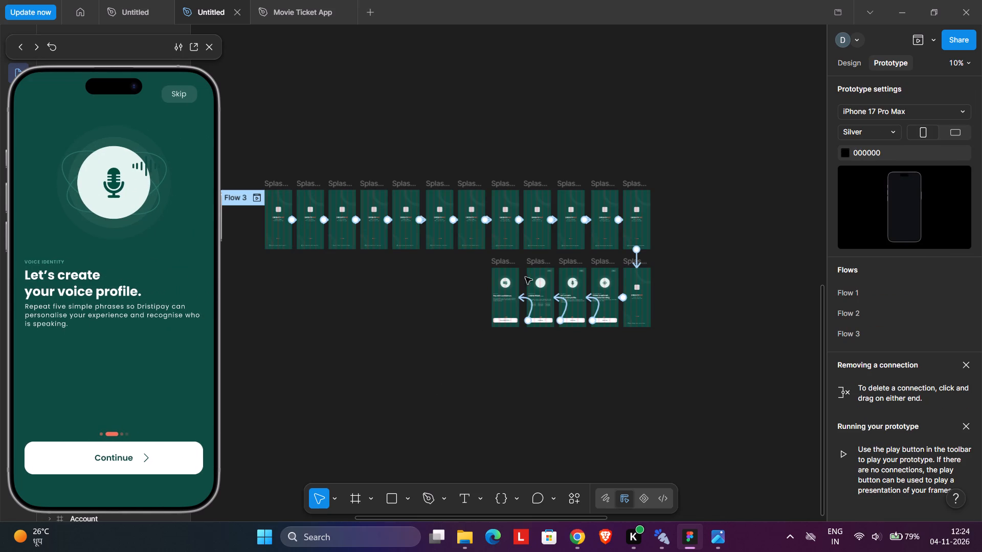
Examine the relocated onboarding screens up close, especially the "Vision is optional" and voice profile screens.
scroll(540, 280, "up", 7, "ctrl")
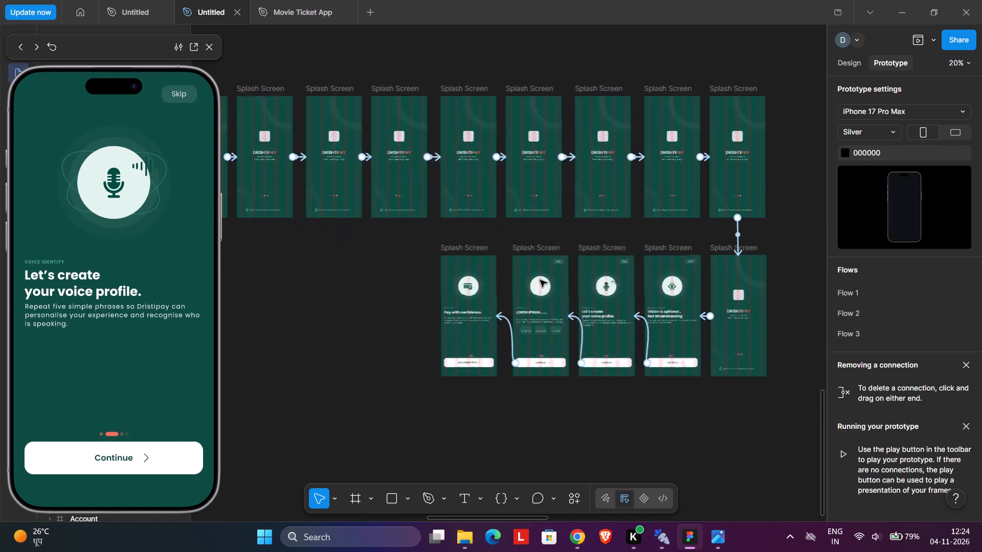
scroll(540, 280, "up", 11, "ctrl")
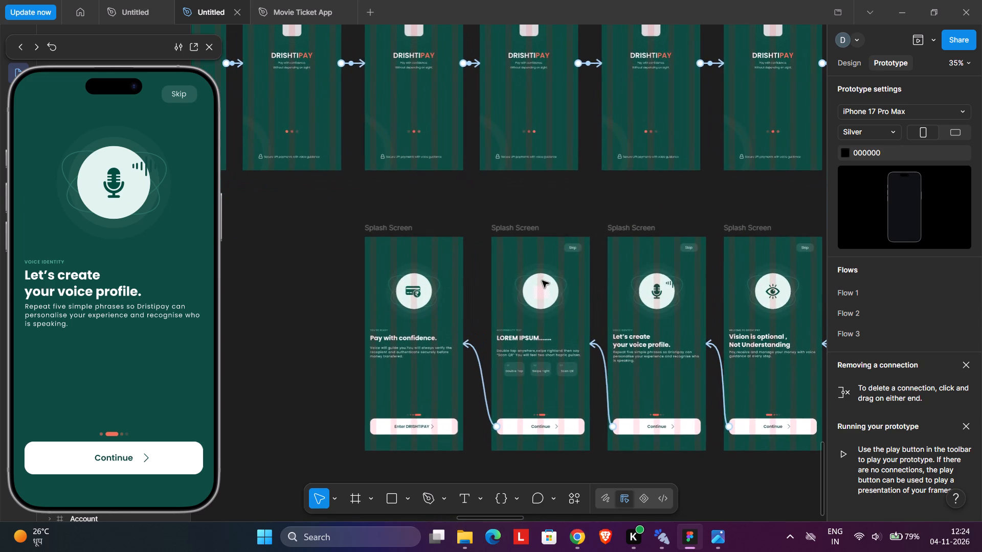
scroll(542, 281, "up", 1, "ctrl")
middle_click_drag(616, 290, 375, 269)
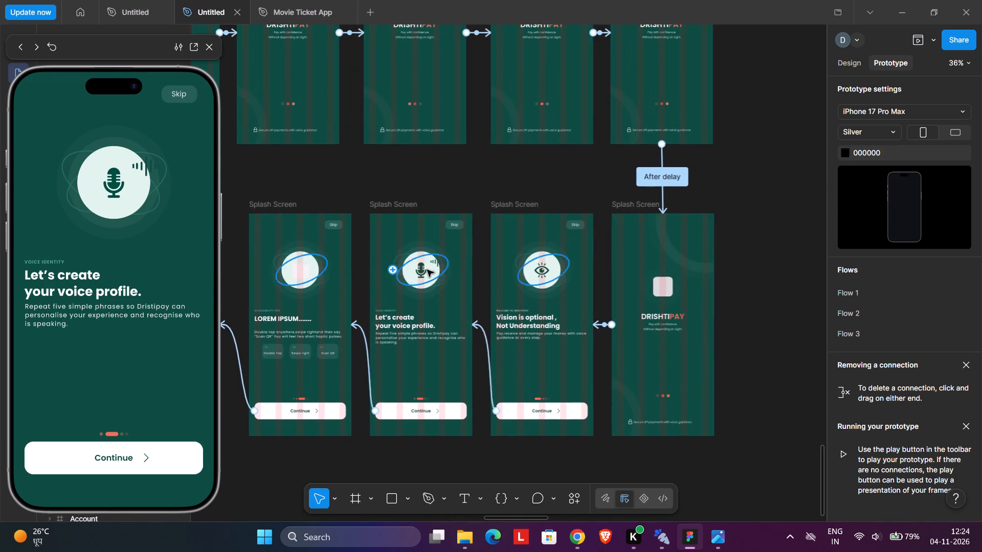
scroll(556, 278, "up", 6, "ctrl")
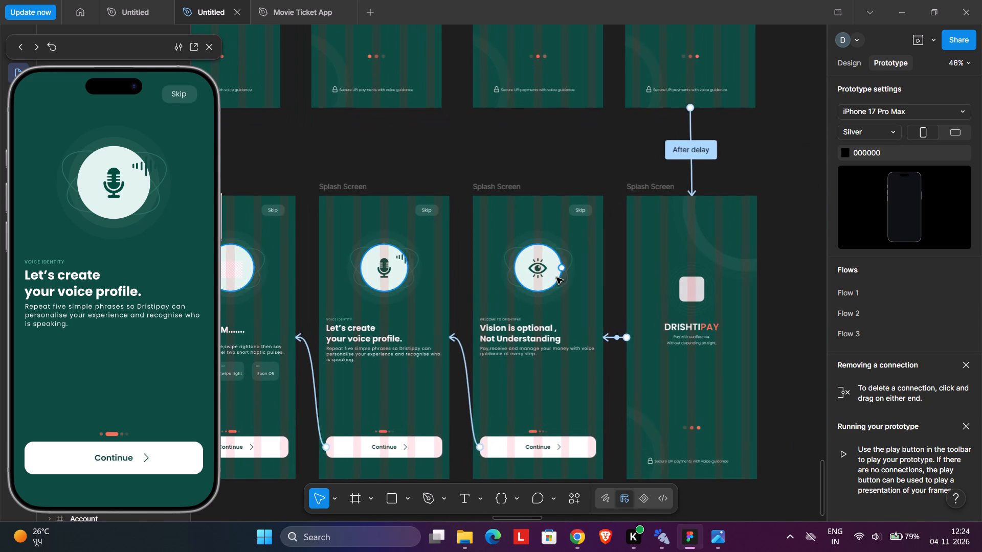
middle_click_drag(556, 278, 549, 264)
scroll(501, 187, "up", 6, "ctrl")
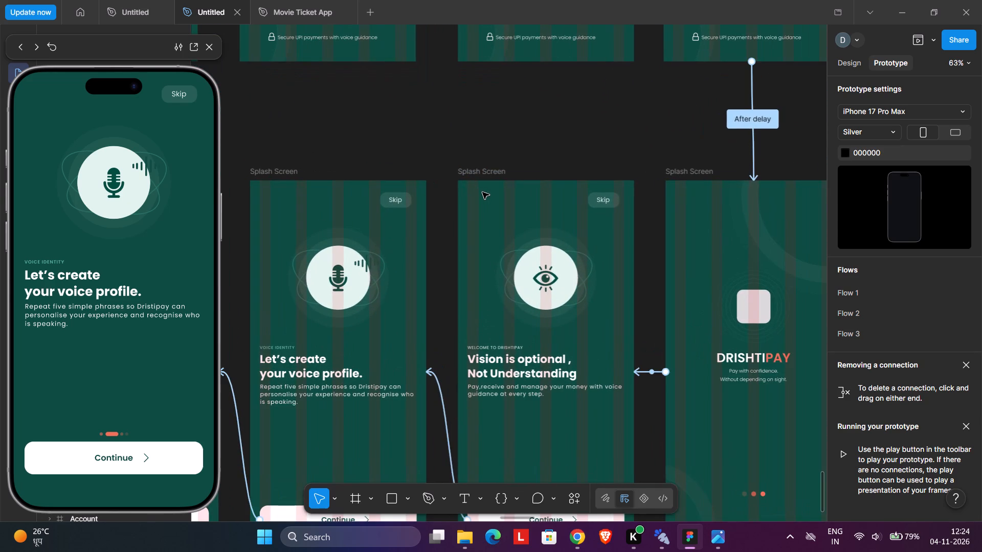
In design mode, move the Iconoir widget beside the splash screen that starts the onboarding row, at about X 13499, Y 9713.
left_click(852, 62)
left_click(564, 492)
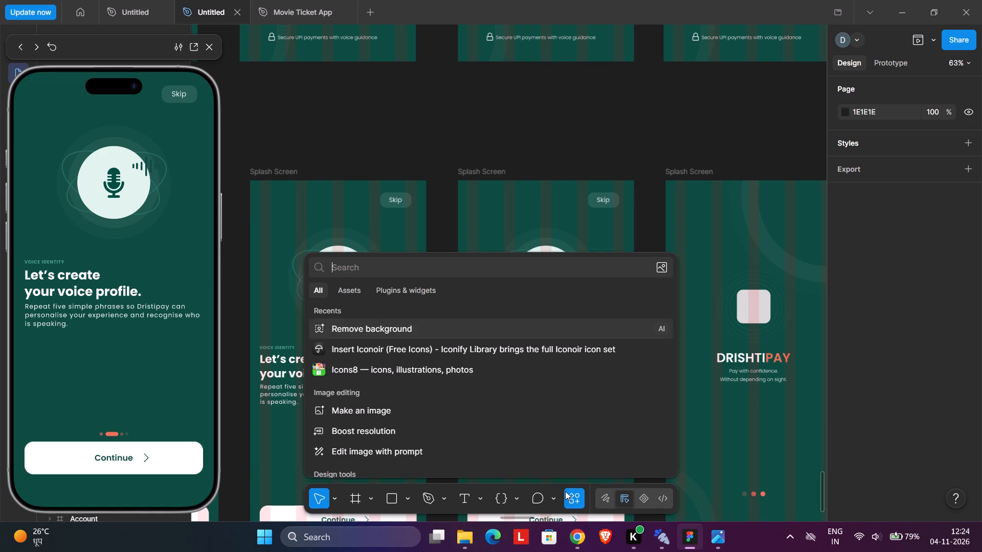
left_click(470, 136)
scroll(470, 136, "down", 11, "ctrl")
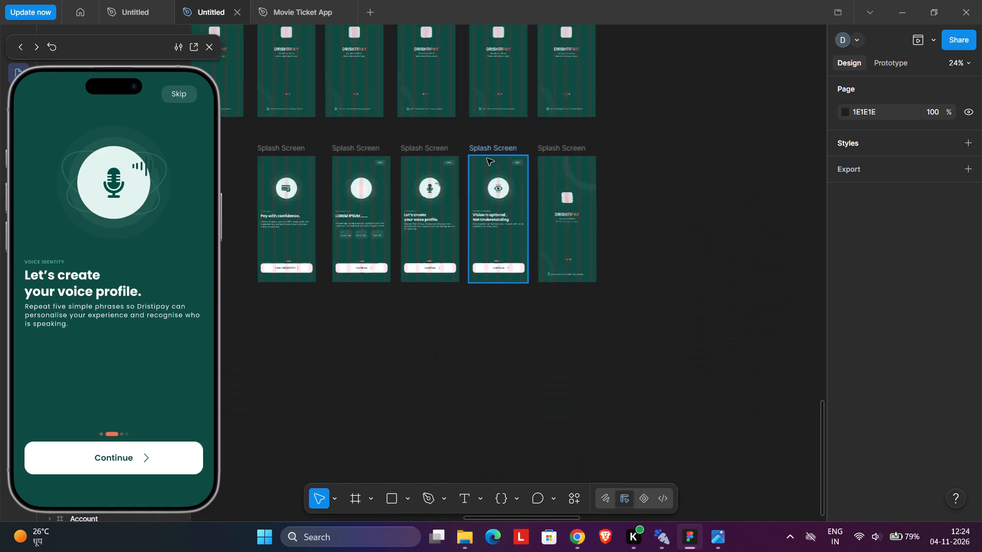
scroll(487, 158, "down", 1, "ctrl")
middle_click_drag(484, 168, 653, 419)
scroll(653, 415, "down", 3)
scroll(495, 183, "down", 1)
middle_click_drag(492, 223, 491, 223)
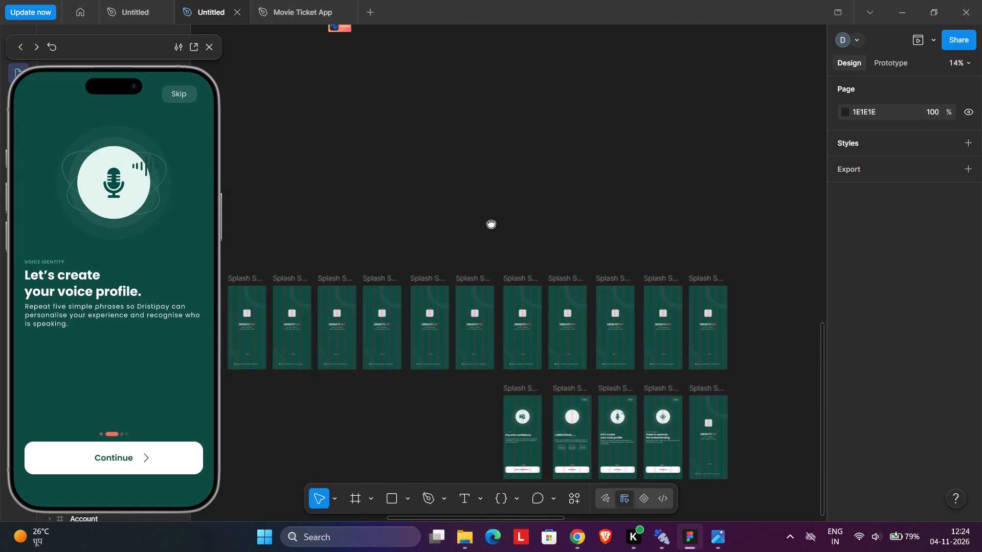
middle_click_drag(491, 223, 506, 320)
scroll(360, 153, "up", 7, "ctrl")
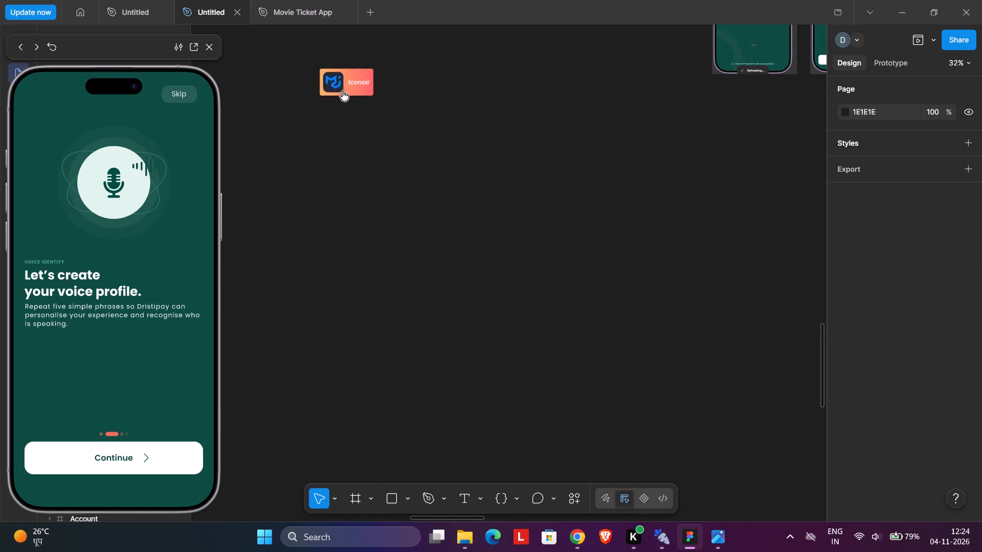
left_click_drag(348, 89, 728, 455)
middle_click_drag(684, 382, 318, 74)
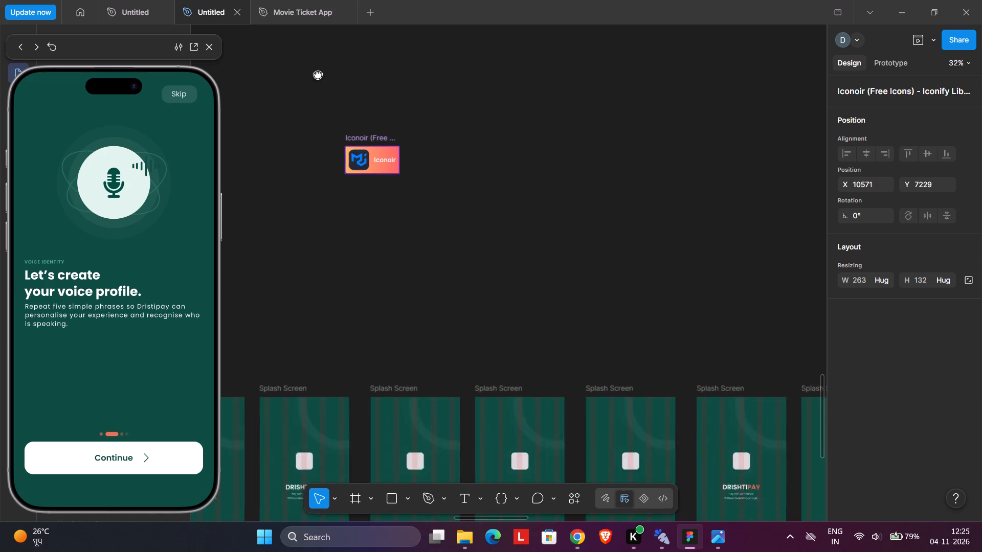
middle_click_drag(318, 74, 309, 33)
scroll(395, 219, "down", 4, "ctrl")
middle_click_drag(418, 240, 288, 197)
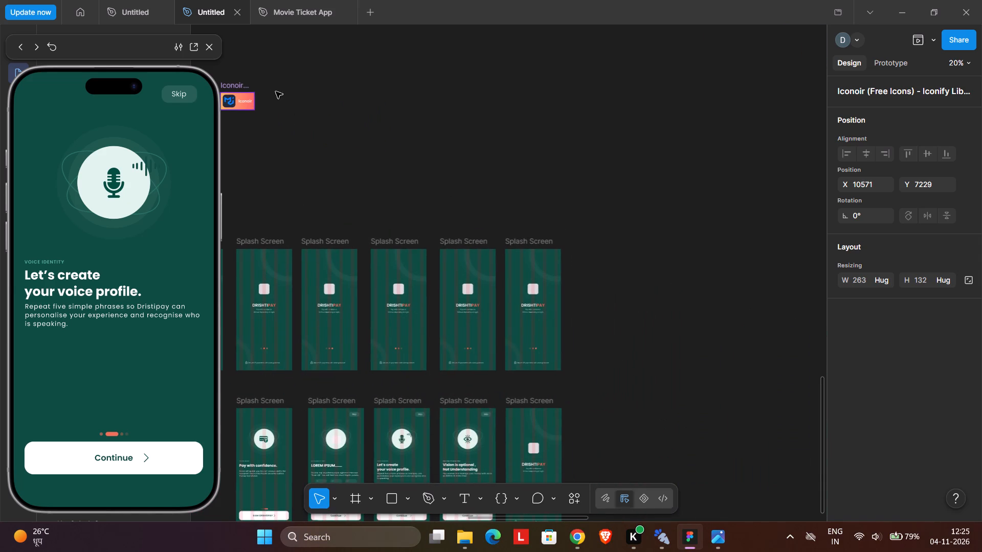
left_click_drag(248, 97, 619, 359)
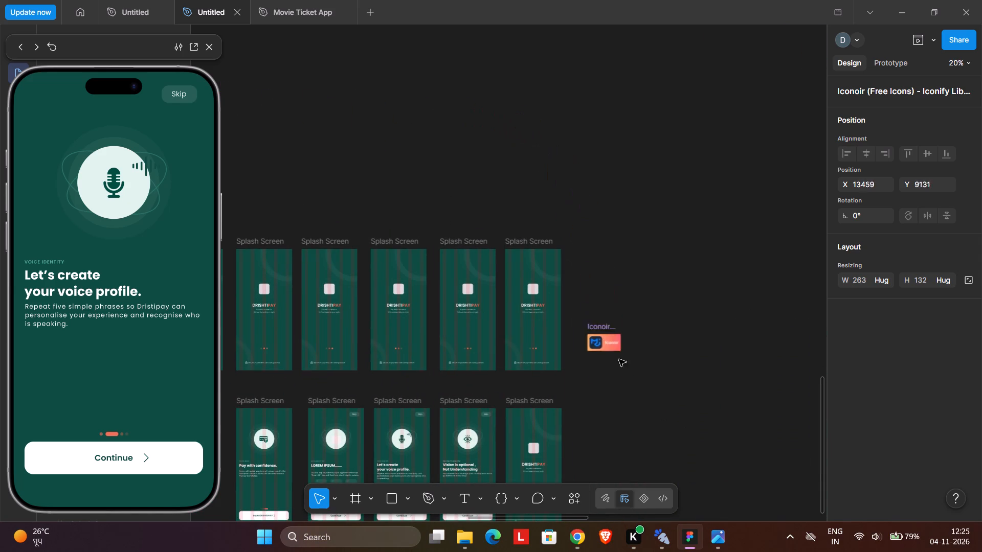
left_click_drag(619, 359, 620, 415)
Open the Iconoir widget's icon library and search it for "arrow".
middle_click_drag(595, 376, 618, 160)
scroll(441, 195, "up", 8, "ctrl")
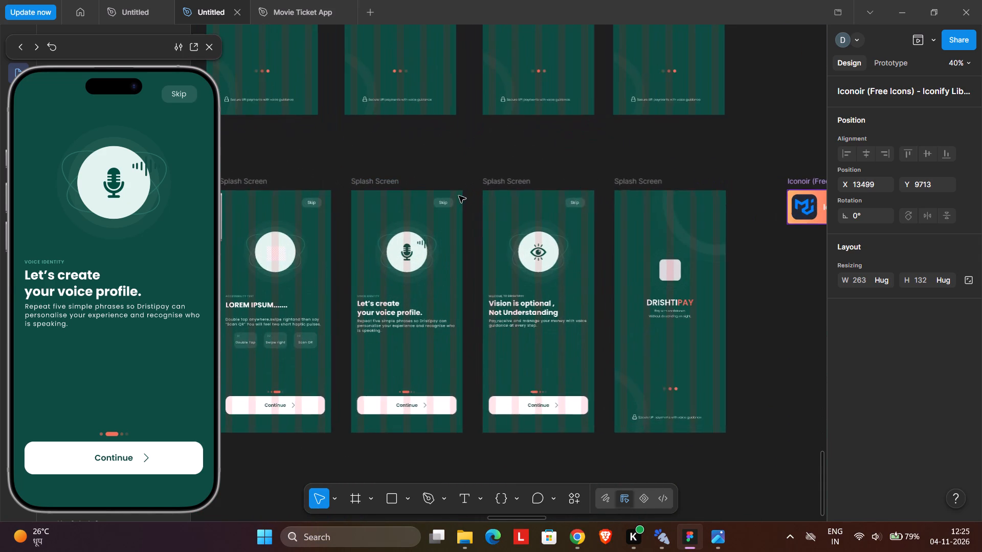
middle_click_drag(611, 201, 558, 204)
left_click(754, 214)
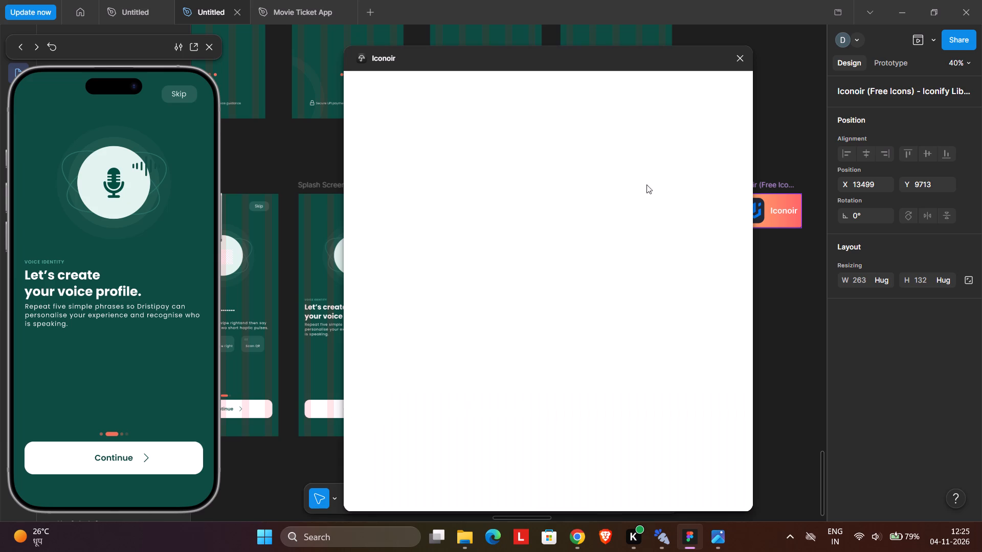
left_click(437, 152)
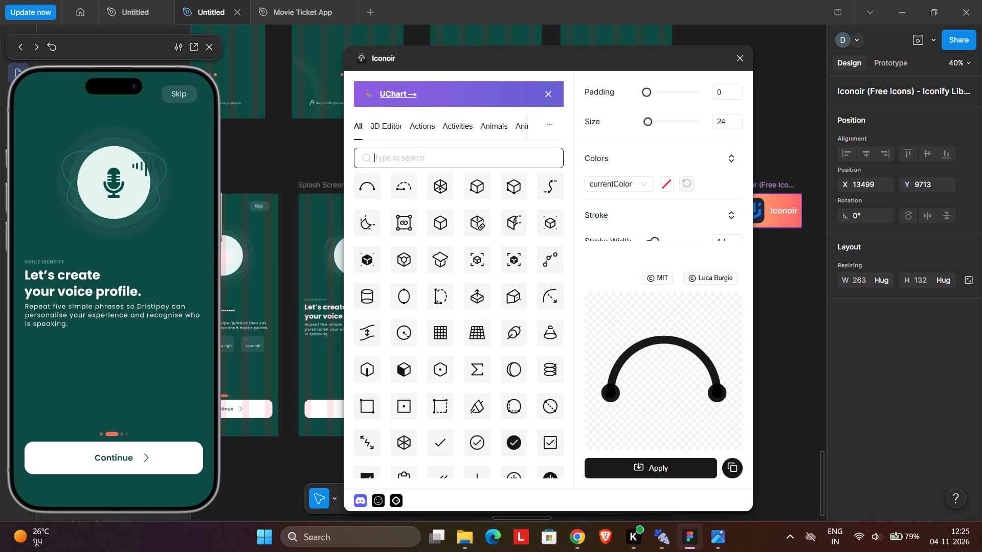
type("arro")
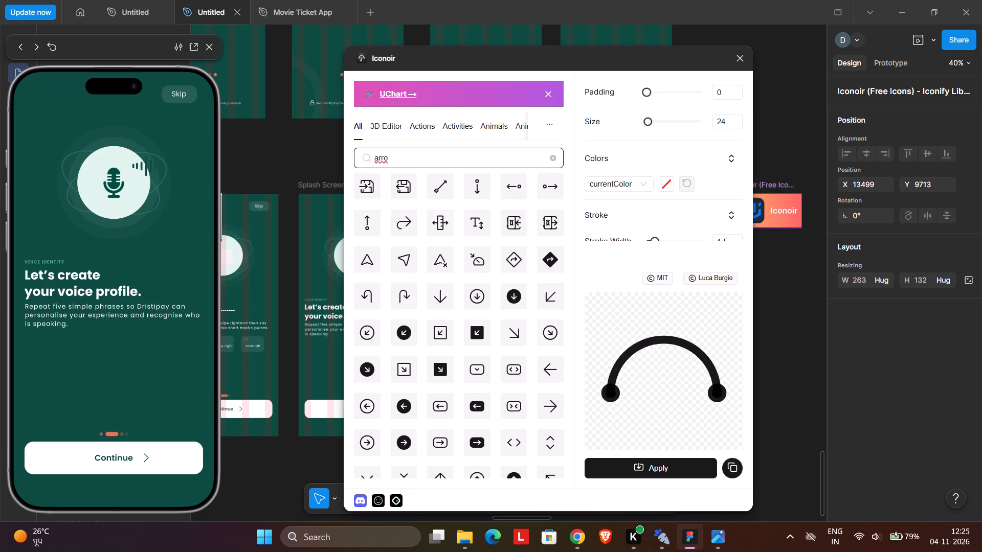
key("w")
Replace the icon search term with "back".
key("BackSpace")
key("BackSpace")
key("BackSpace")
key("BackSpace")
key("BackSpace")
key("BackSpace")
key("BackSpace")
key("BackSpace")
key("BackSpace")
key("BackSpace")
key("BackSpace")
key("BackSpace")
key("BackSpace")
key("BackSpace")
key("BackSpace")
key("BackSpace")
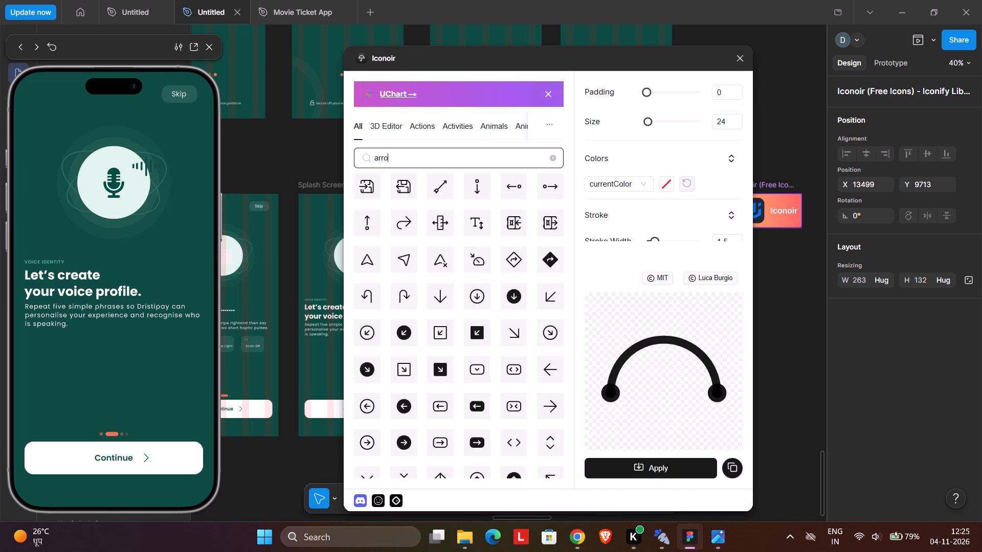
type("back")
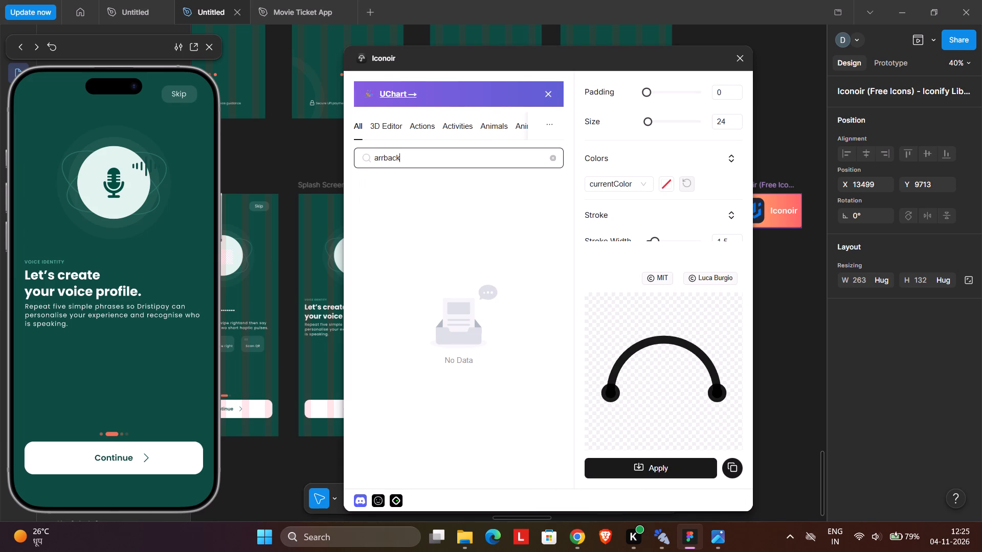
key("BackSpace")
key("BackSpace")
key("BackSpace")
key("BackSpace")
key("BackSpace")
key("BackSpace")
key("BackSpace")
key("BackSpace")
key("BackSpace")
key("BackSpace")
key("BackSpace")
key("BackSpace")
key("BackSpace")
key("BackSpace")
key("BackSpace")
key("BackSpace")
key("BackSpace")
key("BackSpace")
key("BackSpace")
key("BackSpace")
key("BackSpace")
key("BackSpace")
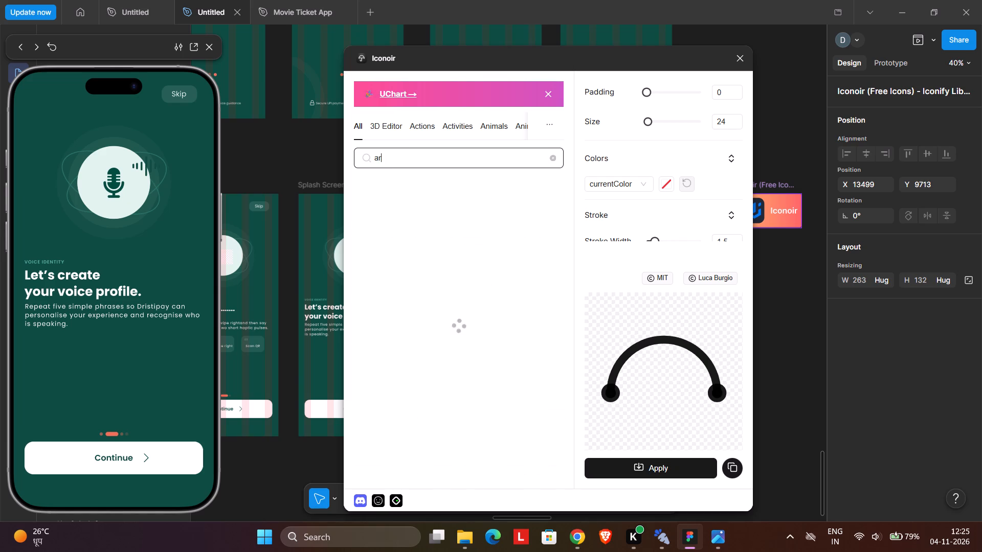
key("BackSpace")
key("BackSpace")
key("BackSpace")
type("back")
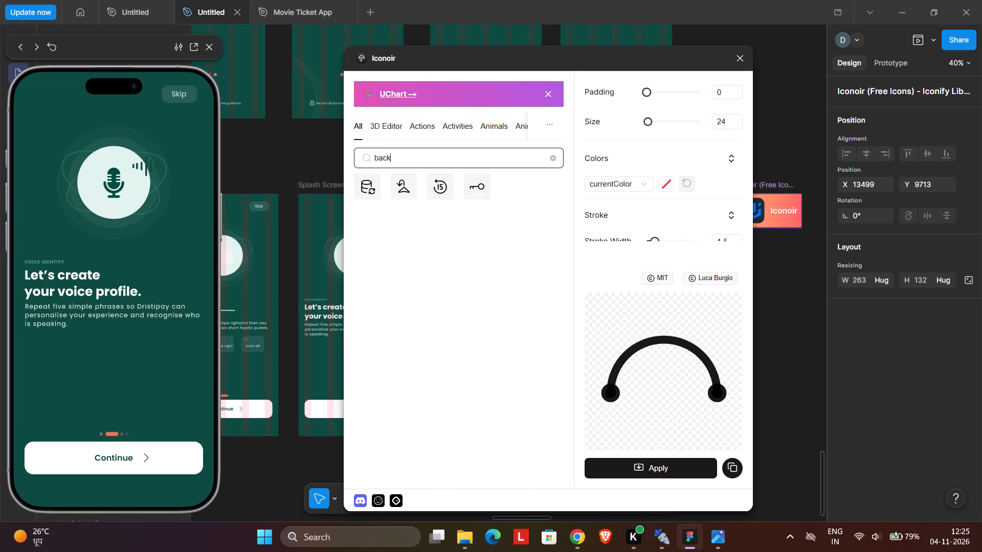
Search the icon library for "arrow" and choose the solid circle icon with a left-pointing arrow.
key("BackSpace")
key("BackSpace")
key("BackSpace")
key("BackSpace")
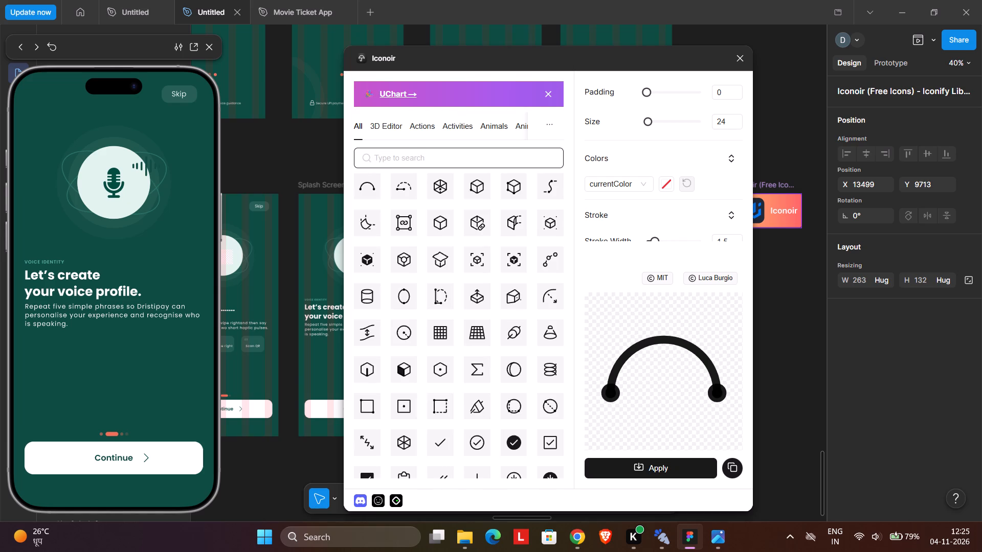
key("BackSpace")
type("arrow")
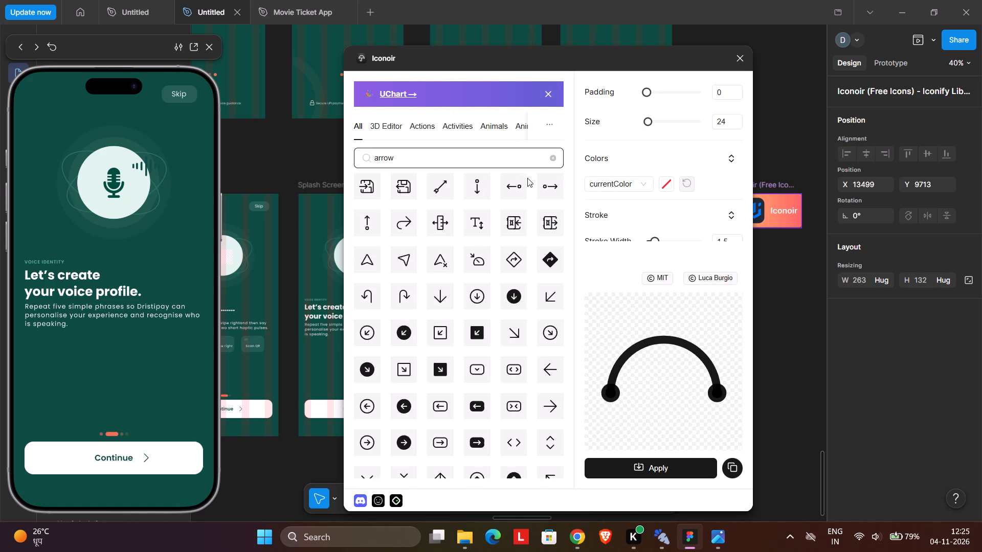
scroll(498, 276, "down", 2)
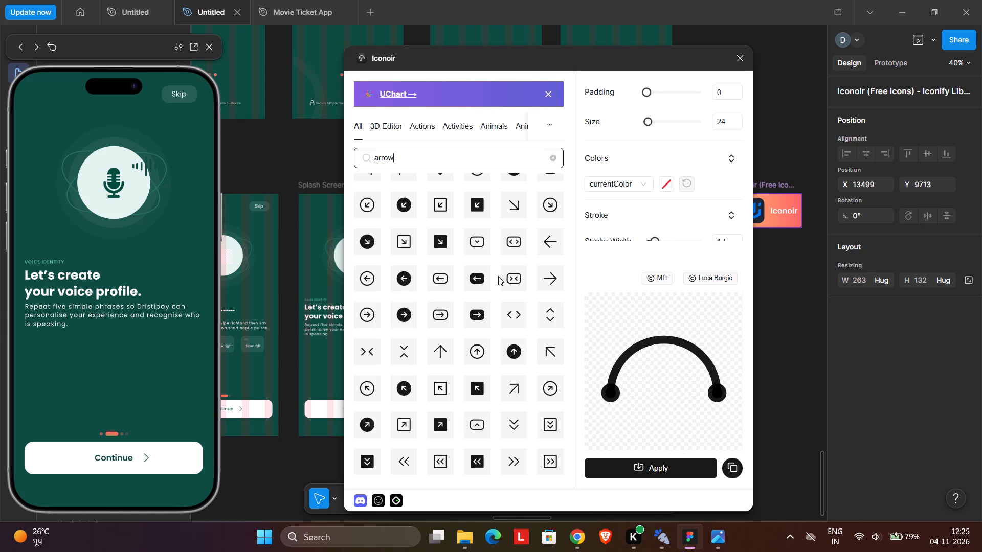
left_click(407, 279)
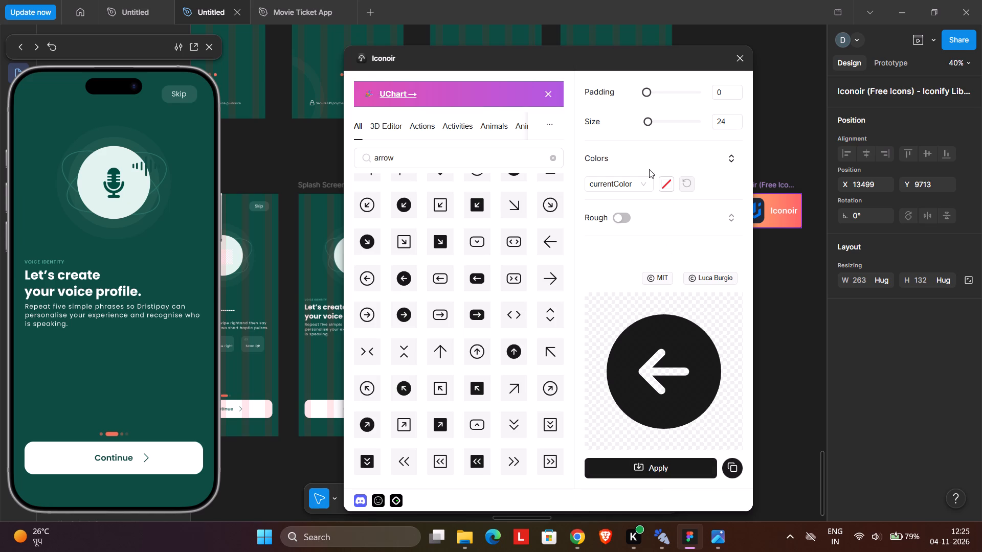
Give the arrow icon the custom colour 275F55, copied from the fill of the LOREM IPSUM screen's Skip button.
left_click(633, 188)
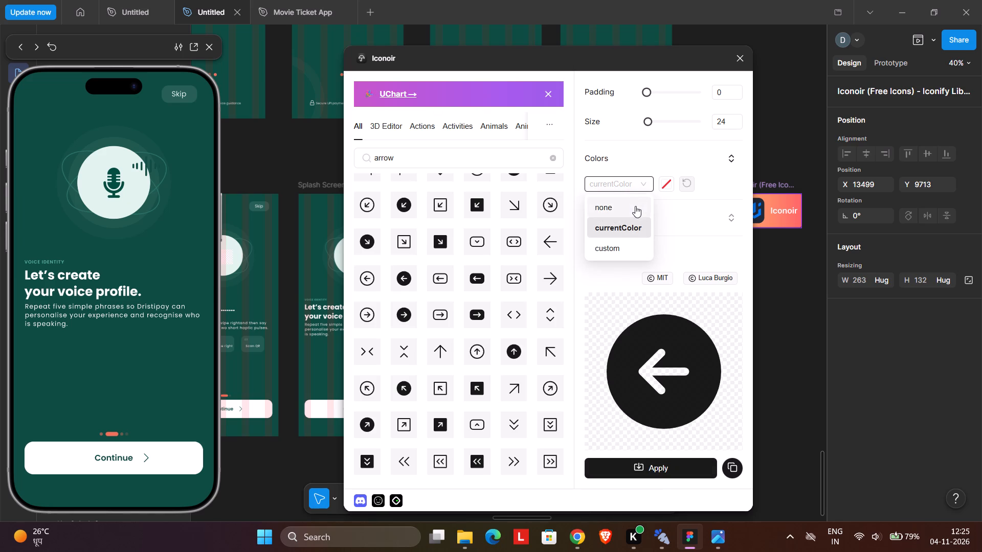
left_click(626, 205)
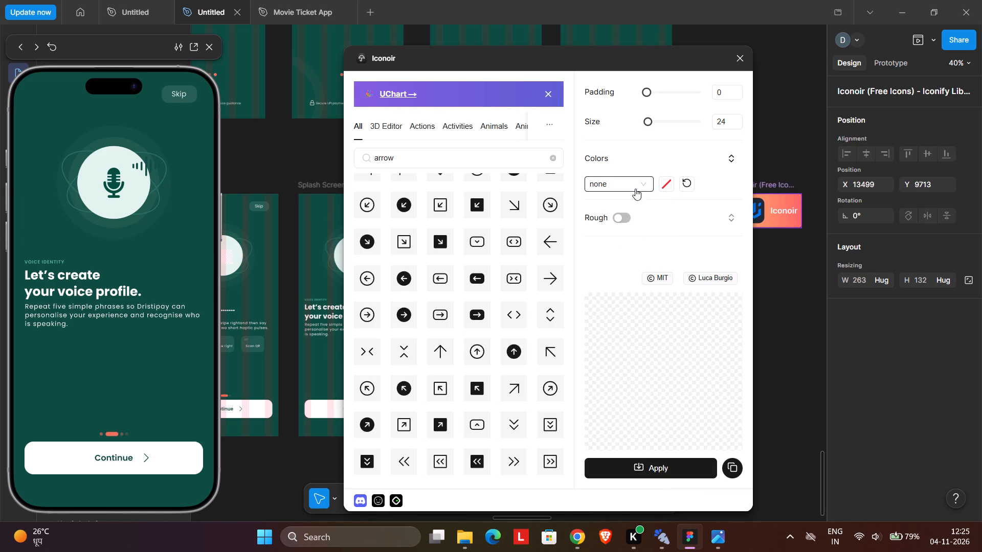
left_click(636, 185)
left_click(629, 246)
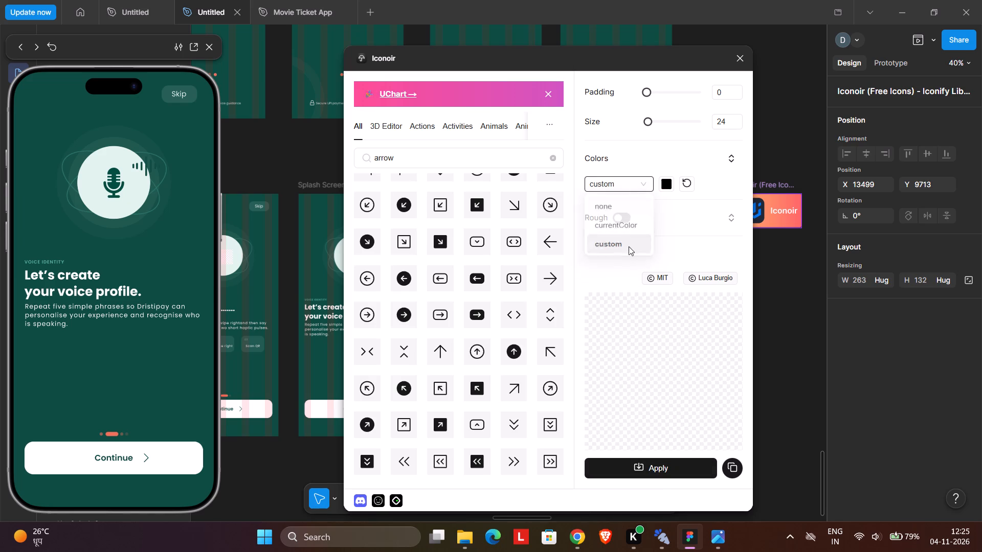
left_click(669, 186)
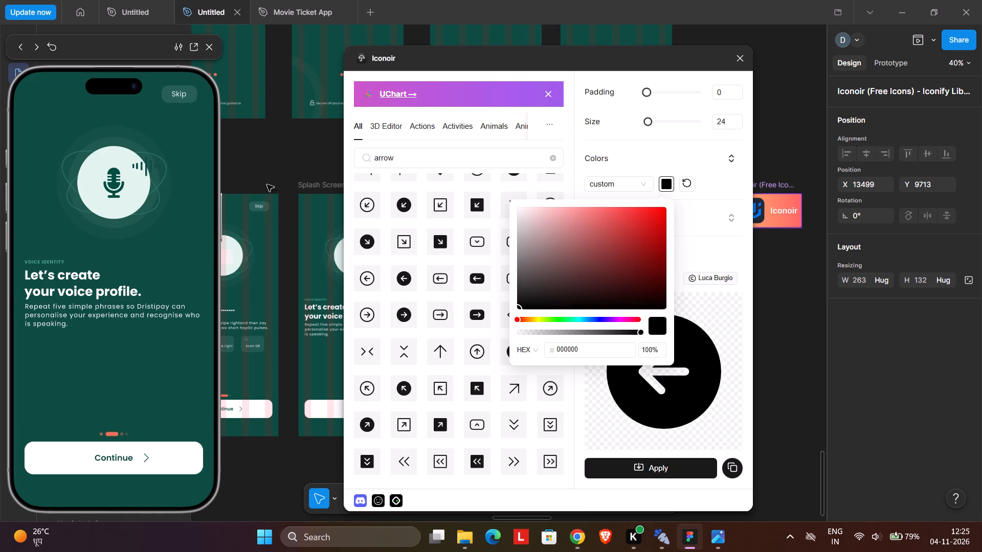
middle_click_drag(267, 177, 328, 194)
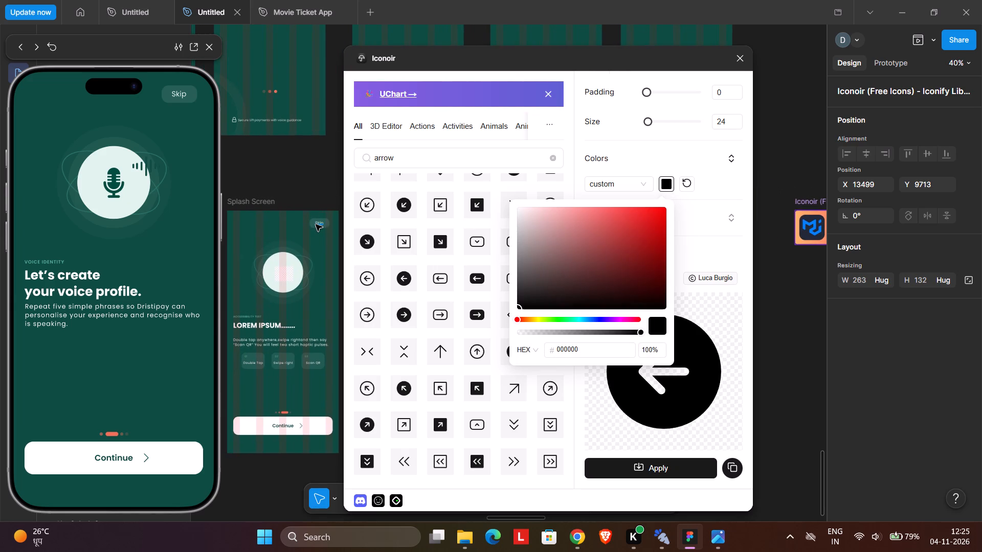
left_click(311, 228)
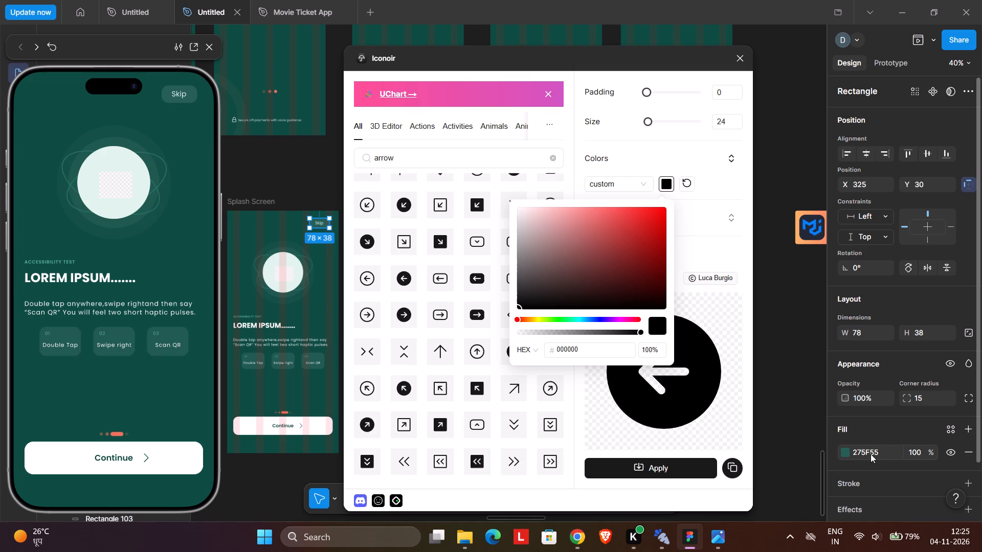
left_click(871, 454)
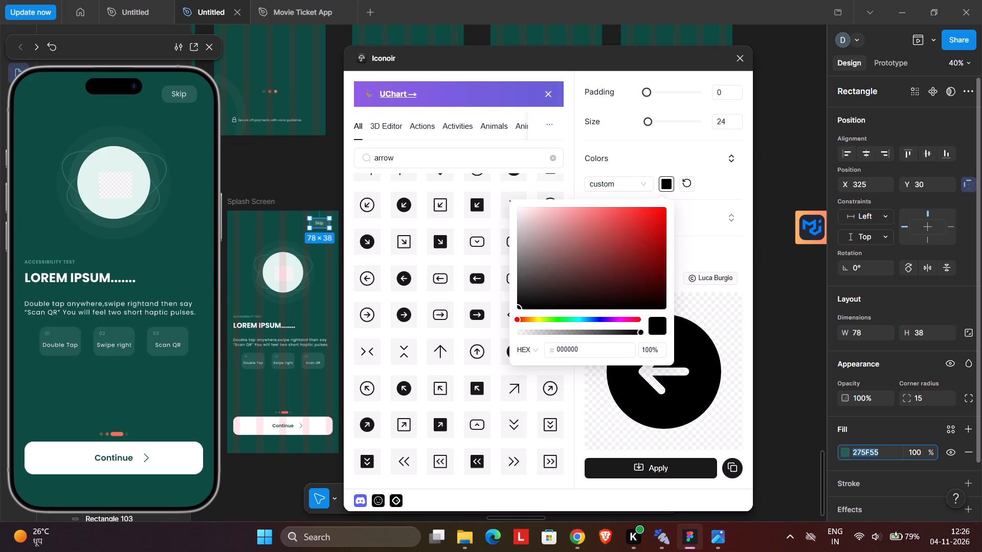
key("ctrl+c")
left_click(579, 347)
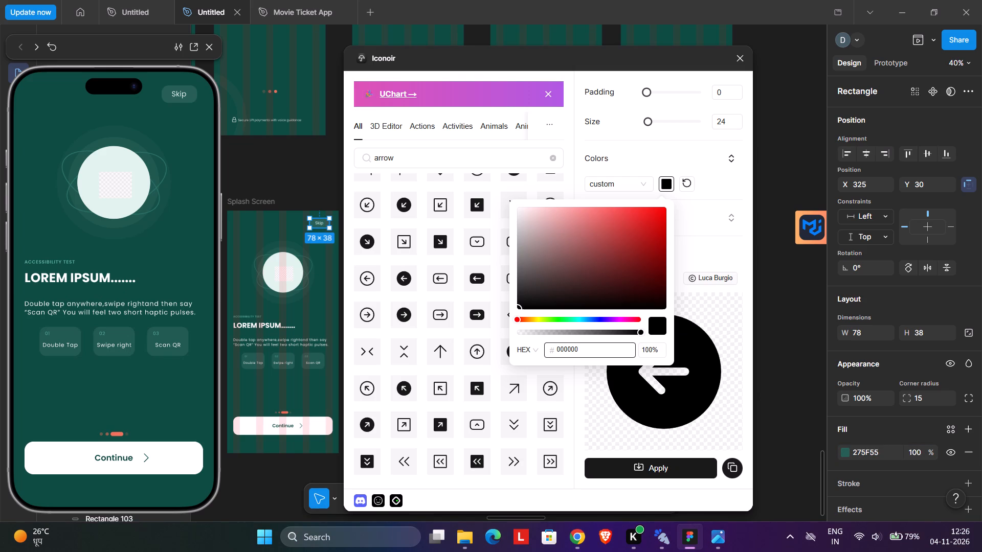
left_click_drag(586, 350, 502, 347)
key("ctrl+v")
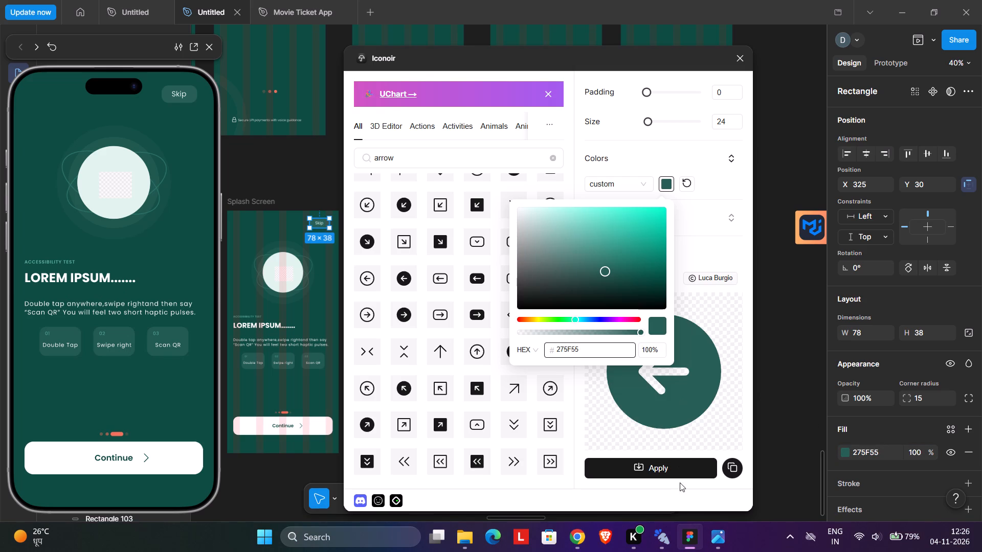
left_click(597, 419)
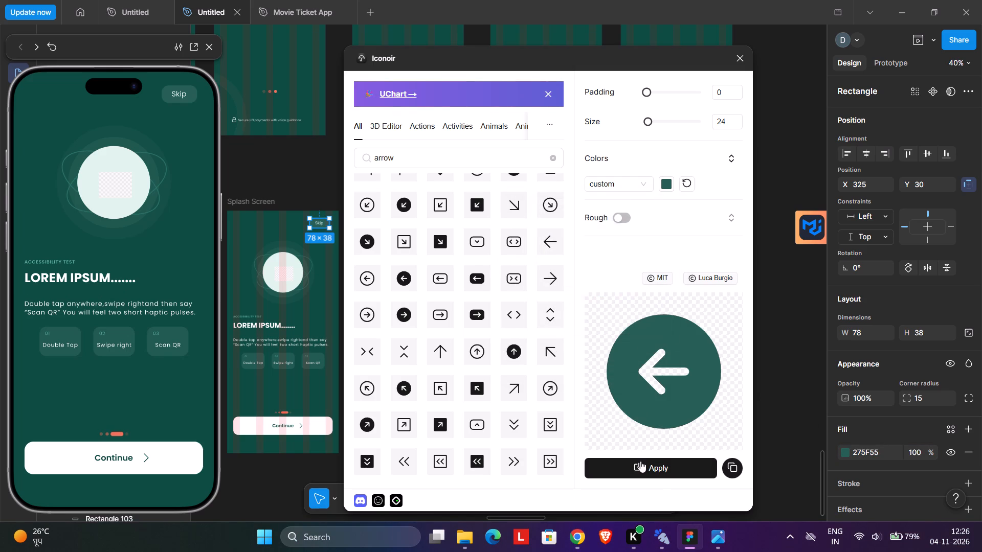
Insert the coloured arrow icon at size 24 onto the canvas and close the icon library.
left_click(641, 463)
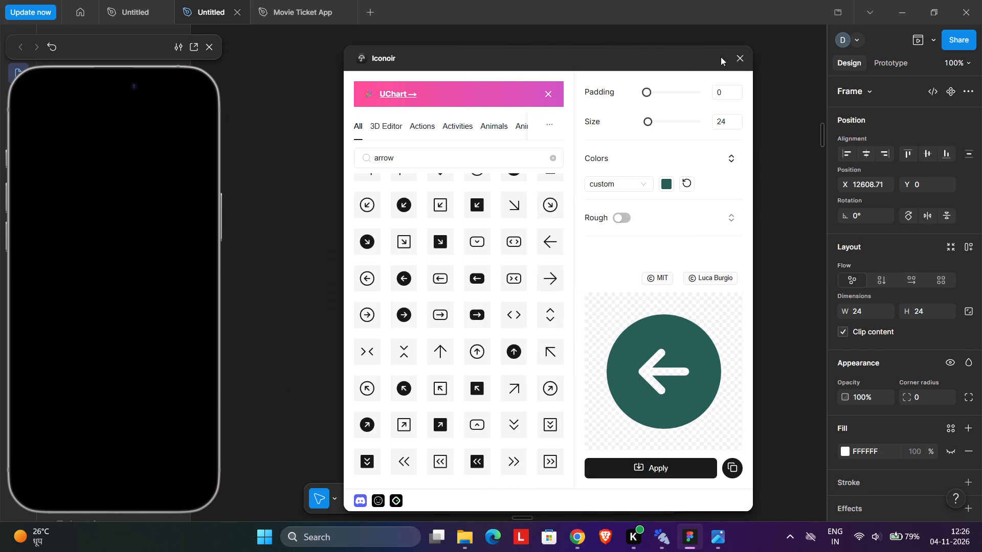
left_click(741, 58)
Cut the arrow icon and paste it into the voice profile screen's upper-left corner, at about X 24, Y 38.
middle_click_drag(464, 193, 552, 210)
scroll(552, 210, "down", 8, "ctrl")
scroll(555, 212, "up", 6, "ctrl")
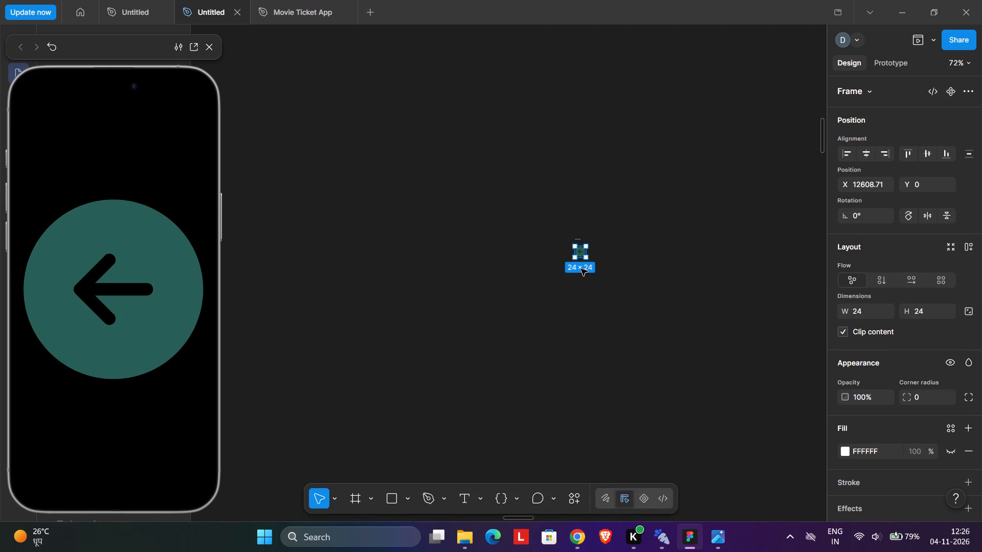
left_click_drag(580, 255, 314, 281)
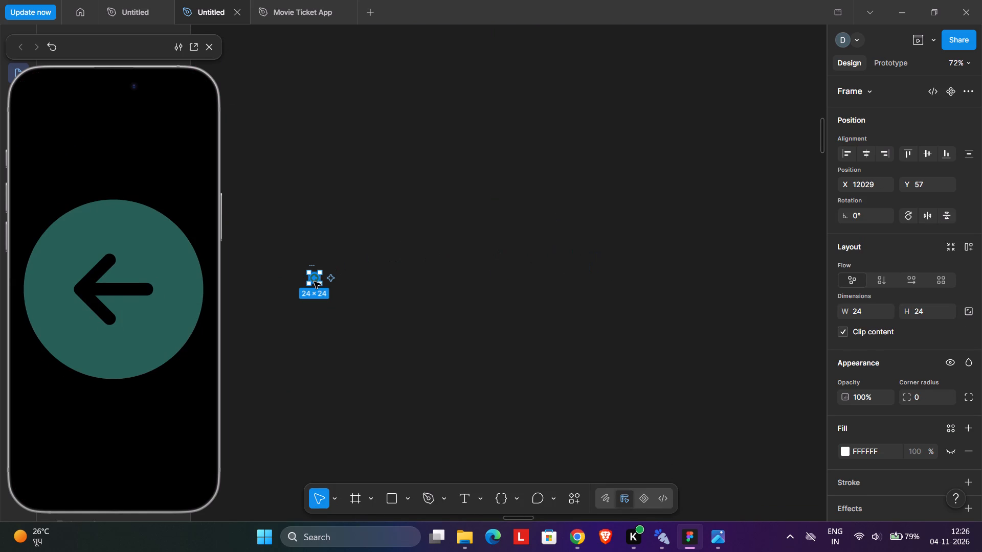
key("ctrl+x")
scroll(384, 258, "down", 9, "ctrl")
scroll(515, 227, "down", 12, "ctrl")
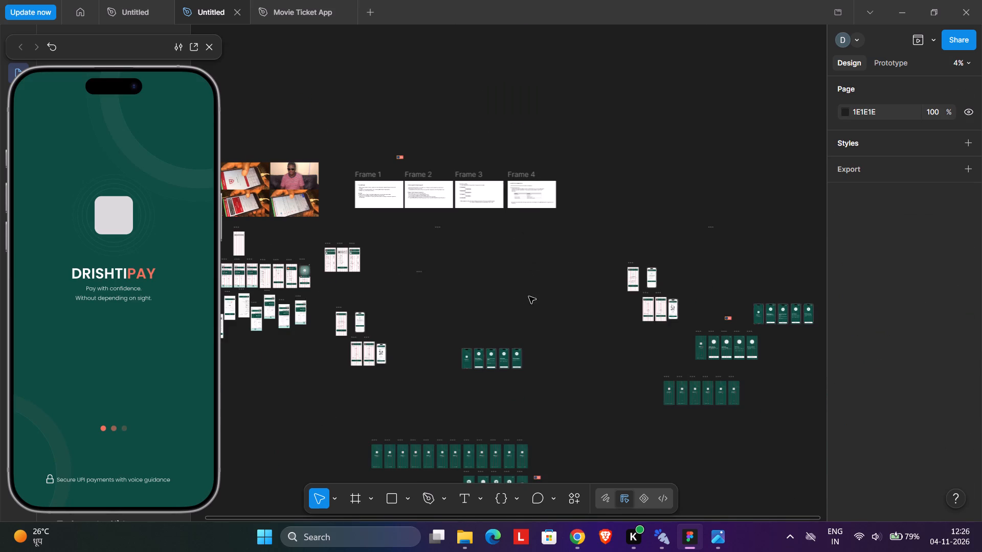
middle_click_drag(528, 297, 557, 137)
scroll(535, 332, "up", 17, "ctrl")
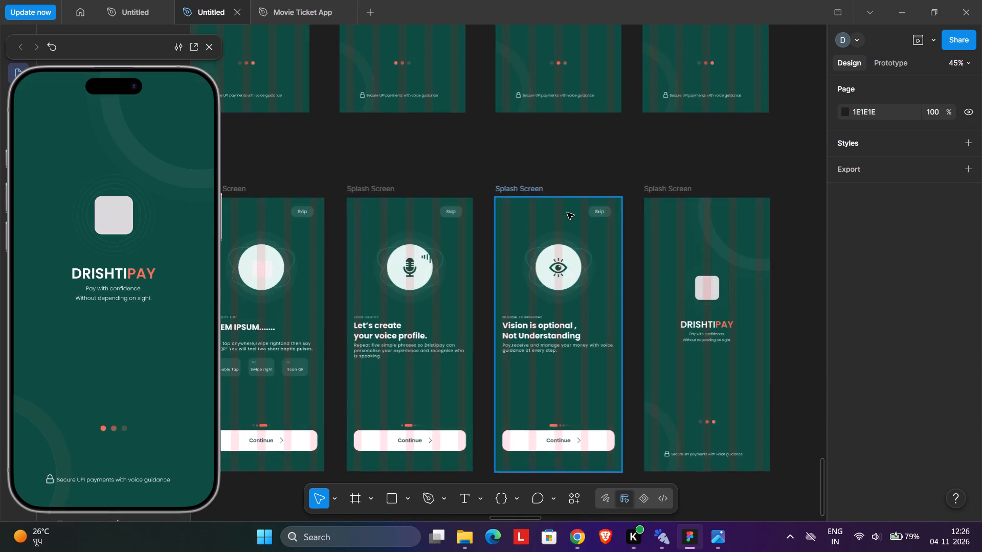
scroll(563, 205, "up", 8, "ctrl")
middle_click_drag(495, 174, 509, 218)
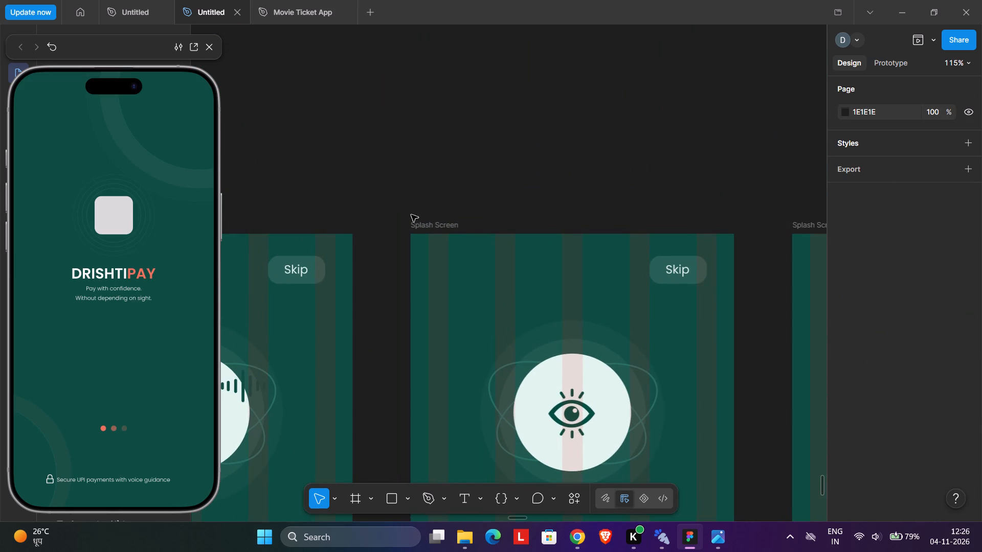
middle_click_drag(411, 215, 621, 164)
scroll(613, 167, "down", 6, "ctrl")
middle_click_drag(514, 143, 553, 225)
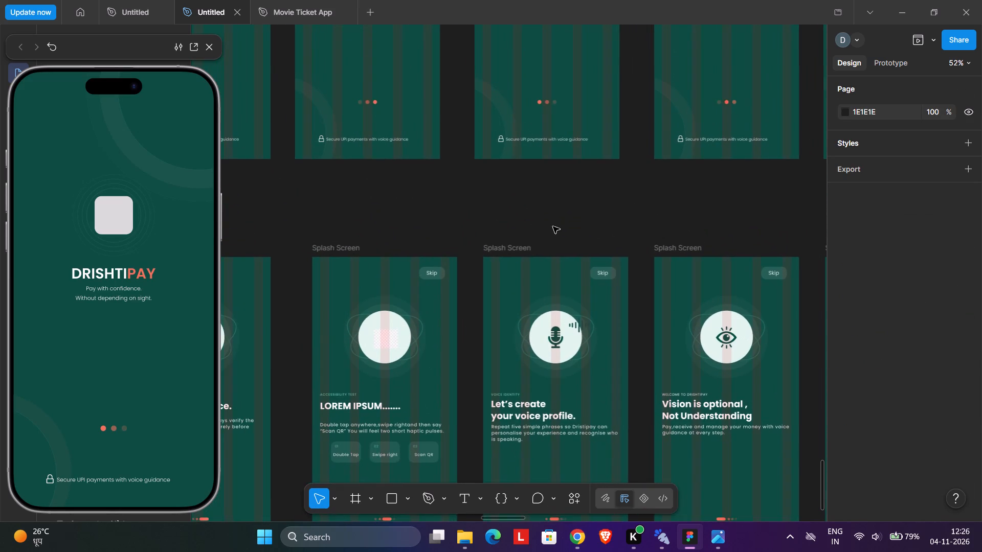
scroll(490, 256, "up", 13, "ctrl")
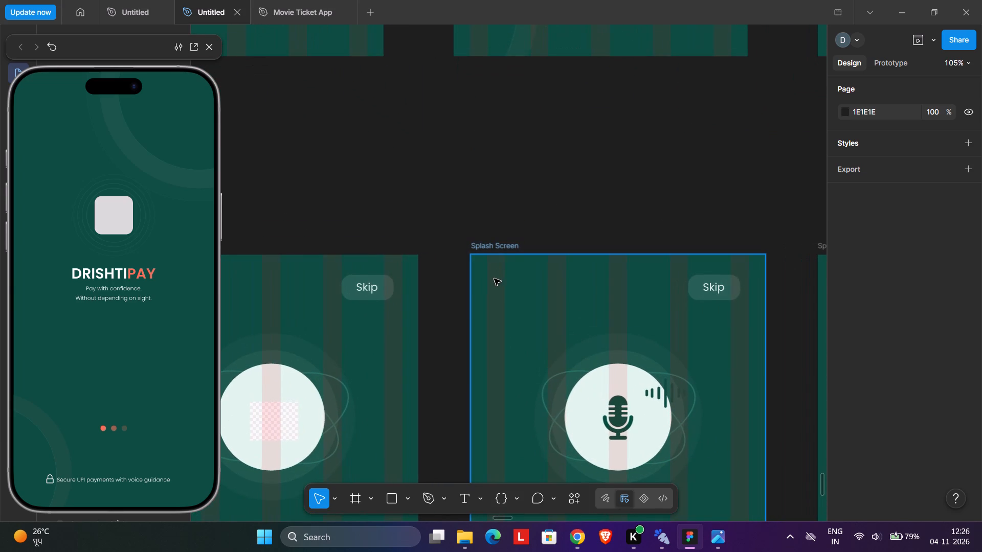
key("ctrl+v")
left_click_drag(508, 274, 505, 295)
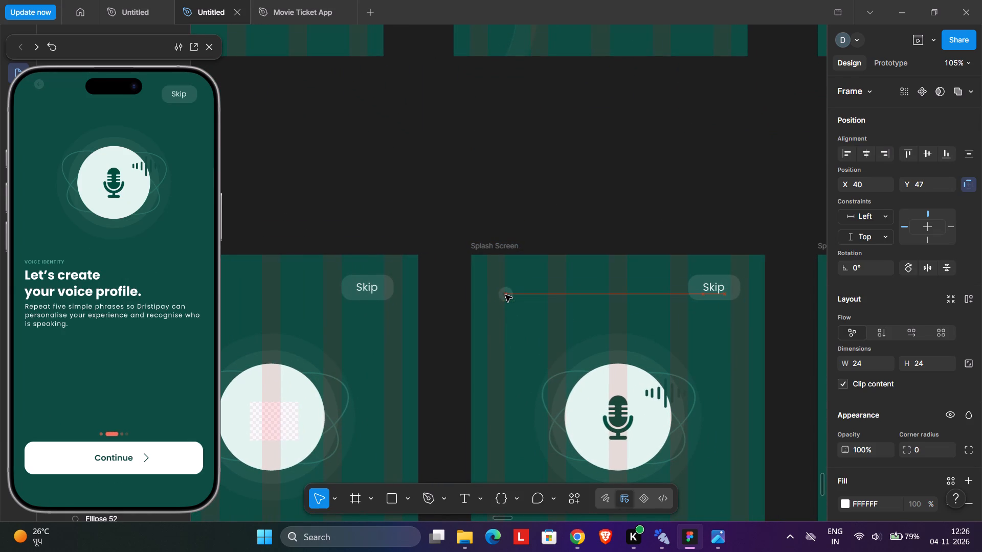
left_click_drag(505, 295, 492, 289)
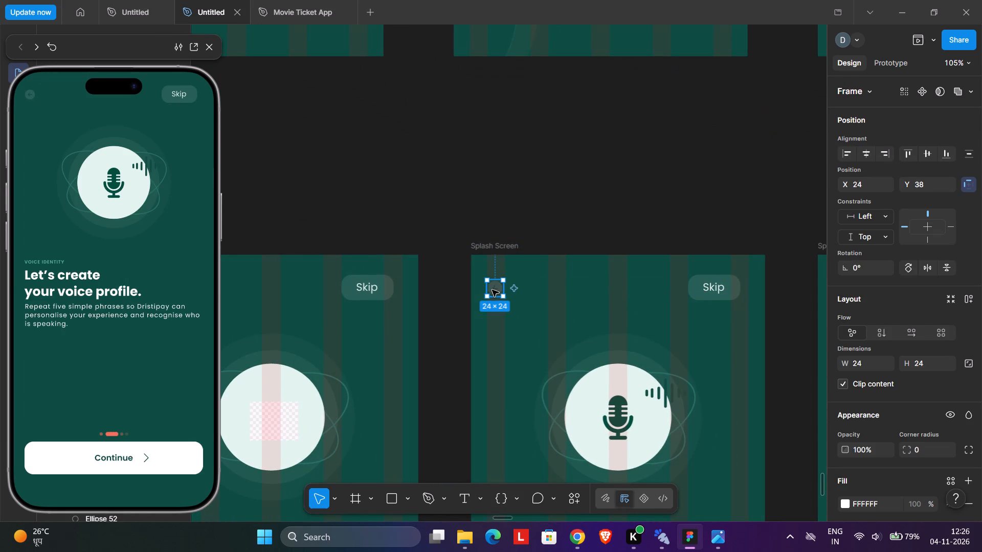
Resize the arrow icon on the voice profile screen to 50 × 50.
left_click(878, 370)
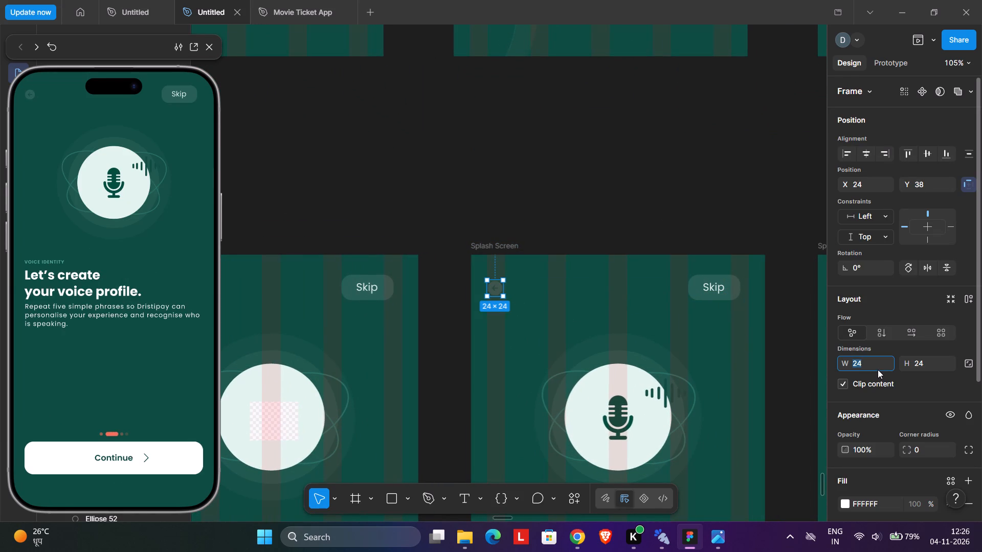
type("50")
left_click(933, 367)
key("5")
key("0")
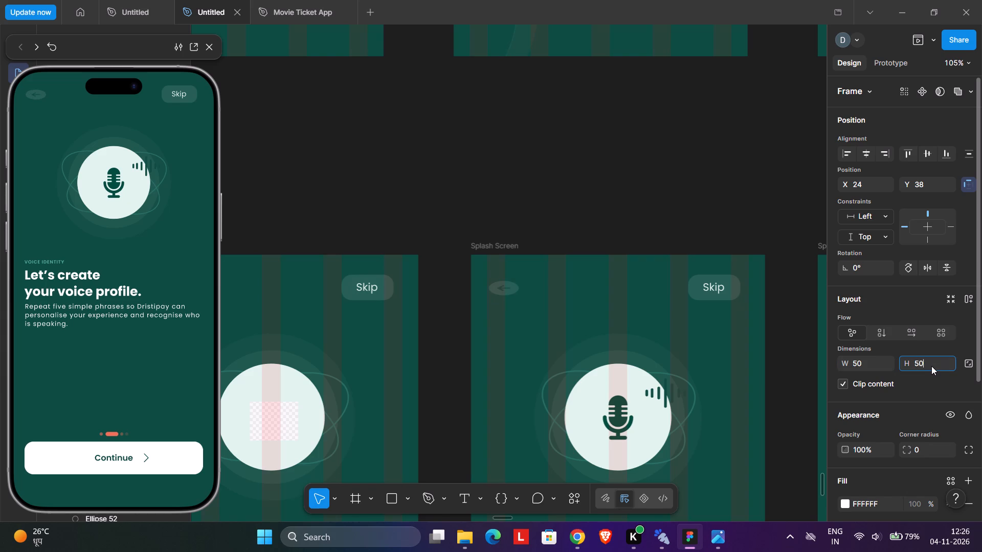
key("Return")
Move the arrow icon on the voice profile screen level with the Skip button, at about X 24, Y 29.
left_click_drag(507, 302, 509, 298)
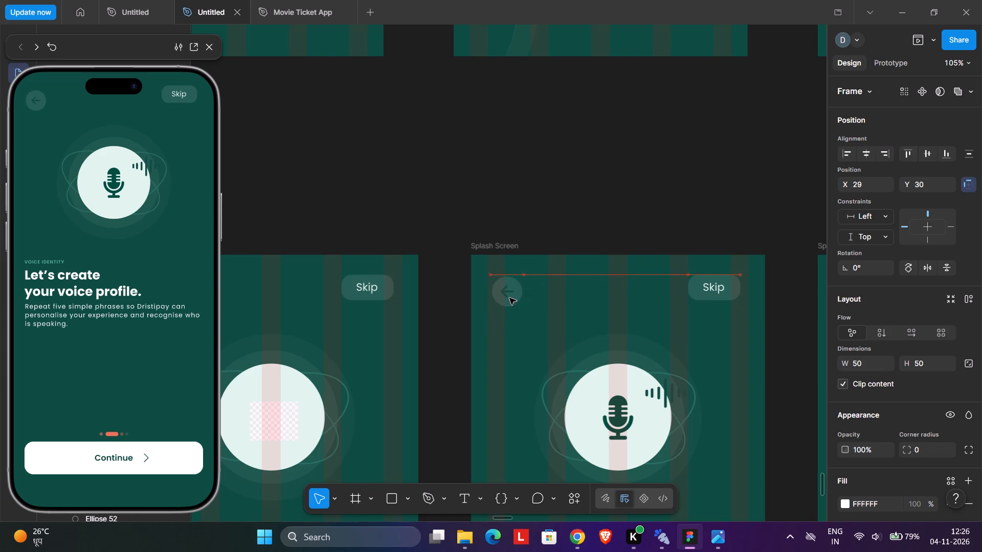
left_click_drag(509, 298, 503, 297)
left_click_drag(503, 297, 505, 296)
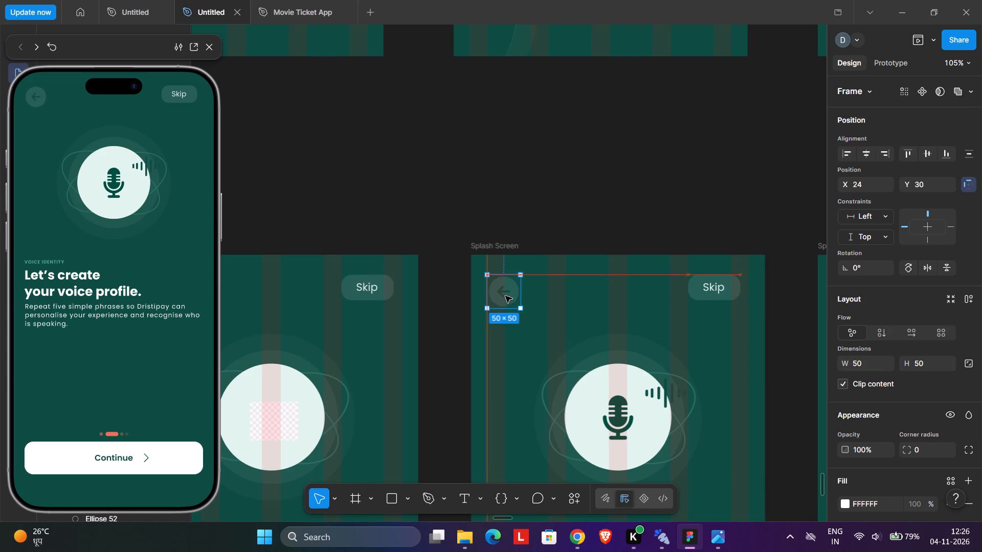
left_click_drag(505, 296, 505, 296)
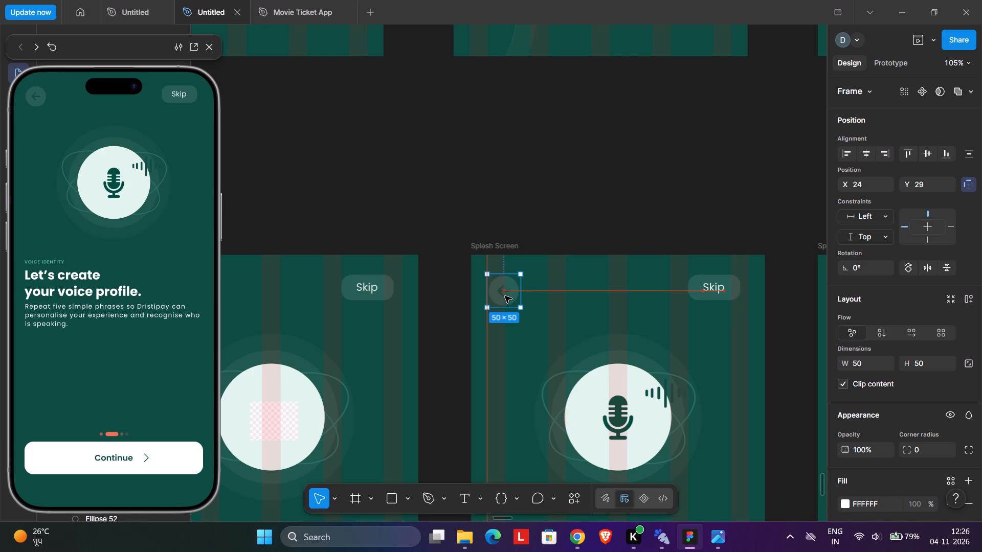
left_click_drag(505, 296, 505, 294)
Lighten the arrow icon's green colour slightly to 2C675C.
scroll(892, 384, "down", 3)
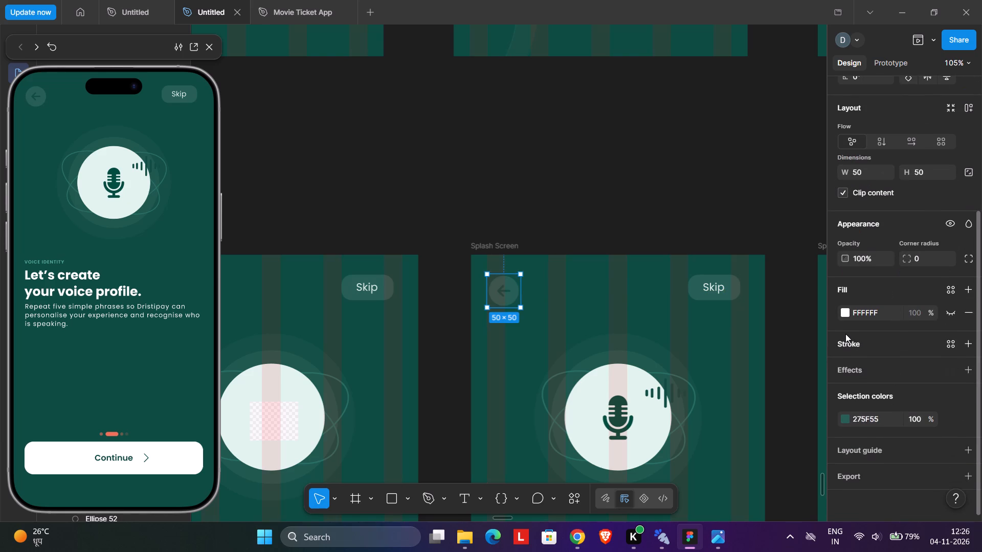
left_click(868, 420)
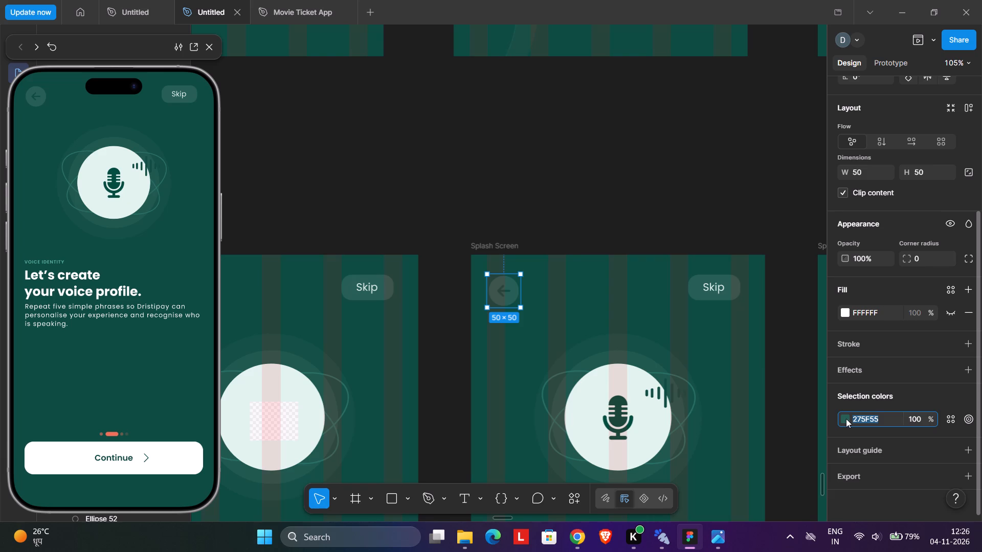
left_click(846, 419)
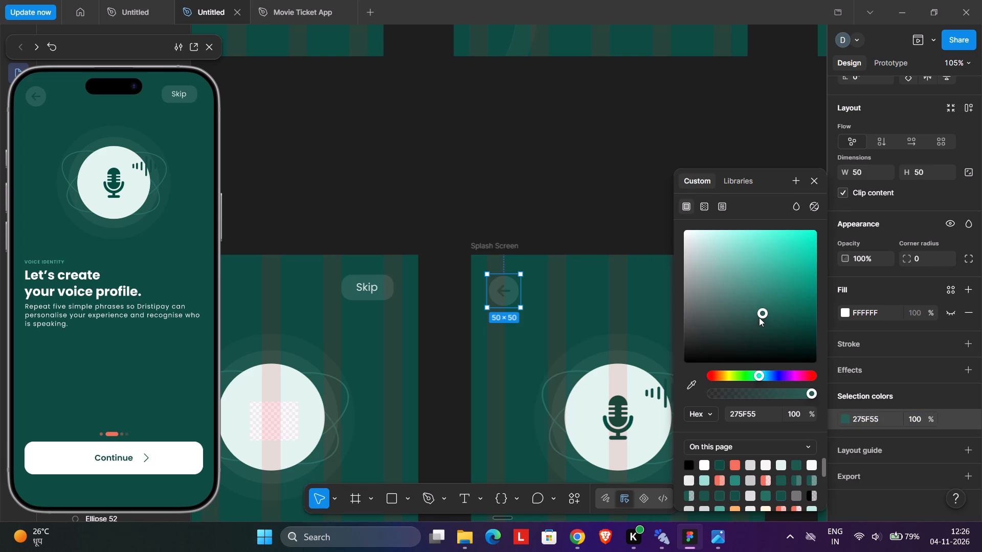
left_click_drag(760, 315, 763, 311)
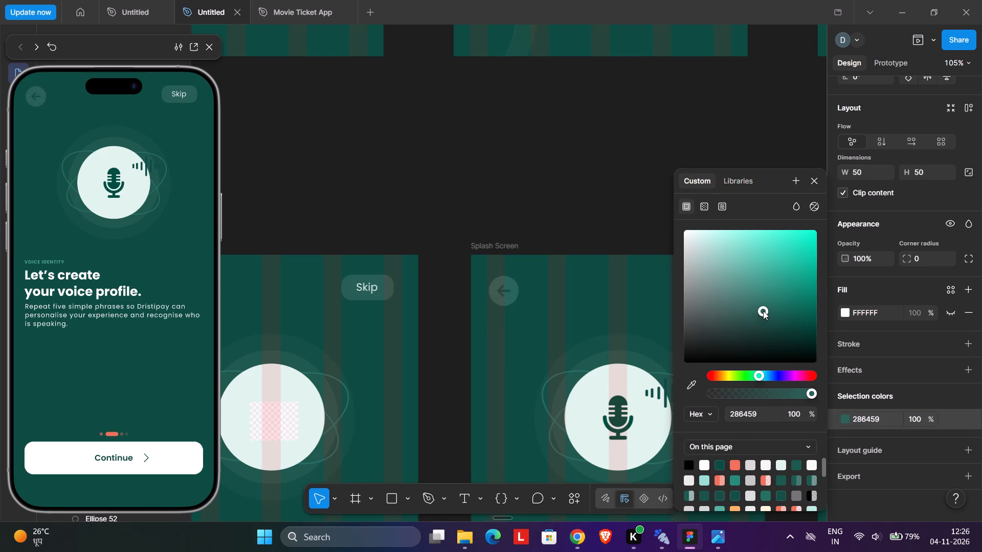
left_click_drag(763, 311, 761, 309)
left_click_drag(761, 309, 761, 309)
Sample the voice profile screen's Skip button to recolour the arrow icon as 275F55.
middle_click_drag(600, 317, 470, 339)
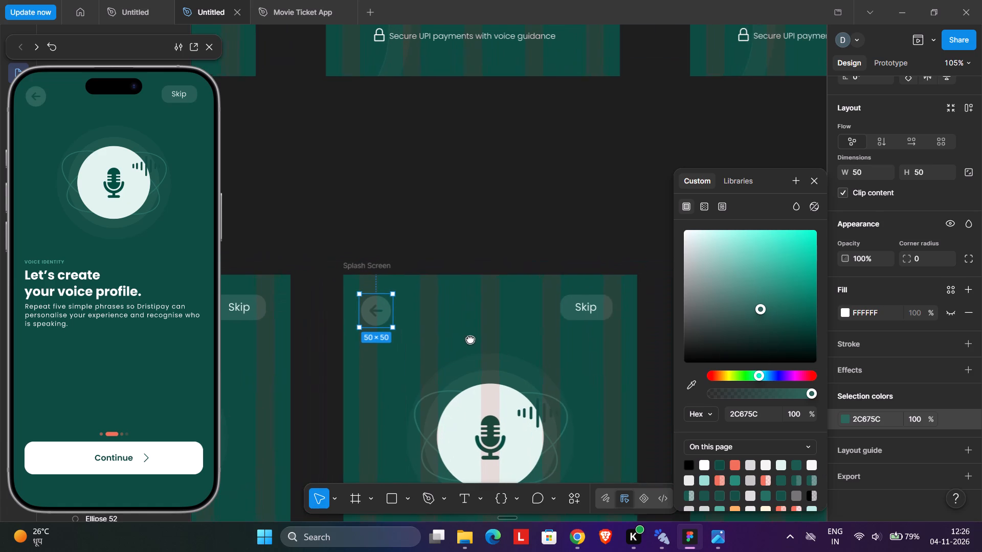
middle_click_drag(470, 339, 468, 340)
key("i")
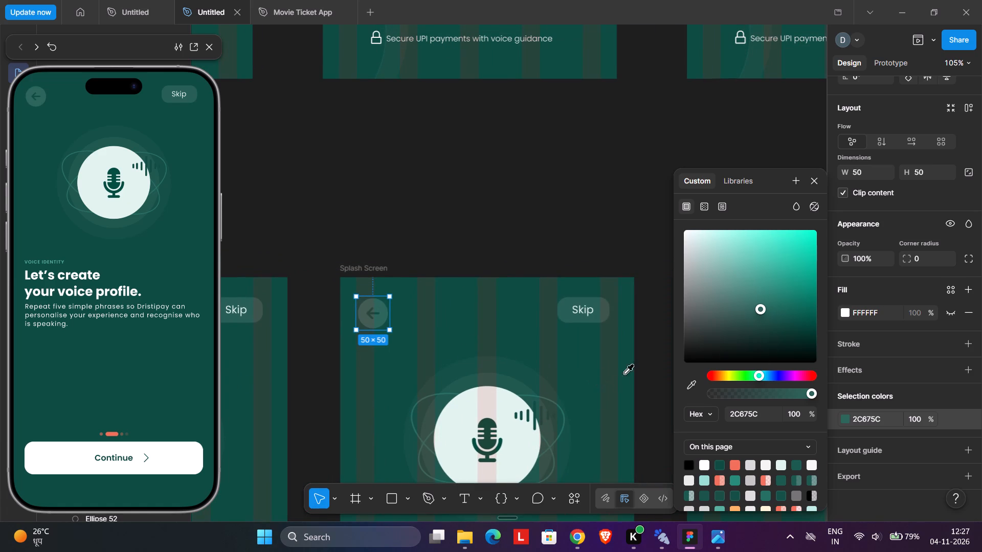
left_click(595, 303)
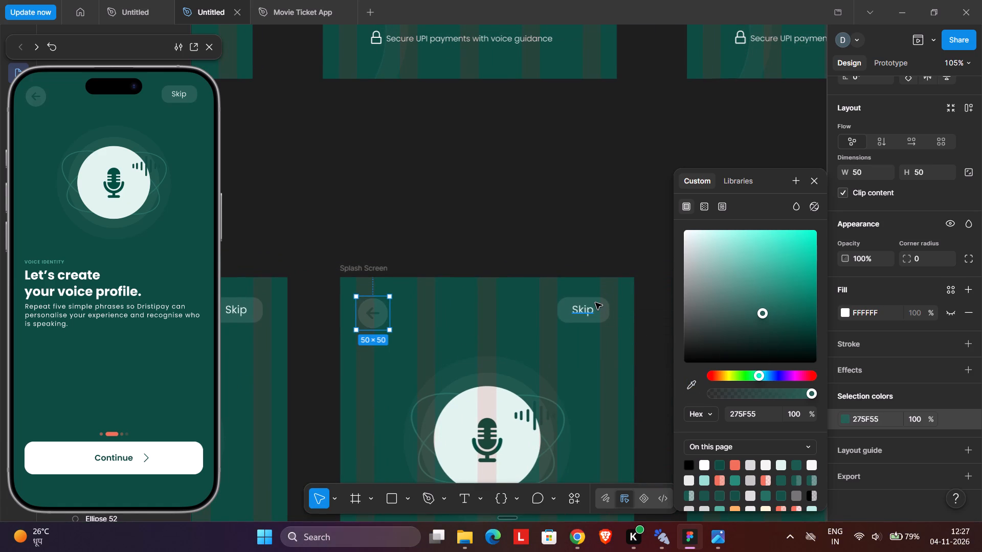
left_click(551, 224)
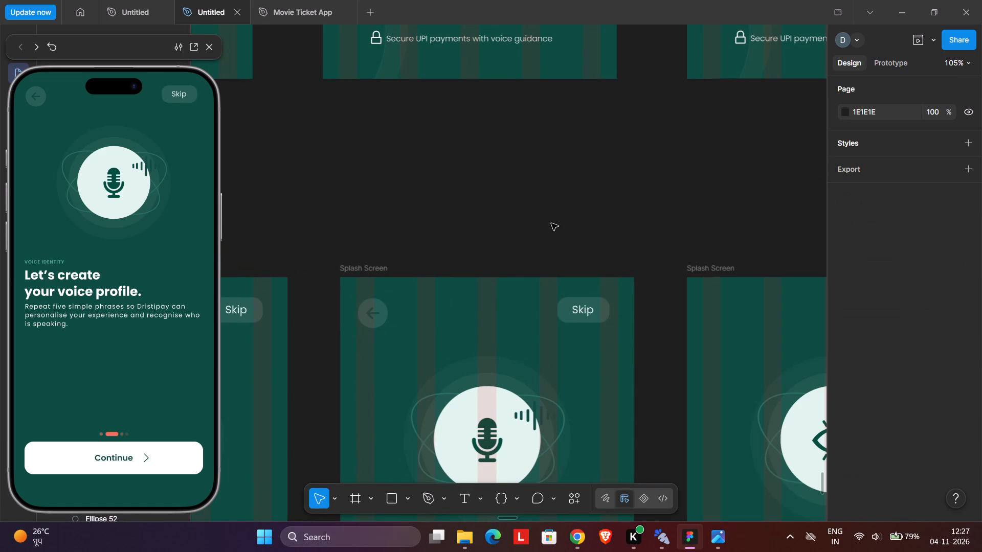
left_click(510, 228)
Lighten the voice profile screen's arrow icon colour to 2B6B5F.
scroll(506, 242, "down", 7, "ctrl")
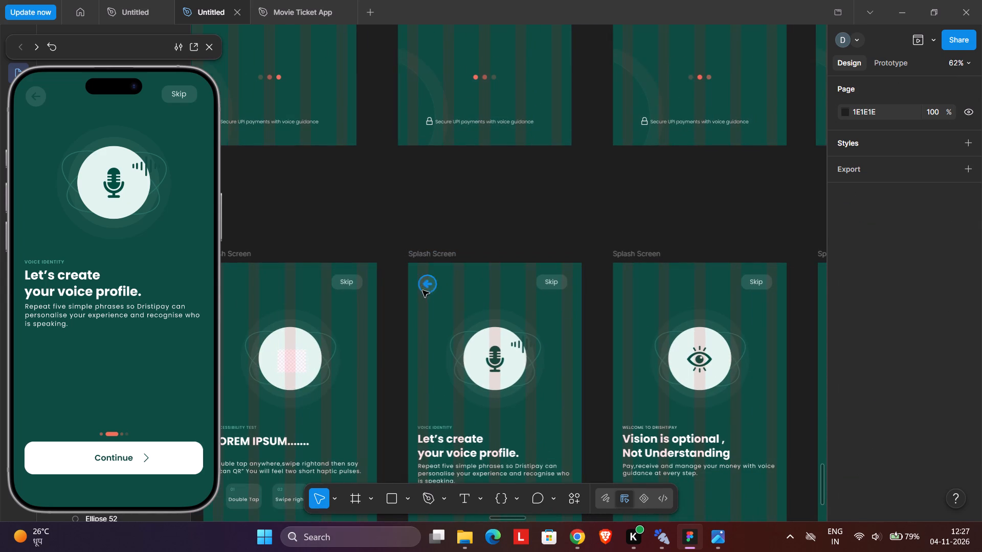
left_click(428, 283)
scroll(907, 453, "down", 3)
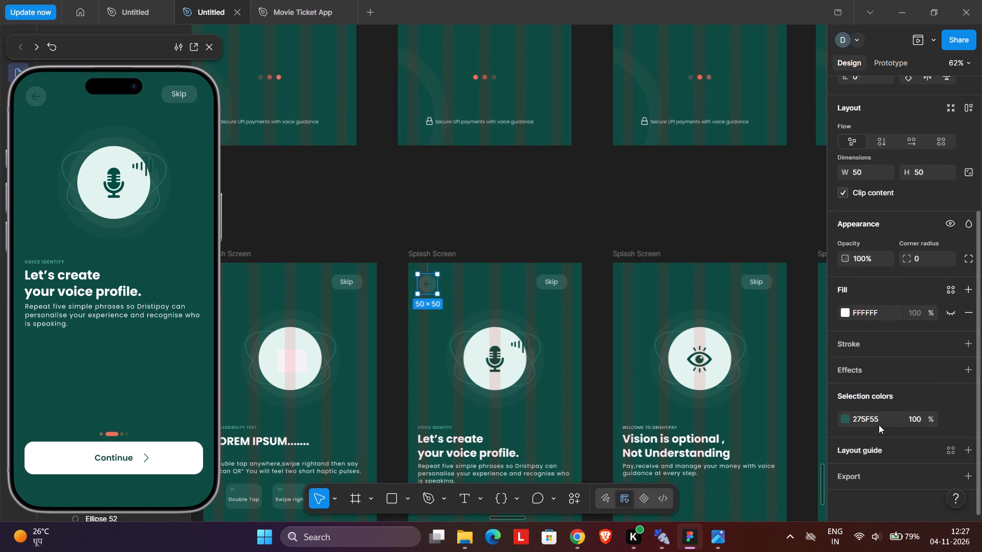
left_click(848, 416)
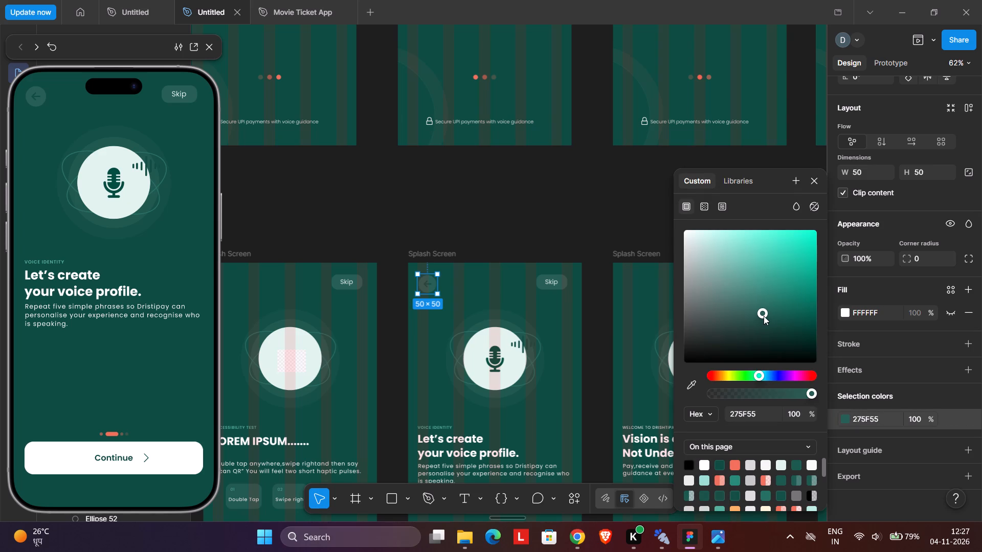
left_click_drag(764, 316, 764, 307)
Resize the arrow icon to 54 × 54.
left_click(865, 173)
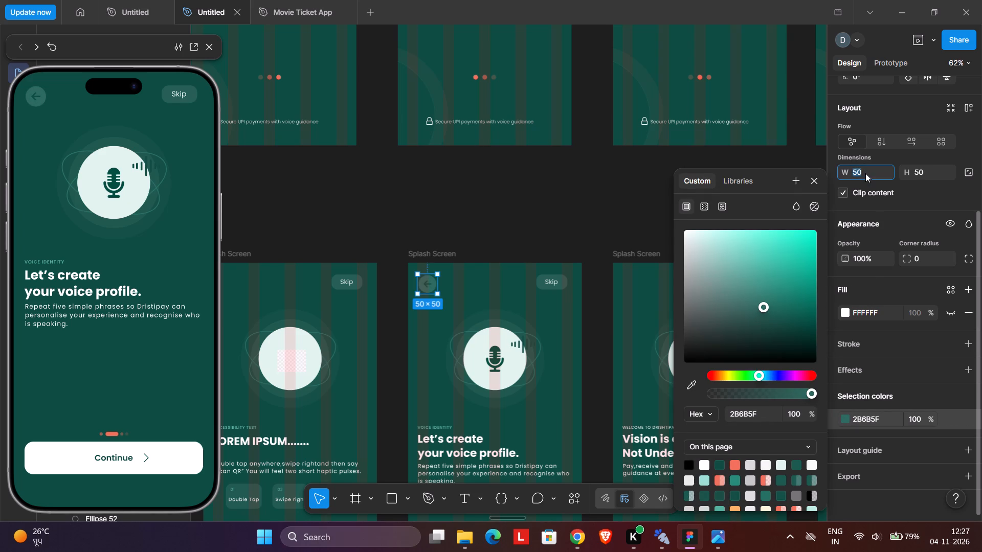
key("5")
key("4")
left_click(948, 168)
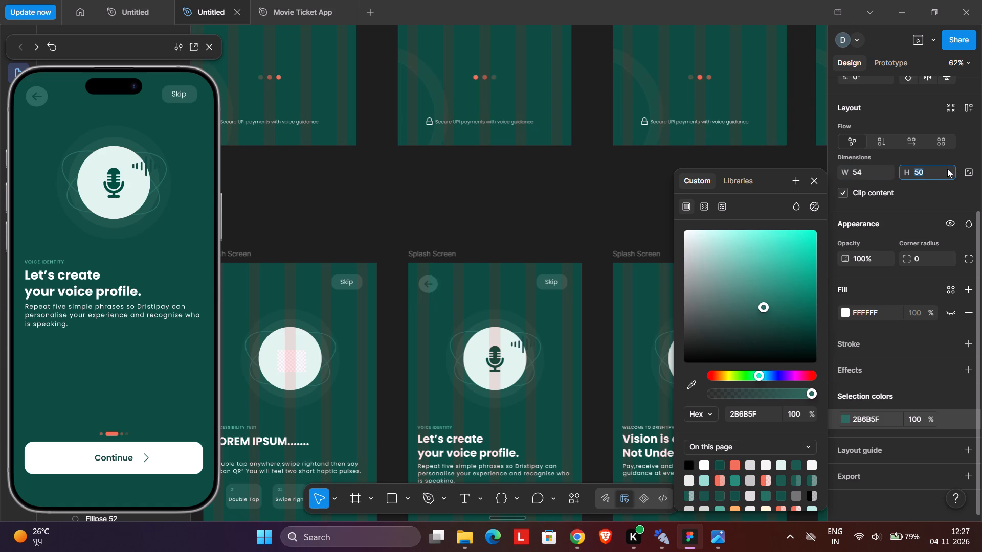
type("54")
key("Return")
left_click(524, 200)
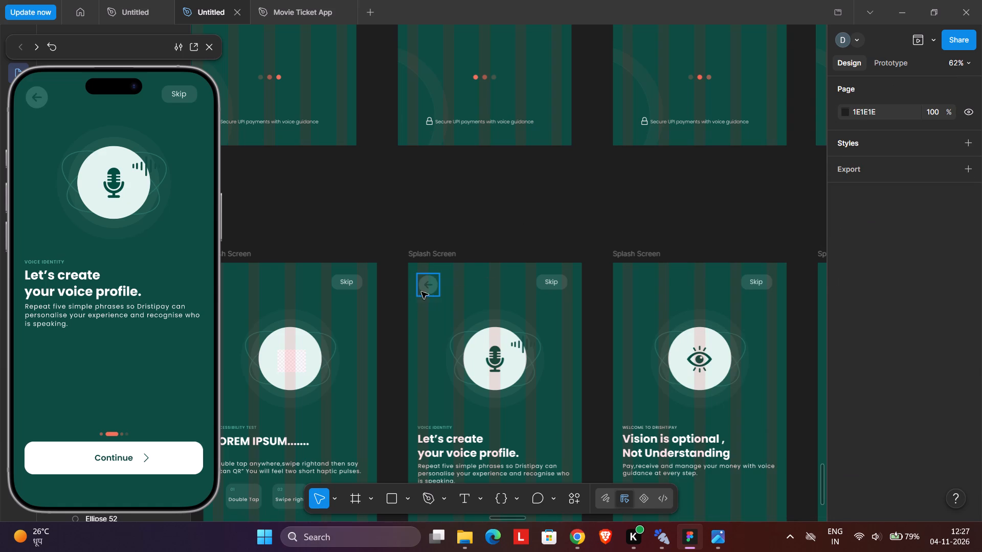
Centre the arrow icon vertically on the Skip button, at X 24, Y 22.
left_click(428, 285)
left_click(429, 287)
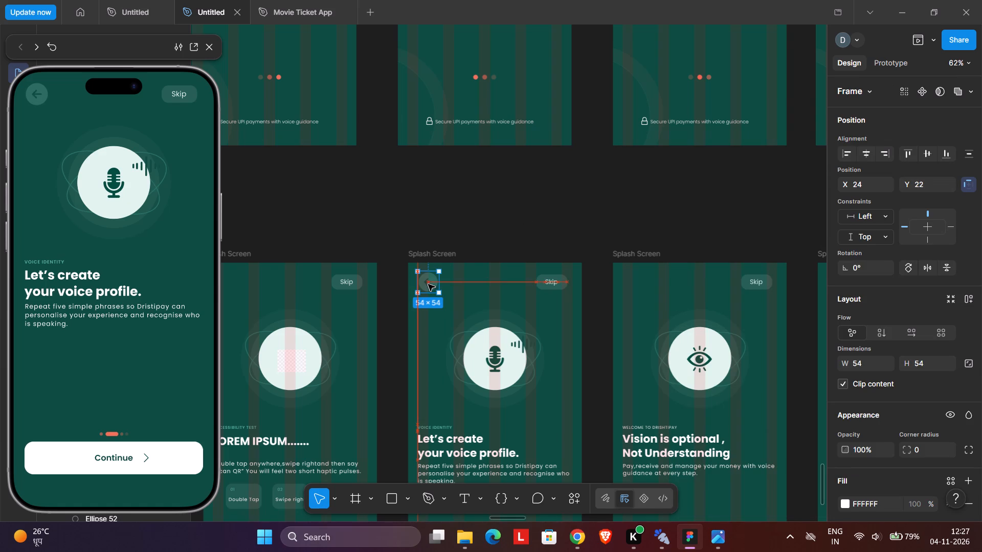
left_click(450, 211)
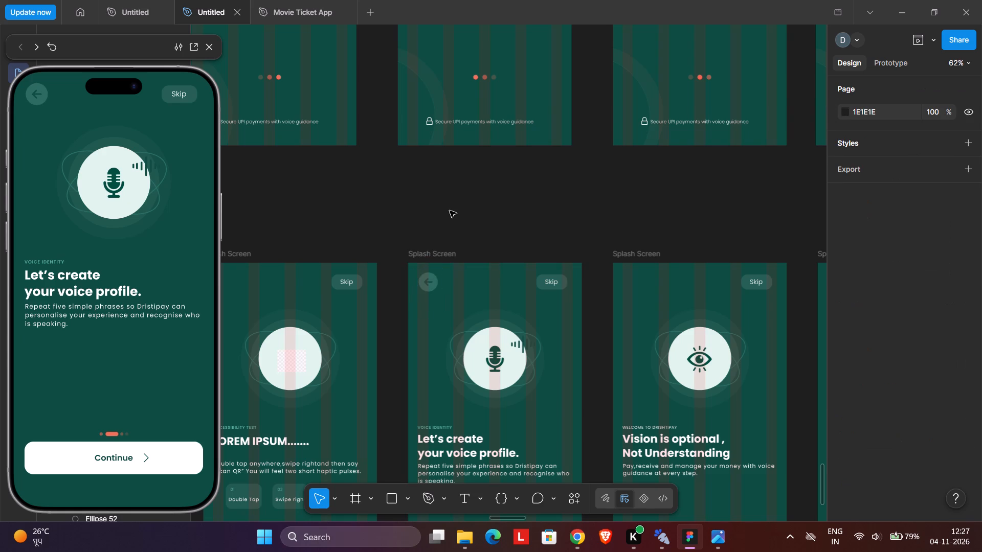
Nudge the voice profile screen's arrow icon sideways to X 22.
middle_click_drag(409, 326, 408, 174)
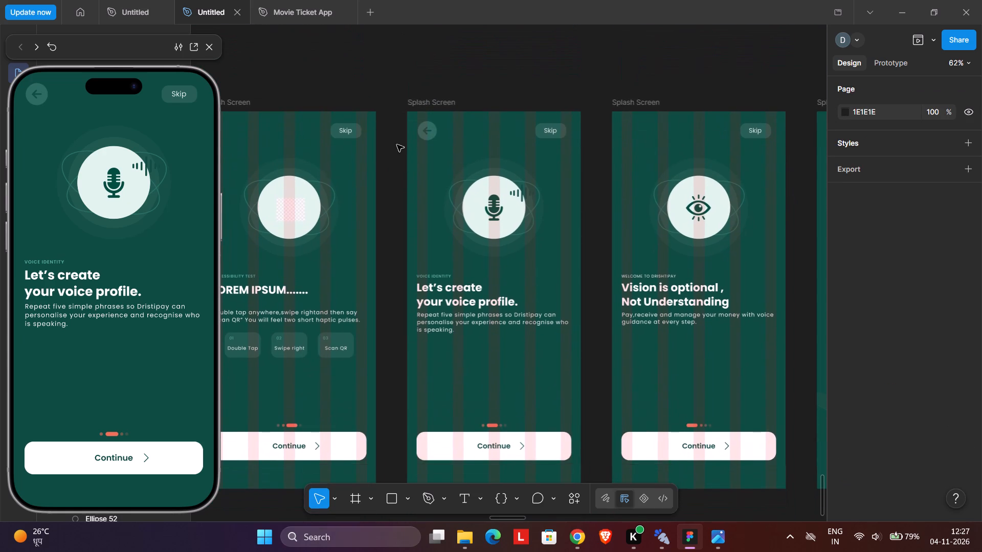
middle_click_drag(399, 144, 589, 206)
scroll(578, 177, "up", 7, "ctrl")
middle_click_drag(578, 176, 583, 177)
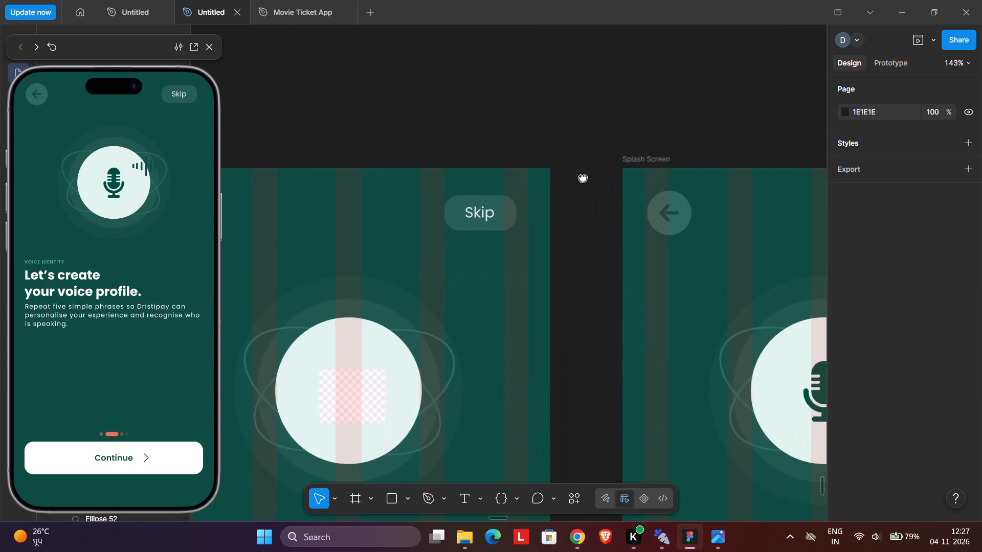
middle_click_drag(583, 177, 703, 185)
left_click(785, 221)
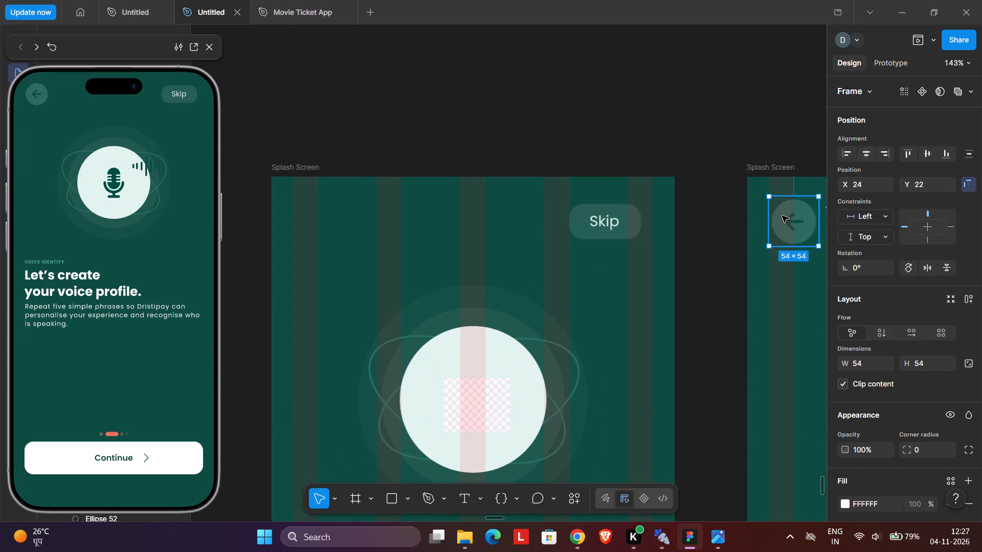
key("Left")
key("Left")
key("Left")
key("Right")
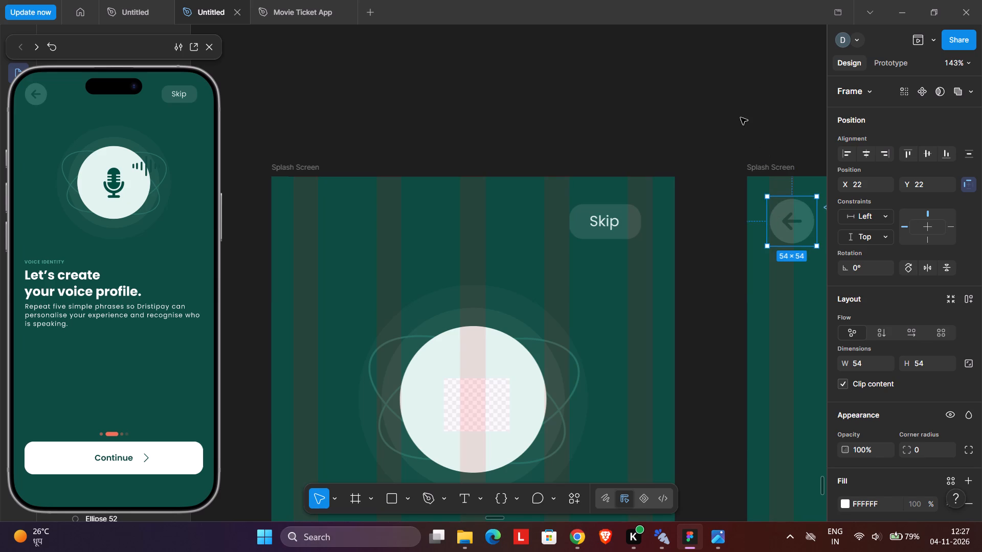
Copy the arrow icon and paste it into the LOREM IPSUM screen.
key("ctrl+c")
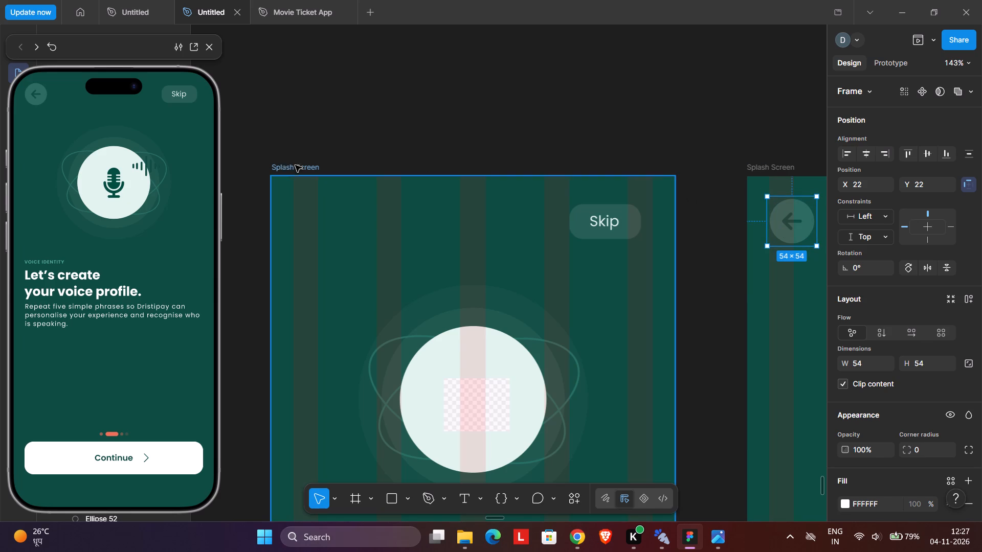
left_click(284, 165)
key("ctrl+v")
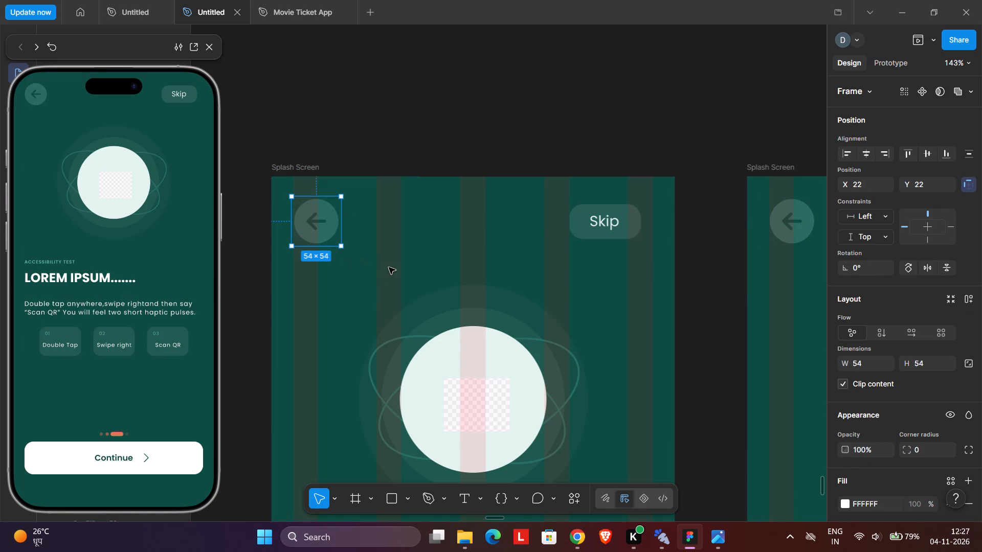
left_click(455, 113)
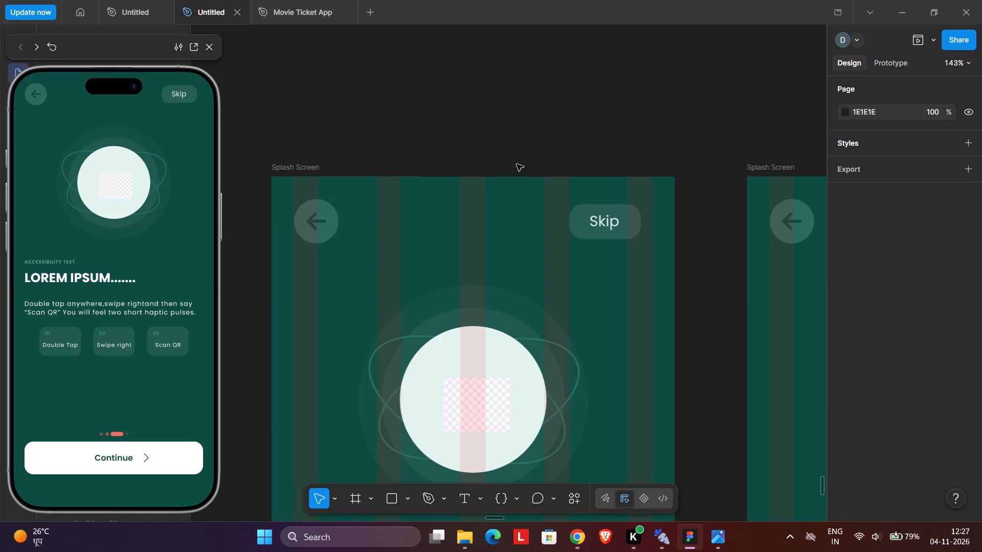
Paste the arrow icon into the Pay with confidence screen.
scroll(521, 168, "down", 8, "ctrl")
middle_click_drag(433, 167, 559, 238)
left_click(406, 230)
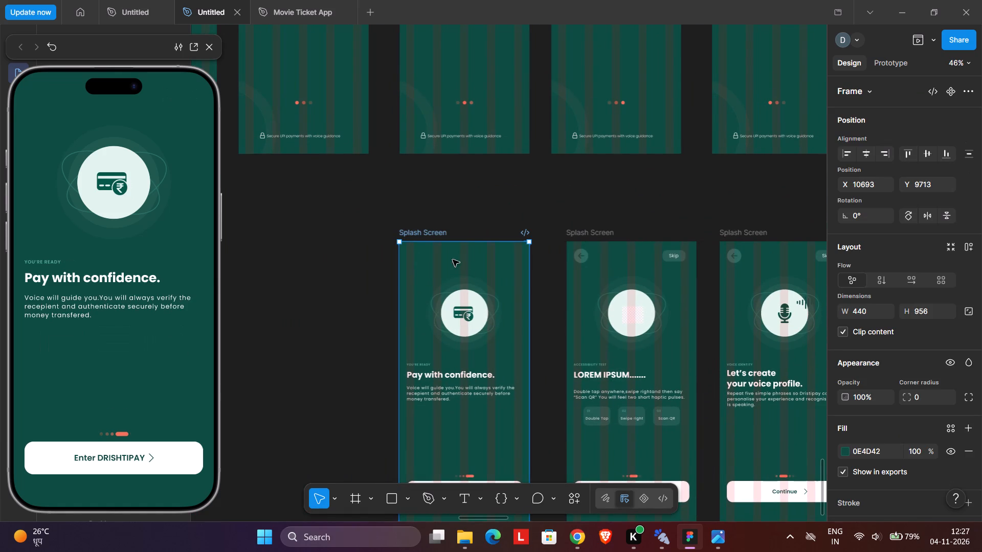
key("ctrl+v")
left_click(459, 202)
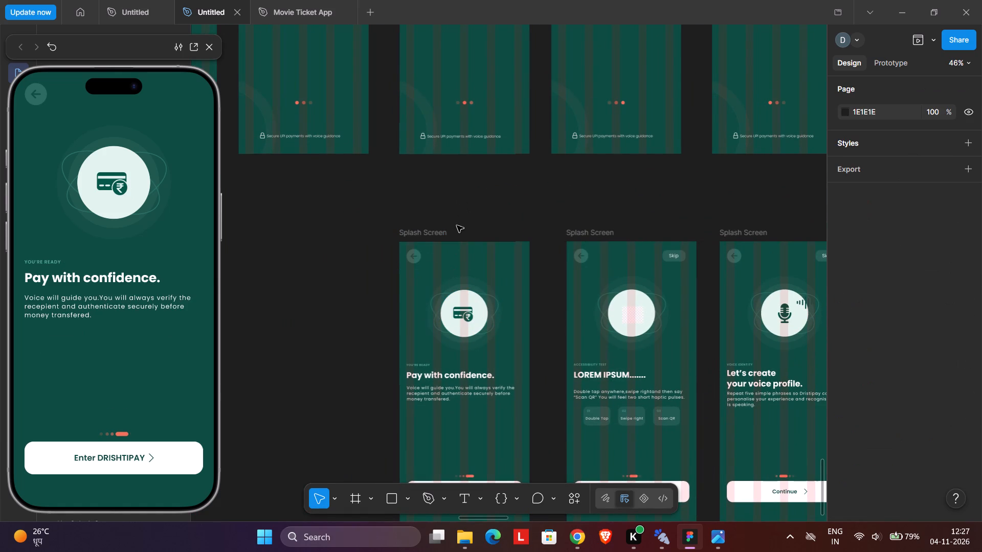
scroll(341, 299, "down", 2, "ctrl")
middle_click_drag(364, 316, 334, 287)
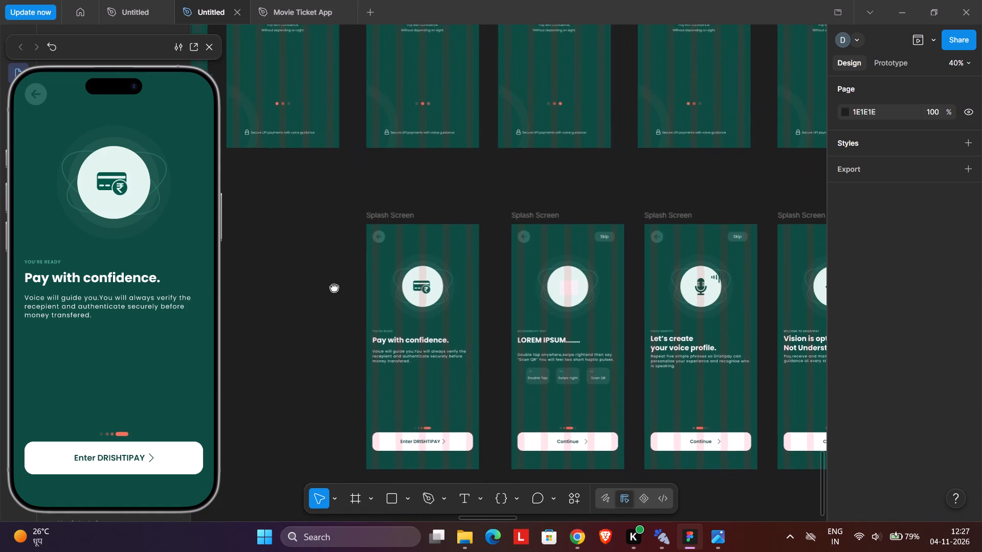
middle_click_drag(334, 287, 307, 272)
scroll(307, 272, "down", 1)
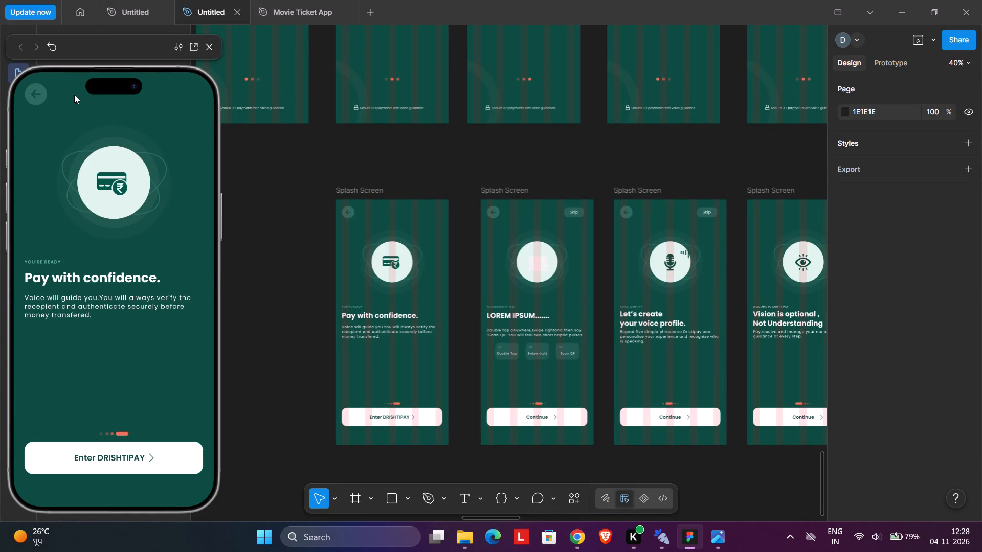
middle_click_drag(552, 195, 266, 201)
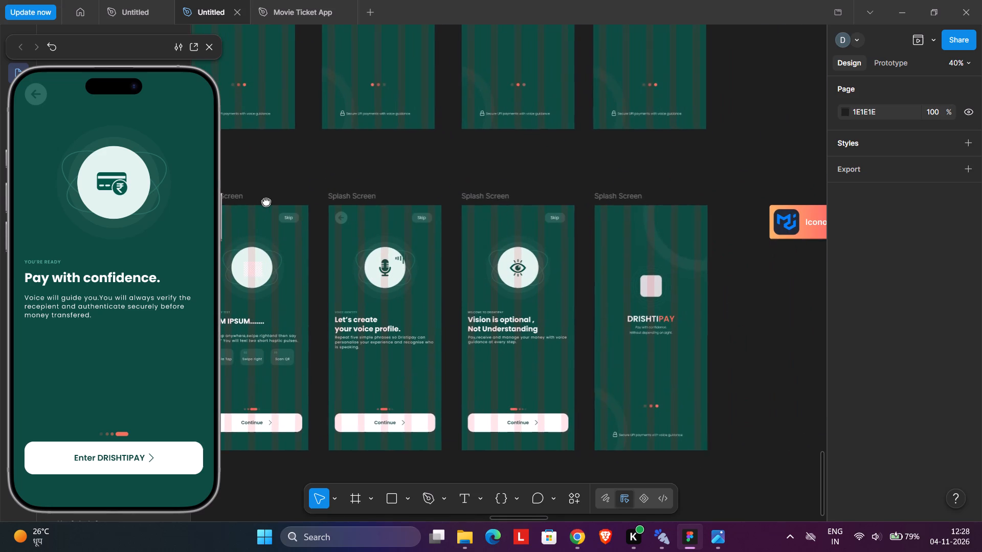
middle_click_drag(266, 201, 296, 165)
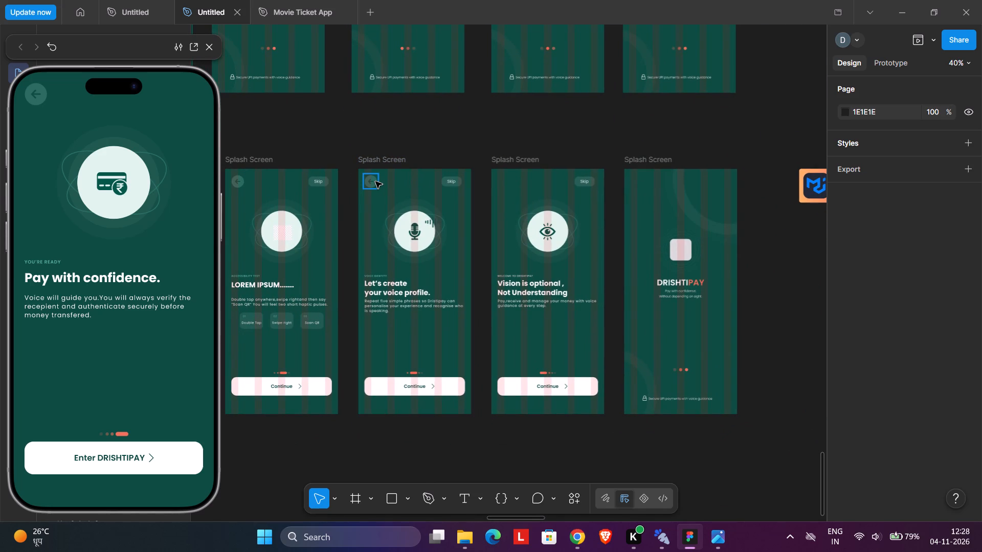
Link the voice profile screen's back arrow to the Vision is optional screen, on tap, Navigate to, Instant.
left_click(375, 181)
left_click(895, 61)
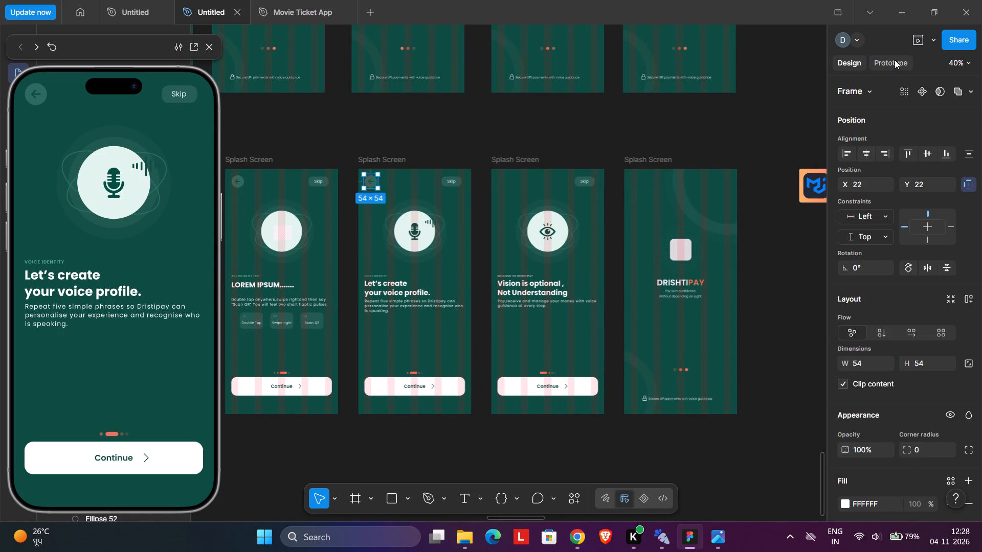
left_click_drag(380, 184, 381, 184)
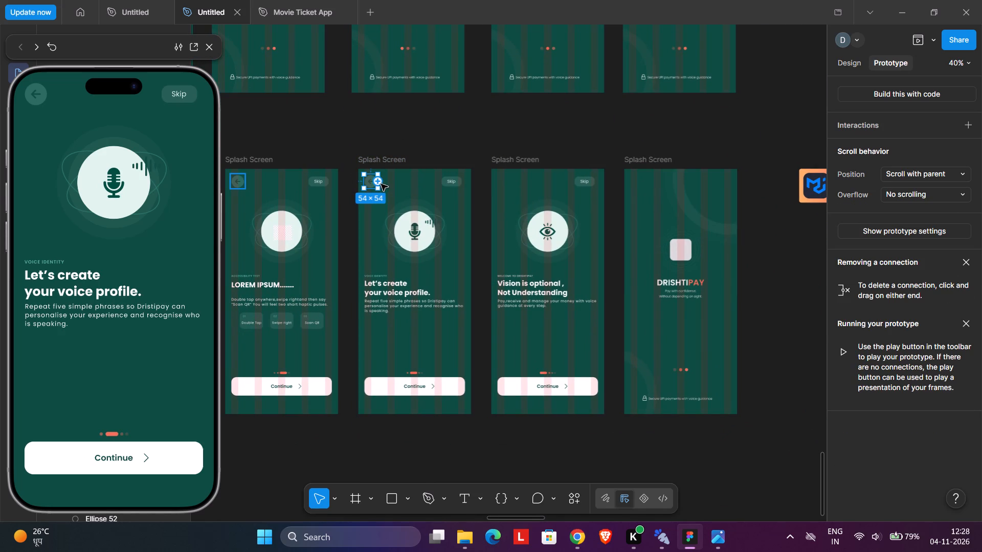
left_click_drag(381, 184, 516, 270)
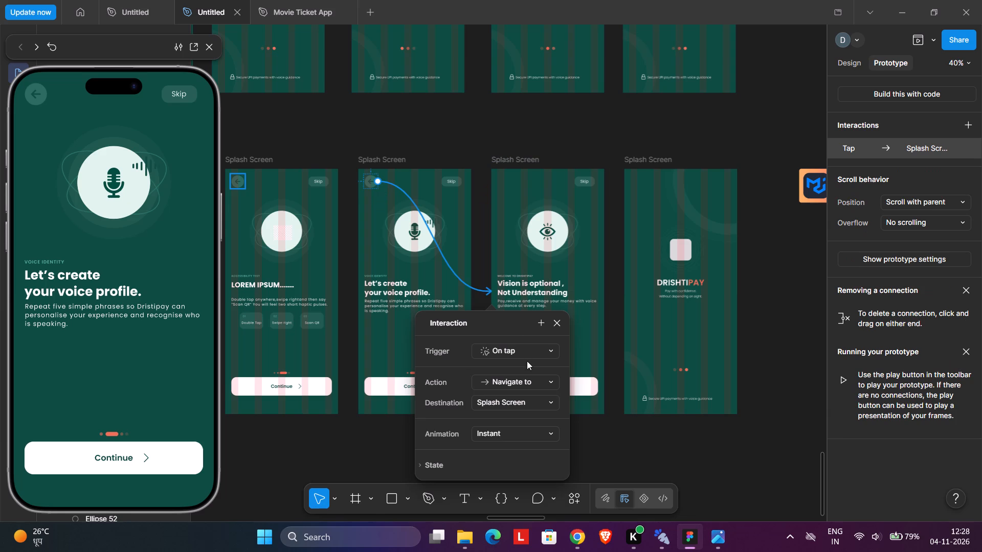
left_click(452, 144)
Link the LOREM IPSUM screen's back arrow to the voice profile screen, on tap with Instant animation.
middle_click_drag(396, 134, 556, 135)
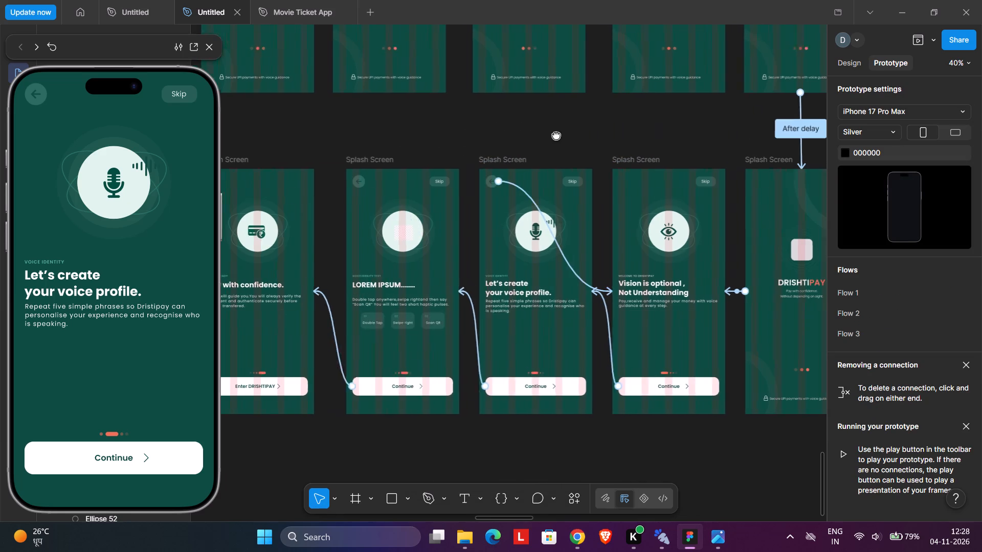
middle_click_drag(556, 135, 641, 178)
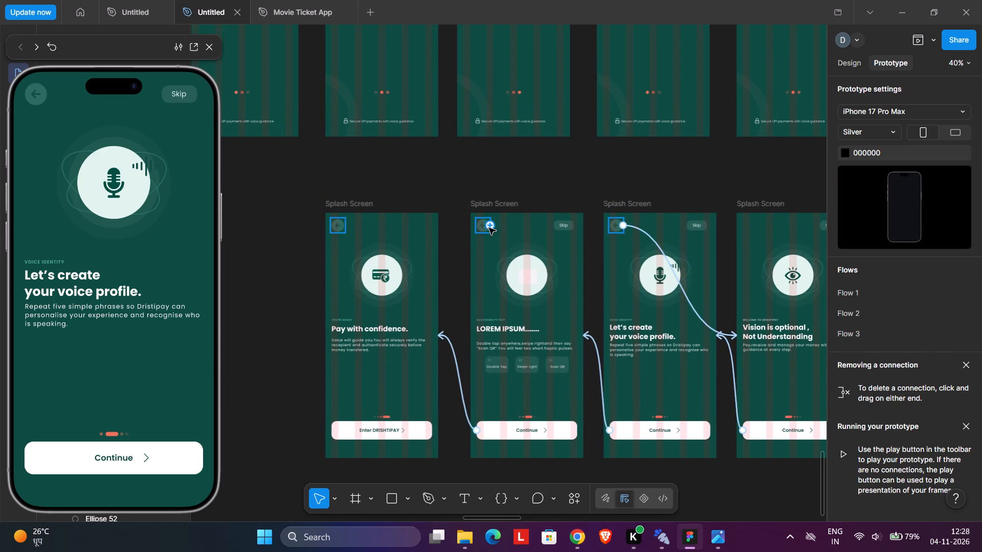
left_click_drag(489, 228, 611, 284)
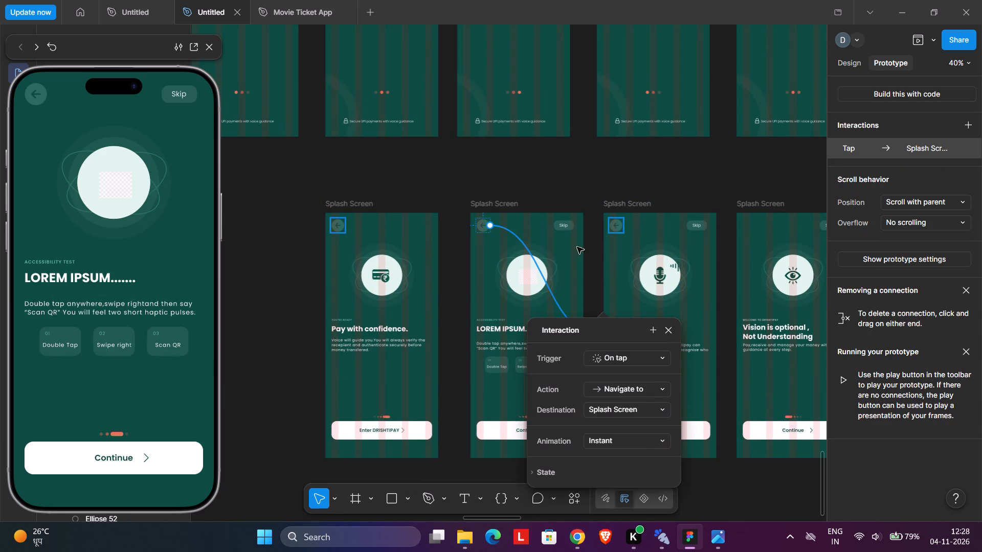
left_click(442, 174)
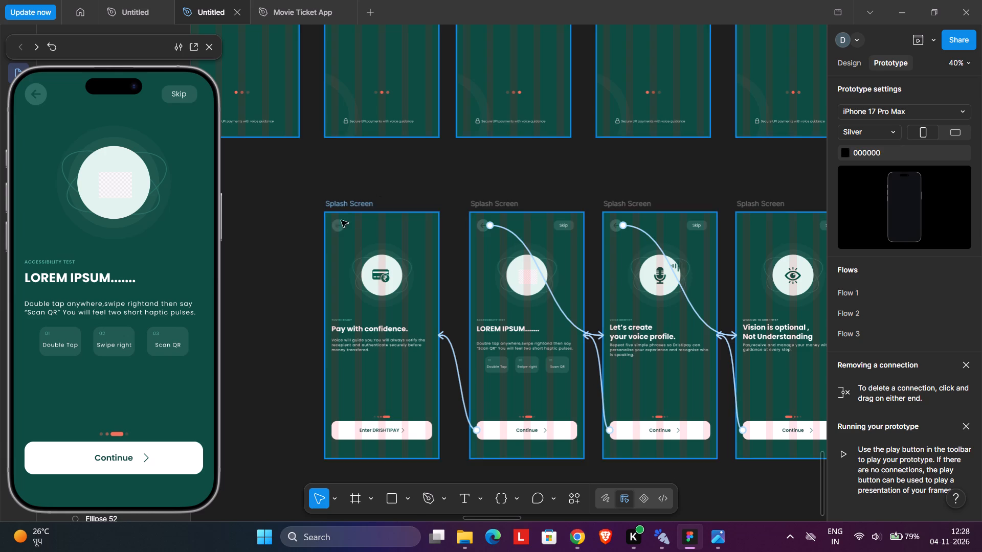
Link the Pay with confidence screen's back arrow to the LOREM IPSUM screen.
left_click_drag(346, 225, 466, 285)
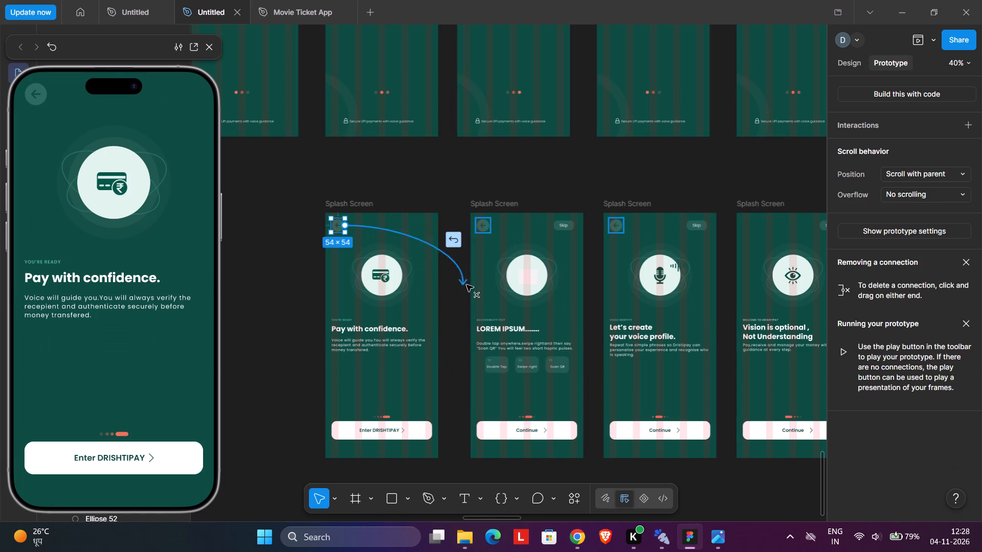
left_click_drag(466, 285, 476, 289)
left_click(467, 178)
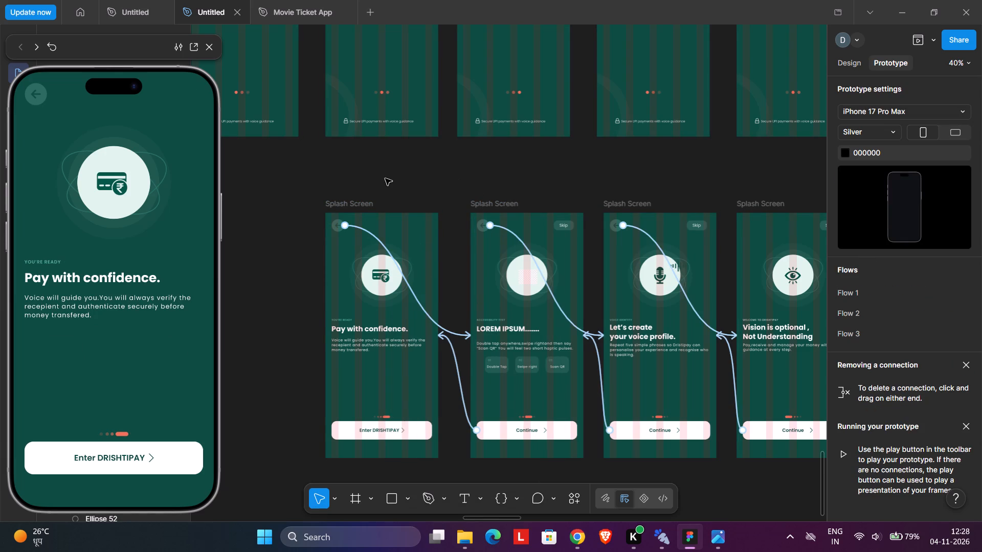
Preview Flow 3 from its first splash frame and test the Continue buttons and back arrows on the onboarding screens.
scroll(383, 177, "down", 8)
scroll(383, 177, "down", 5, "ctrl")
middle_click_drag(385, 178, 410, 234)
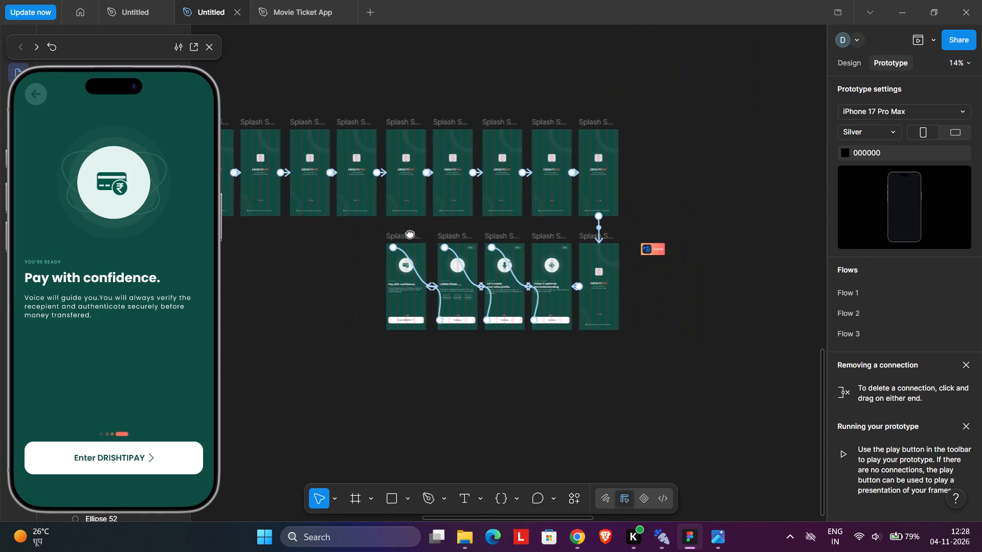
middle_click_drag(410, 234, 410, 234)
middle_click_drag(414, 231, 501, 280)
key("Escape")
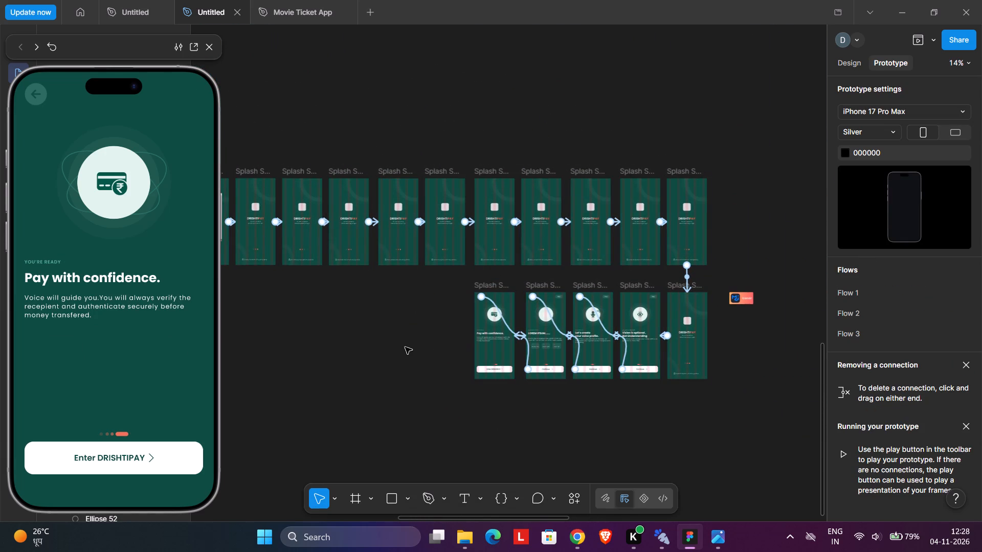
middle_click_drag(427, 350, 457, 353)
scroll(529, 320, "down", 1)
middle_click_drag(270, 172, 361, 186)
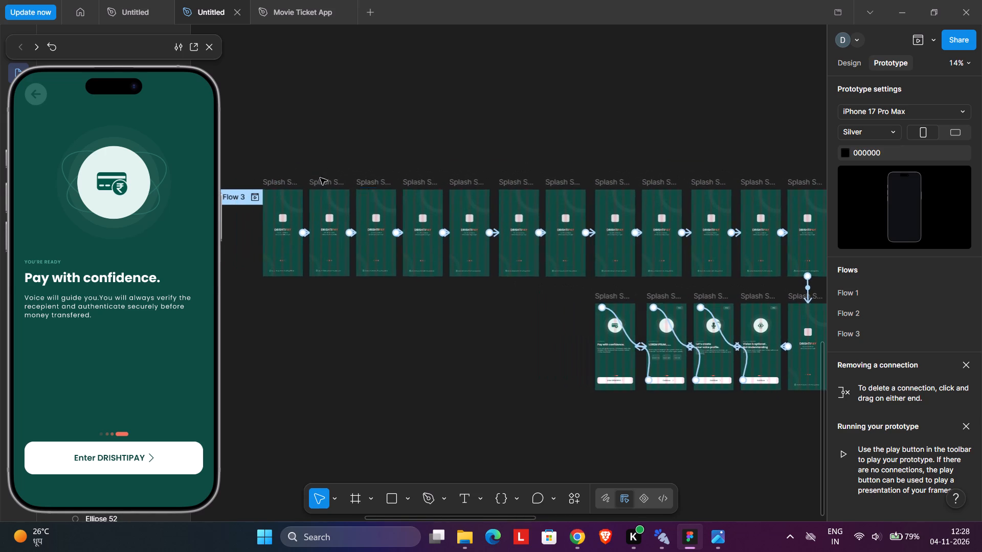
left_click(276, 182)
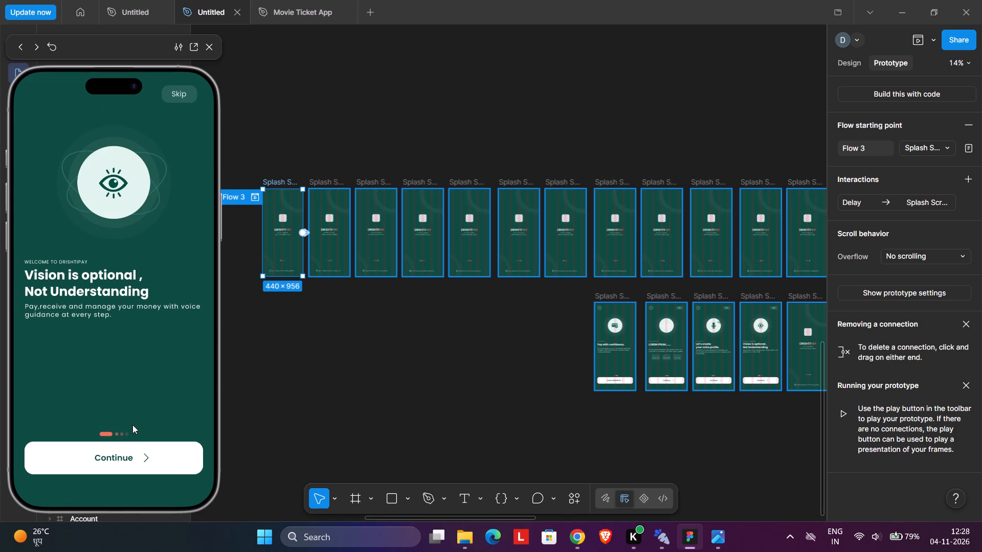
left_click(110, 467)
left_click(38, 102)
left_click(105, 461)
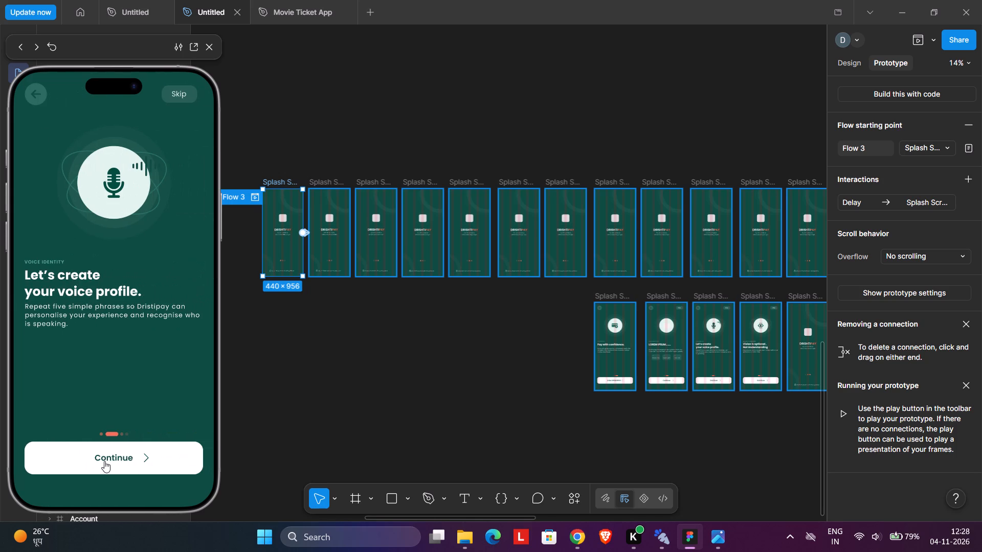
left_click(104, 461)
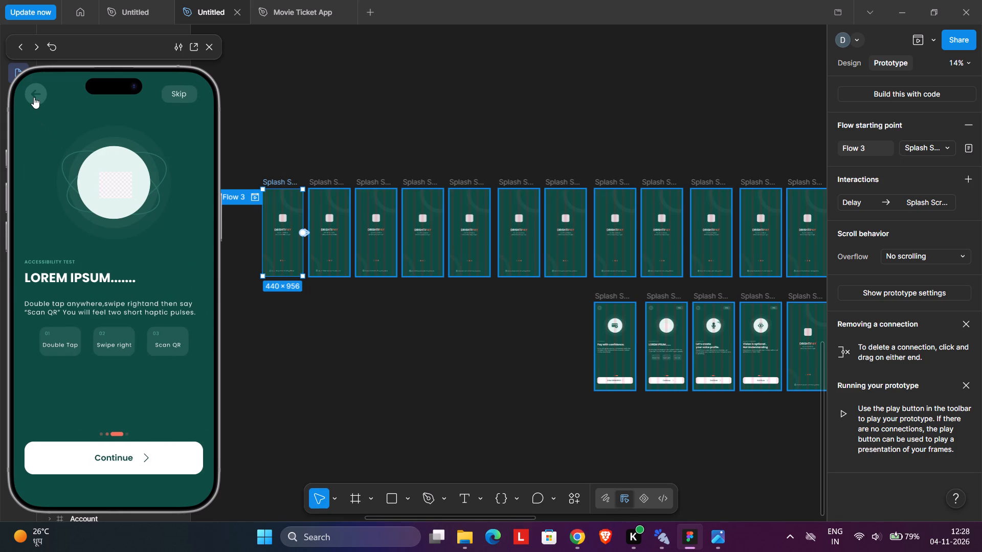
left_click(34, 97)
left_click(34, 98)
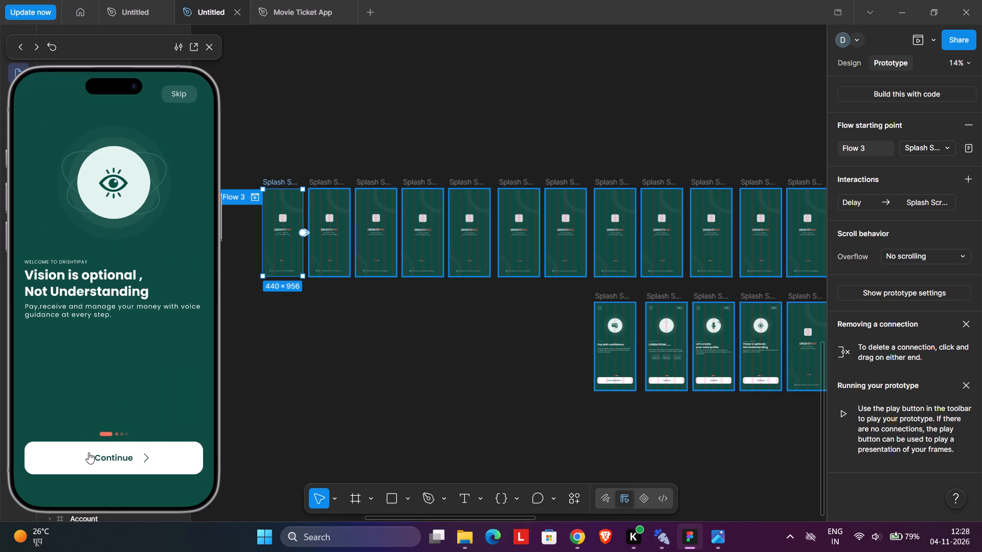
left_click(89, 452)
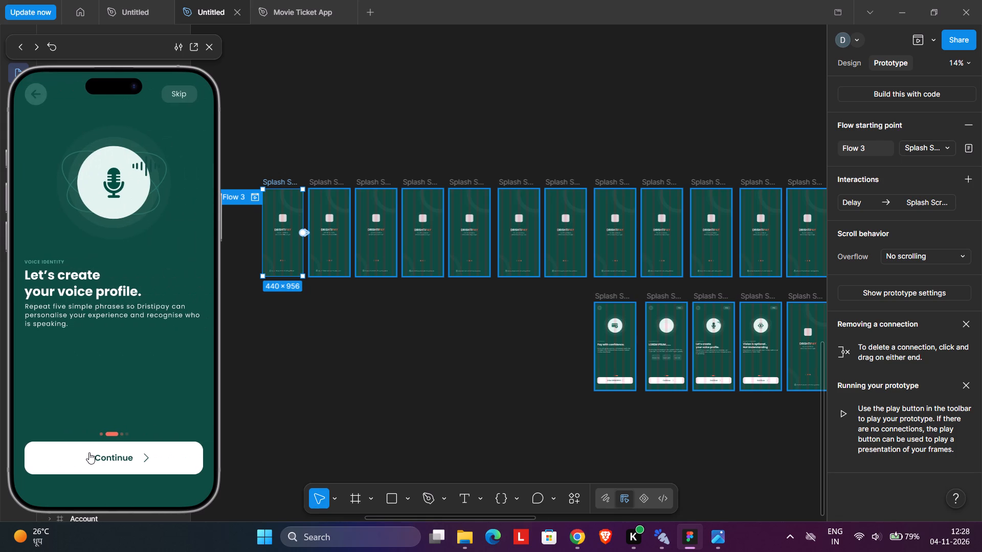
left_click(89, 452)
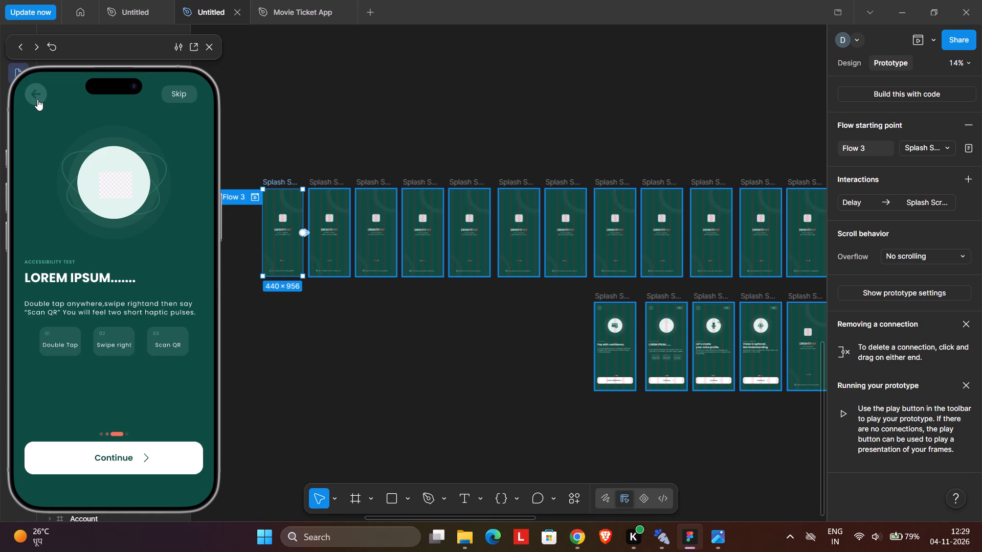
Examine the delay interactions on Flow 3's first splash frame and on the upper row's last frame leading to the lower row.
left_click(344, 329)
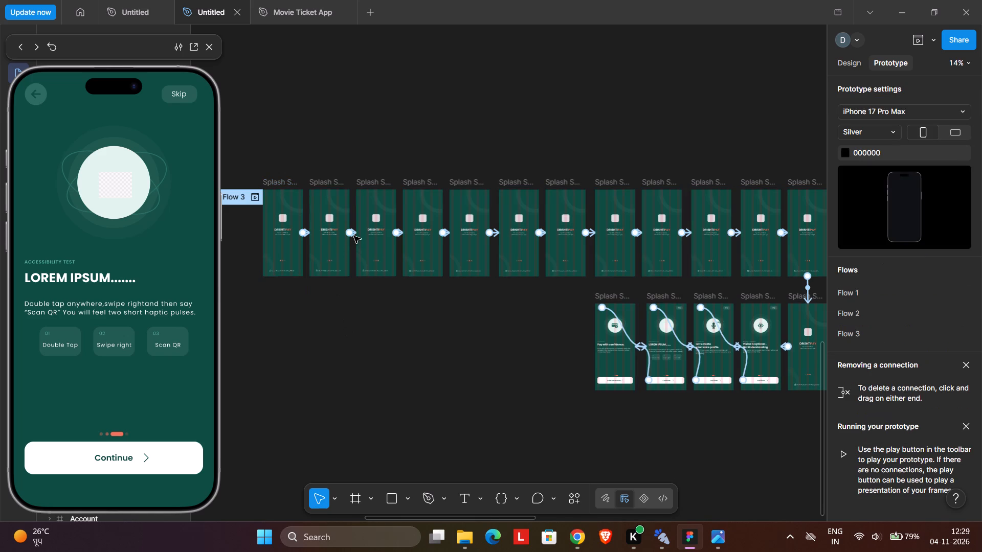
left_click(354, 235)
scroll(294, 244, "up", 5)
scroll(303, 237, "down", 3)
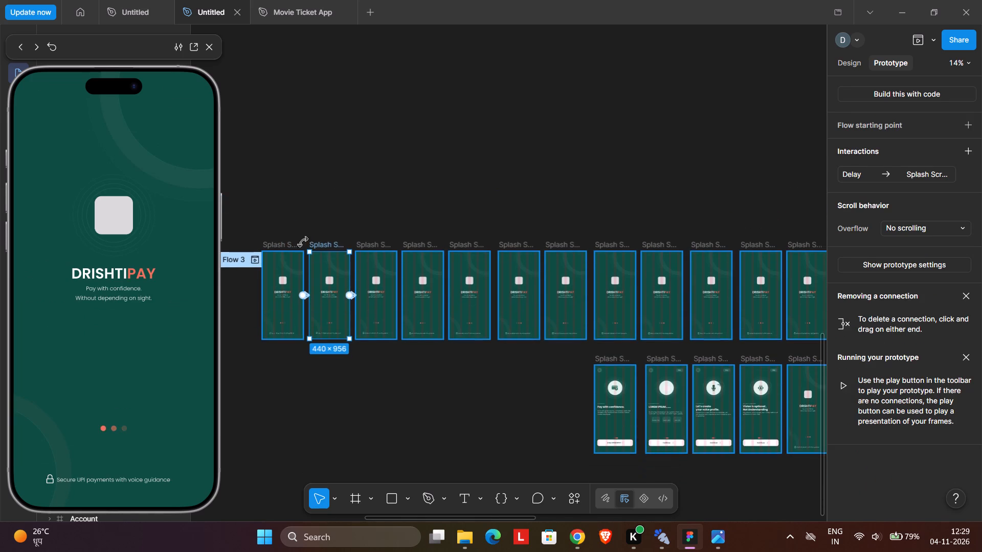
scroll(320, 255, "up", 6, "ctrl")
left_click(298, 312)
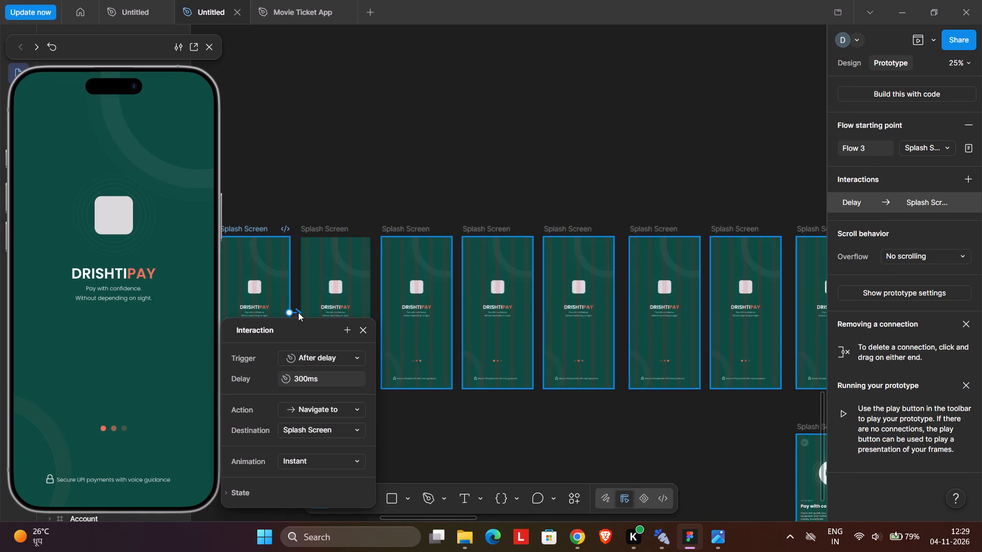
left_click(451, 159)
middle_click_drag(660, 381, 307, 145)
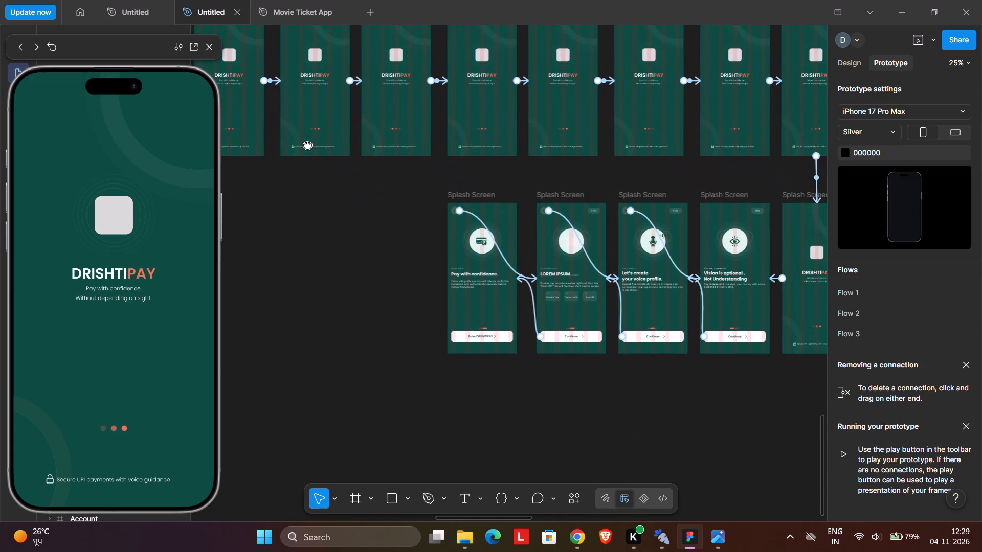
middle_click_drag(307, 145, 306, 144)
middle_click_drag(749, 262, 530, 265)
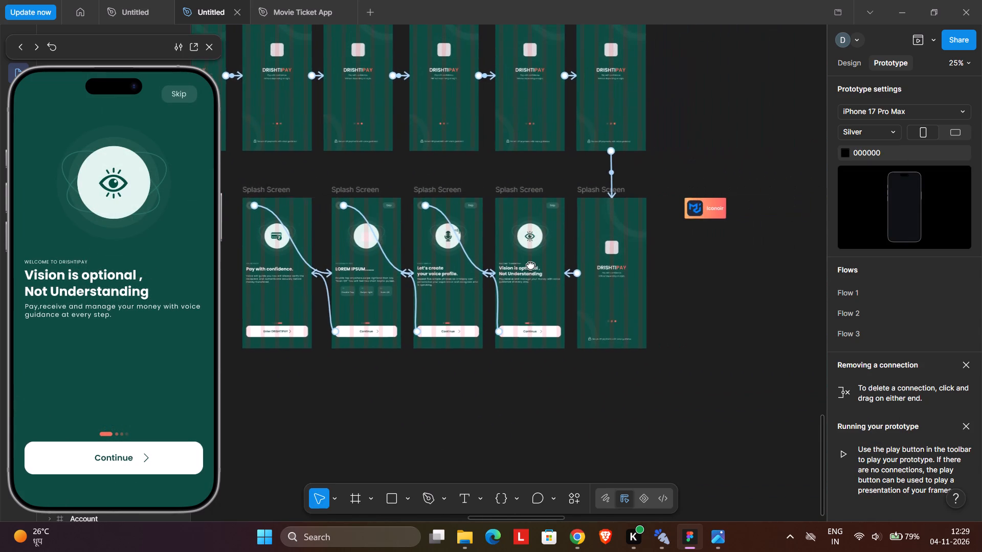
middle_click_drag(530, 265, 494, 295)
left_click(560, 215)
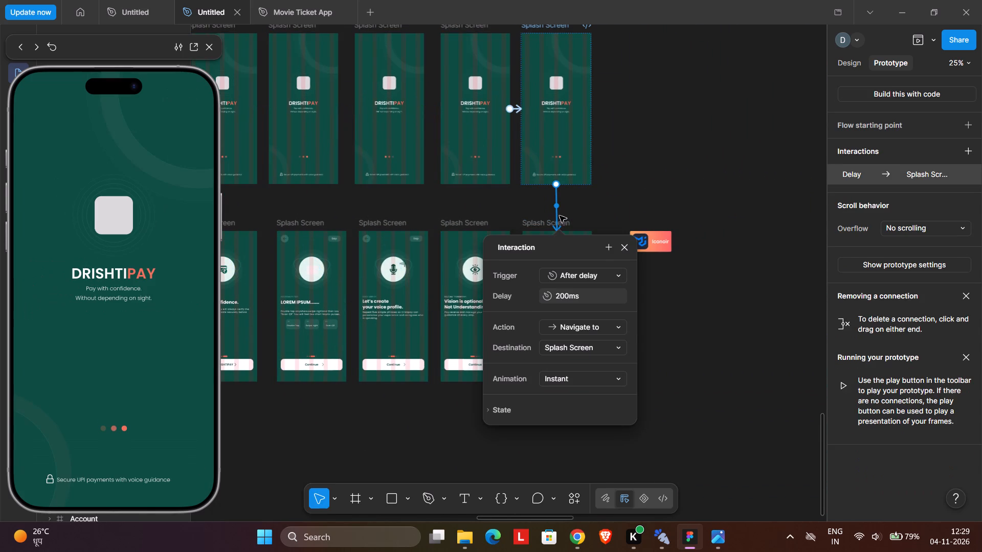
left_click(624, 189)
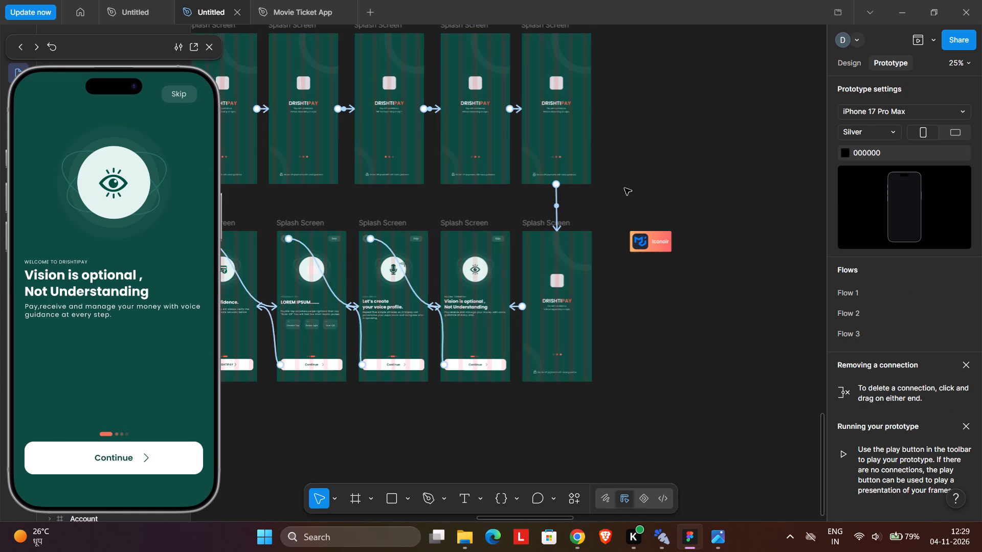
Preview the splash sequence from the upper row's third-to-last frame and continue to the voice profile screen.
middle_click_drag(531, 149, 626, 290)
left_click(477, 163)
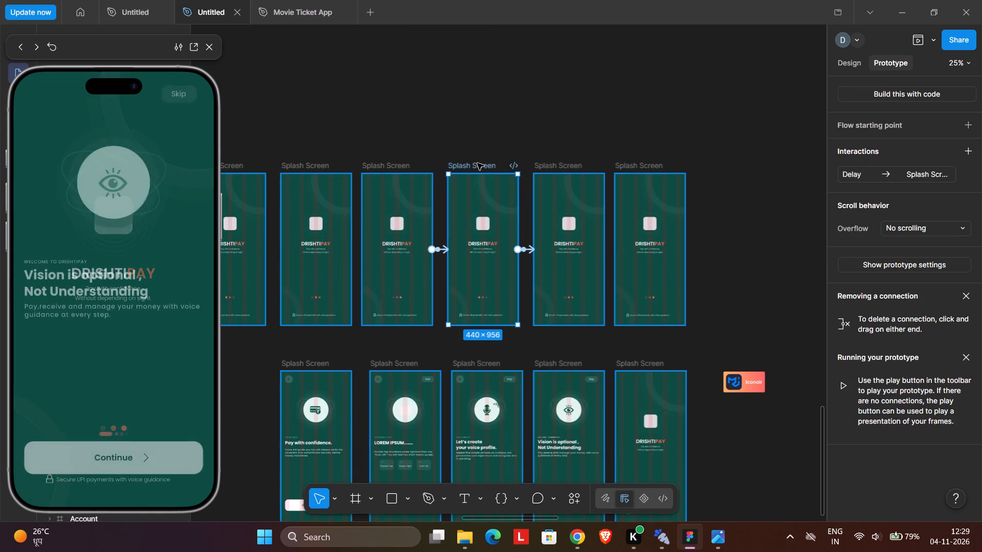
left_click(141, 453)
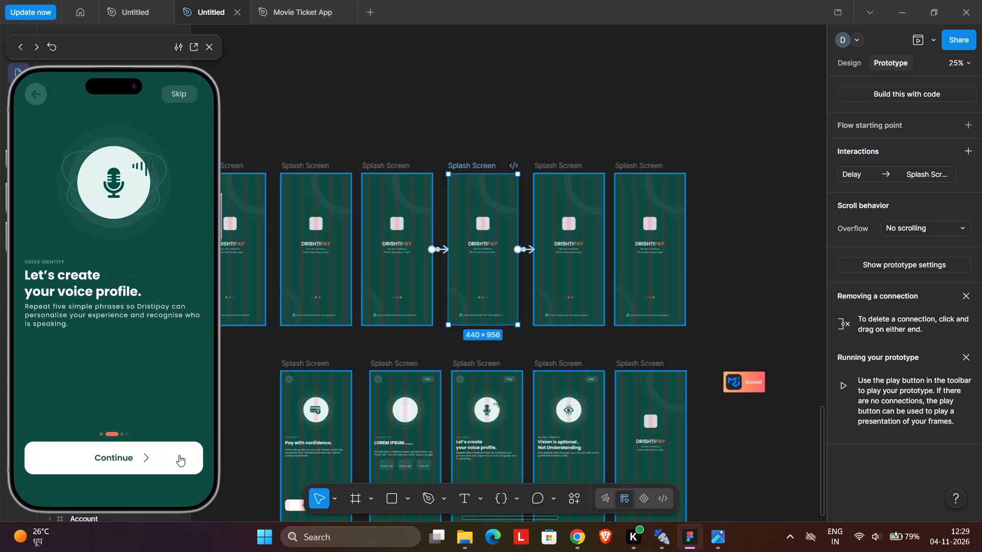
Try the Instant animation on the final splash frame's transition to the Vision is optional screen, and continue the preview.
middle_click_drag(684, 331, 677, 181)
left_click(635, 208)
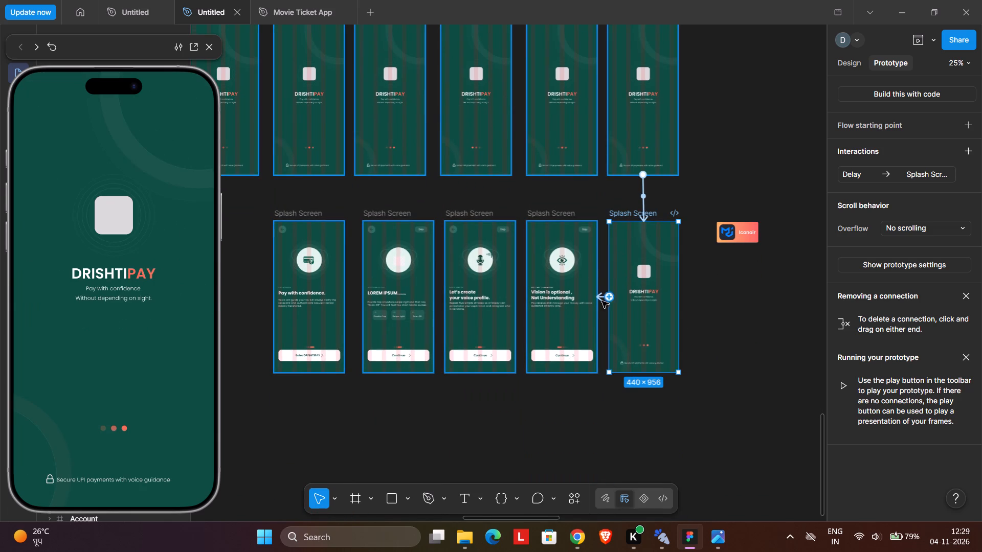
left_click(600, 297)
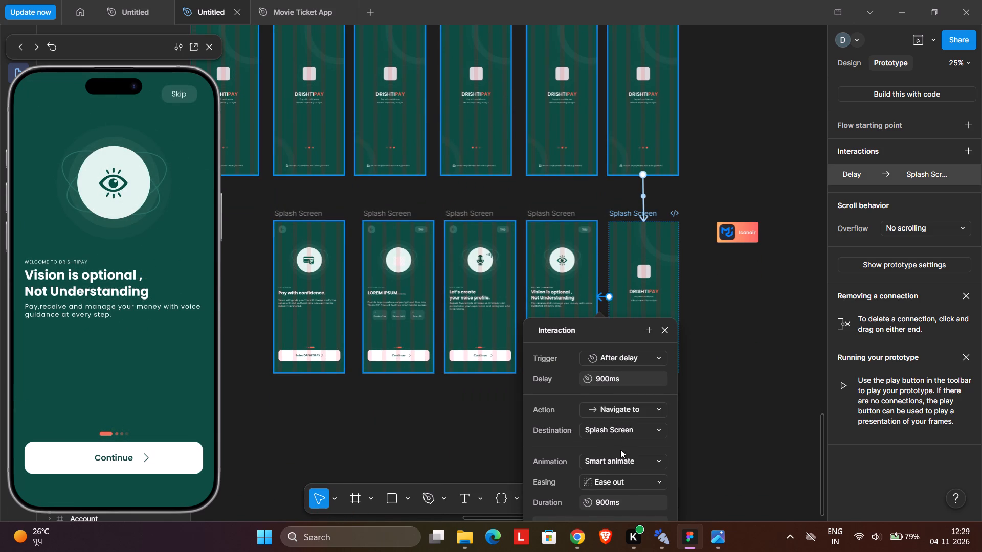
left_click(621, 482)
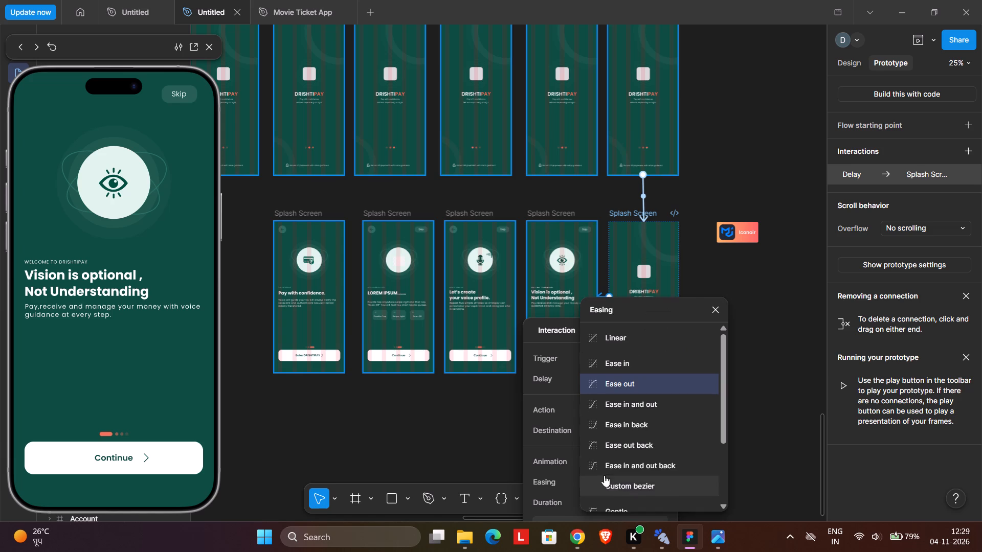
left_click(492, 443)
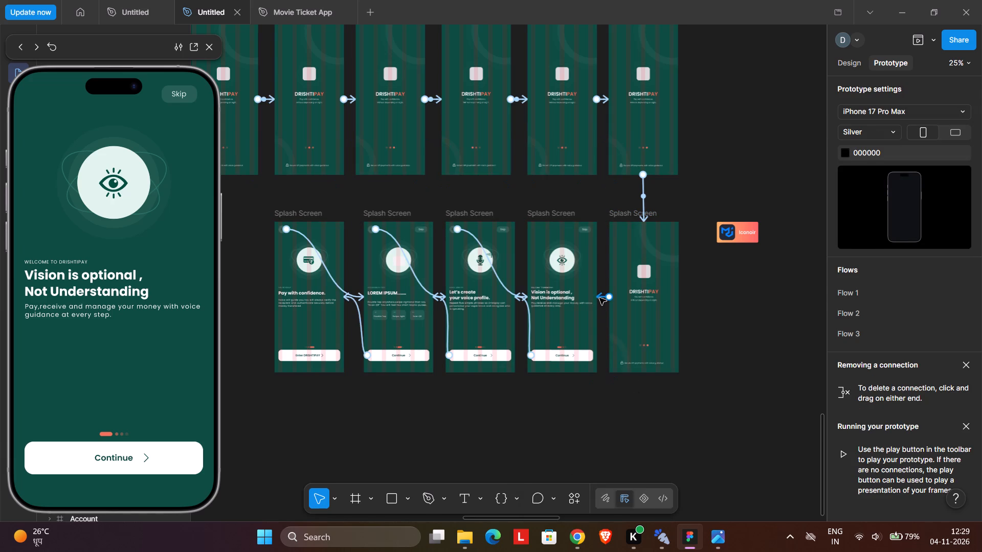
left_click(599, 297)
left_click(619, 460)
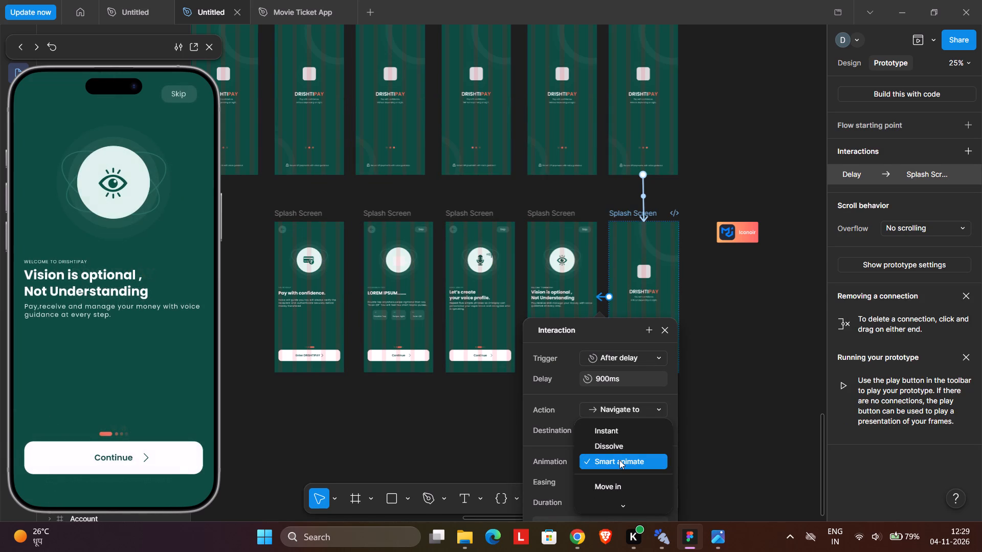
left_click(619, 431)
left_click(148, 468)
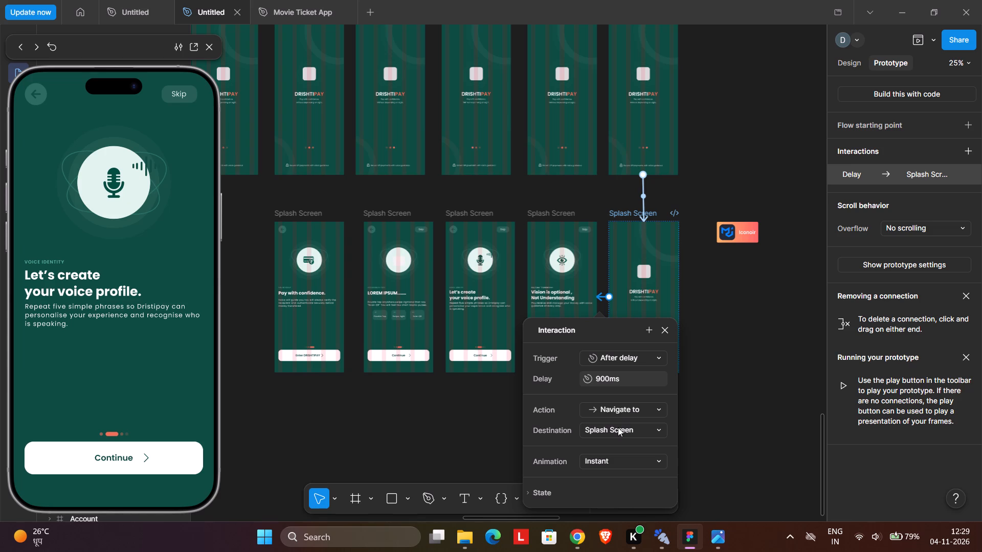
Set the animation of the final splash frame's transition to the Vision is optional screen to Dissolve.
left_click(615, 465)
left_click(612, 477)
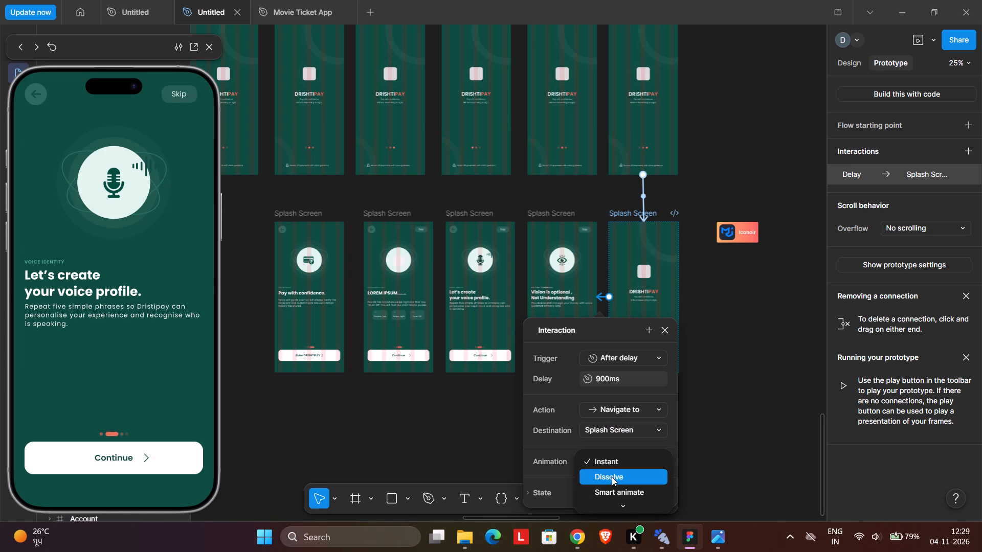
Preview the transition from the final splash frame into the Vision is optional screen.
left_click(156, 451)
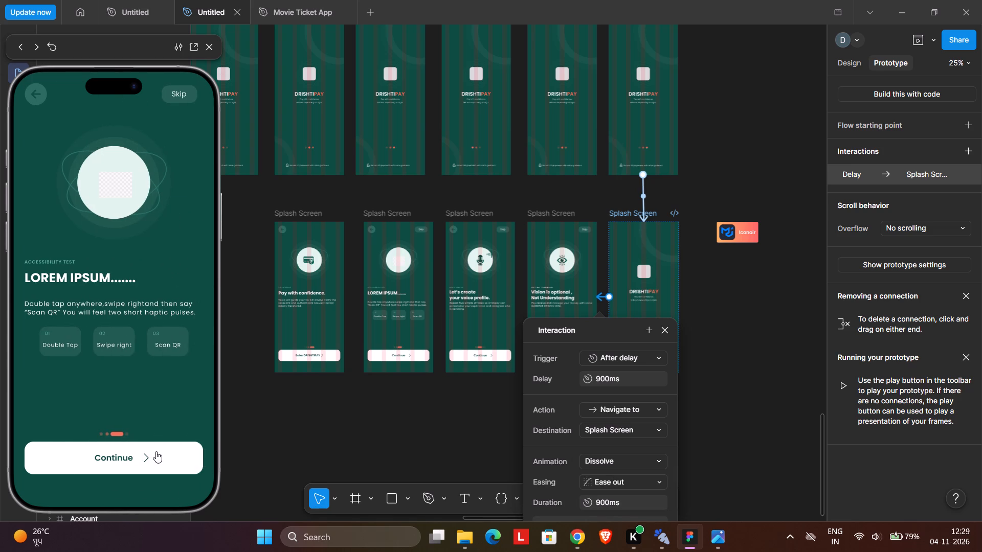
left_click(628, 213)
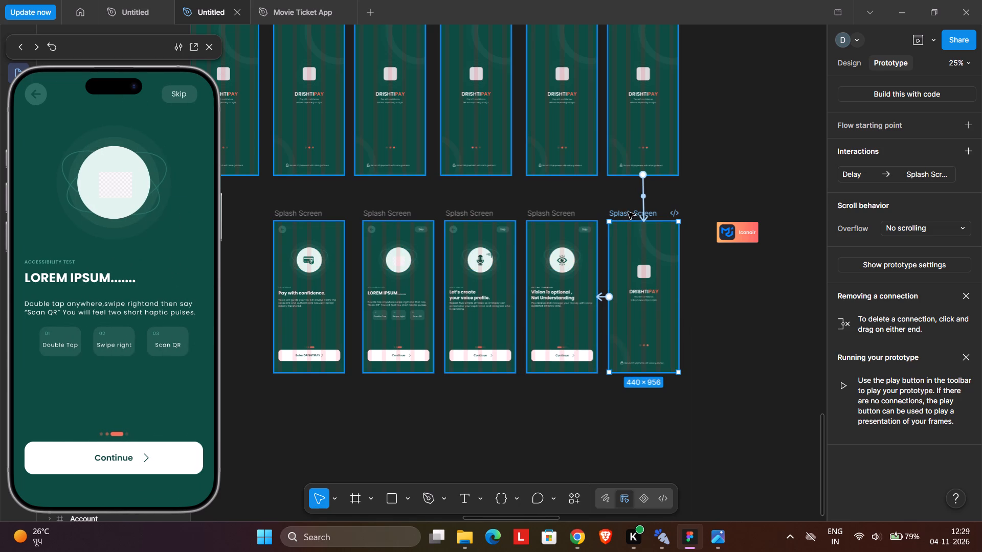
left_click(628, 214)
left_click(559, 209)
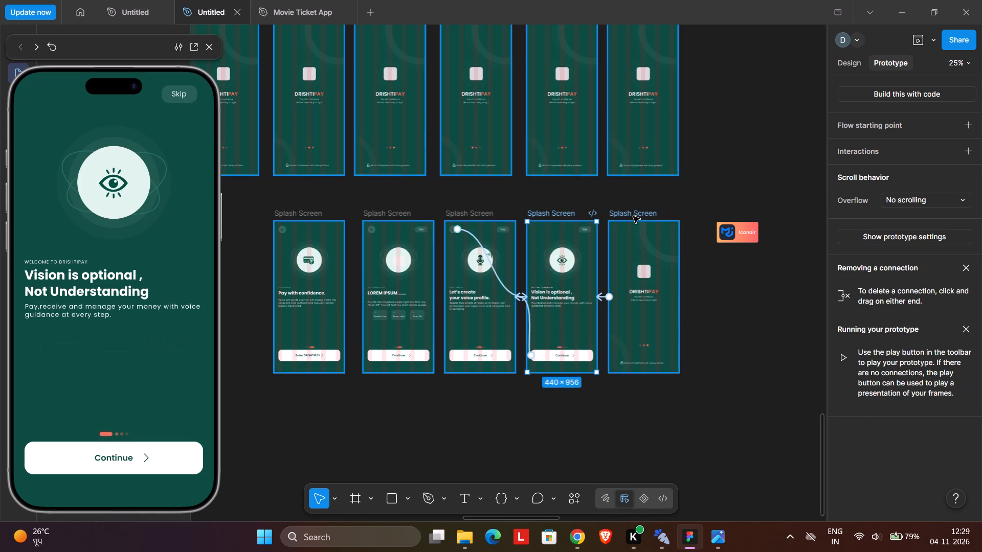
left_click(633, 216)
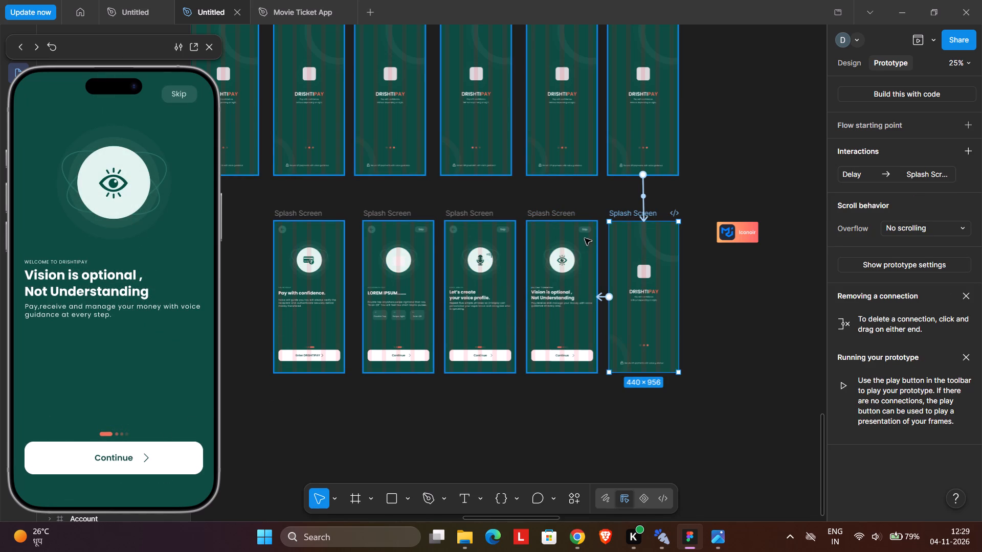
left_click(509, 416)
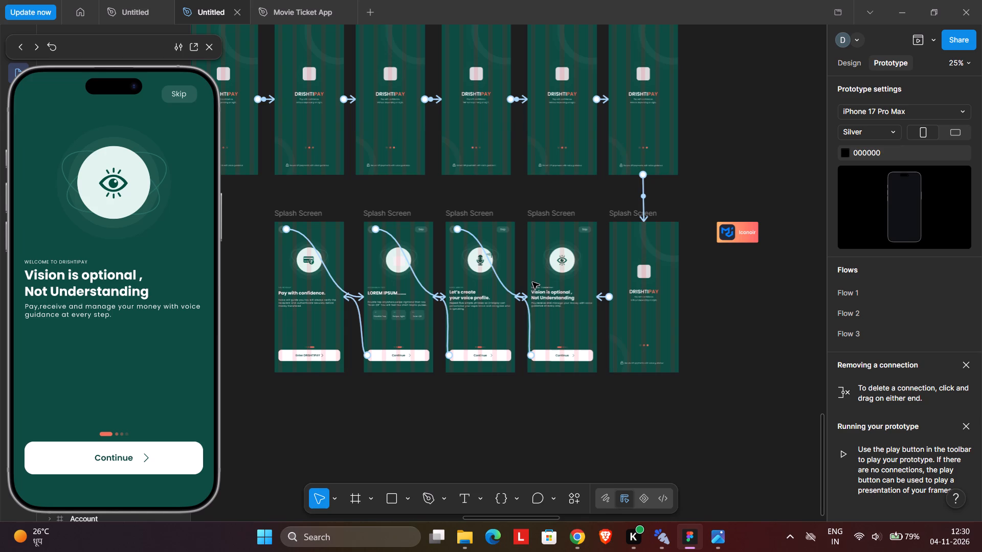
Set the animation of the Vision is optional screen's Continue transition to Smart animate and preview it.
scroll(526, 298, "up", 4)
scroll(526, 298, "down", 2)
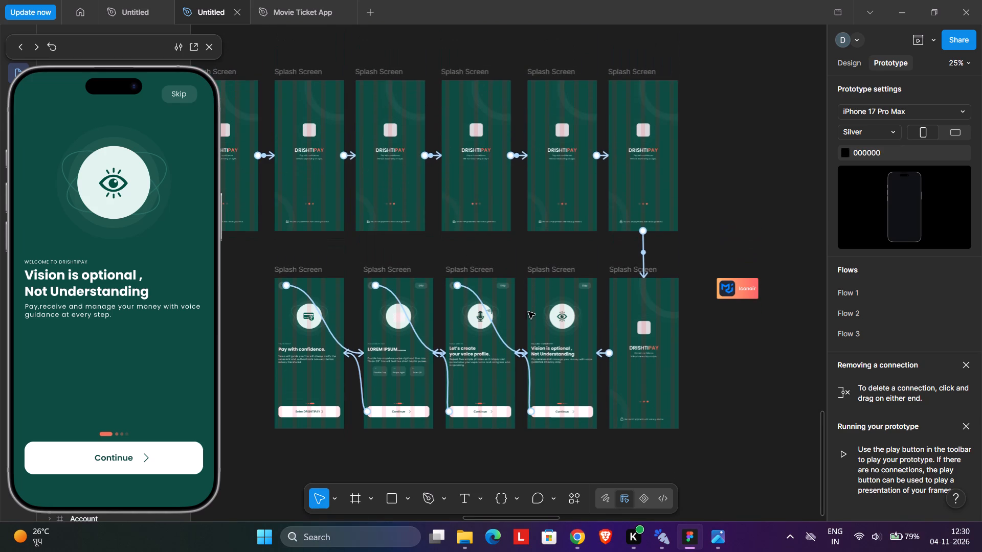
scroll(529, 323, "up", 7, "ctrl")
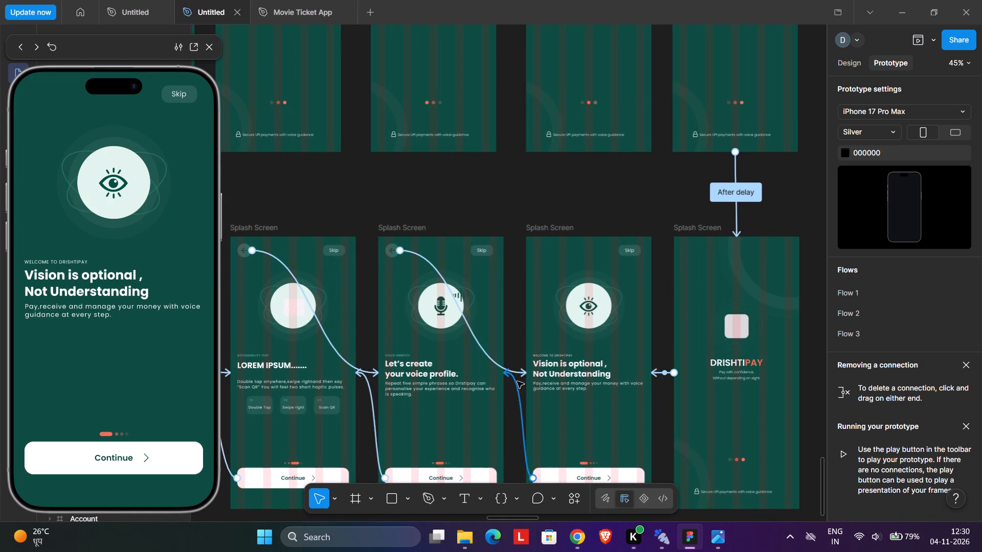
middle_click_drag(513, 398, 503, 309)
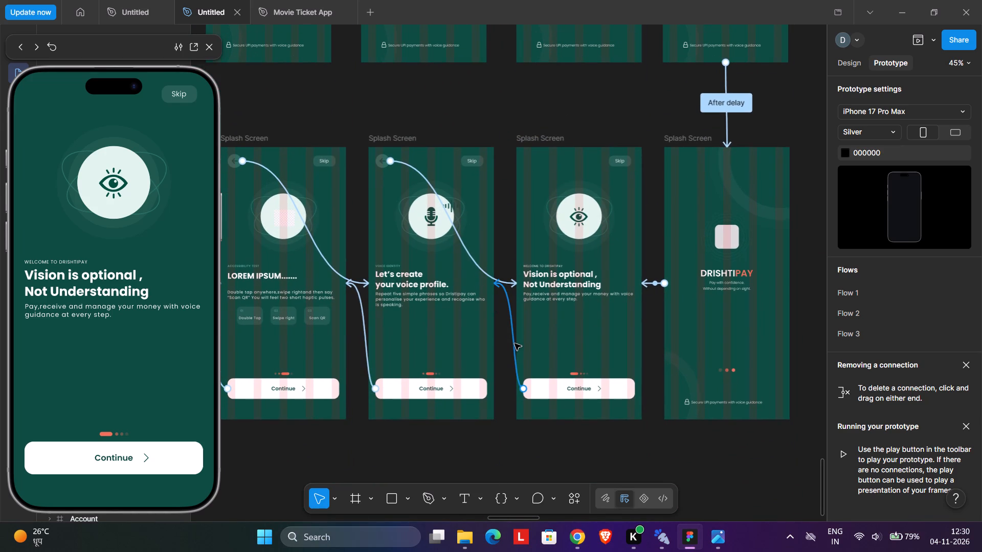
left_click(515, 343)
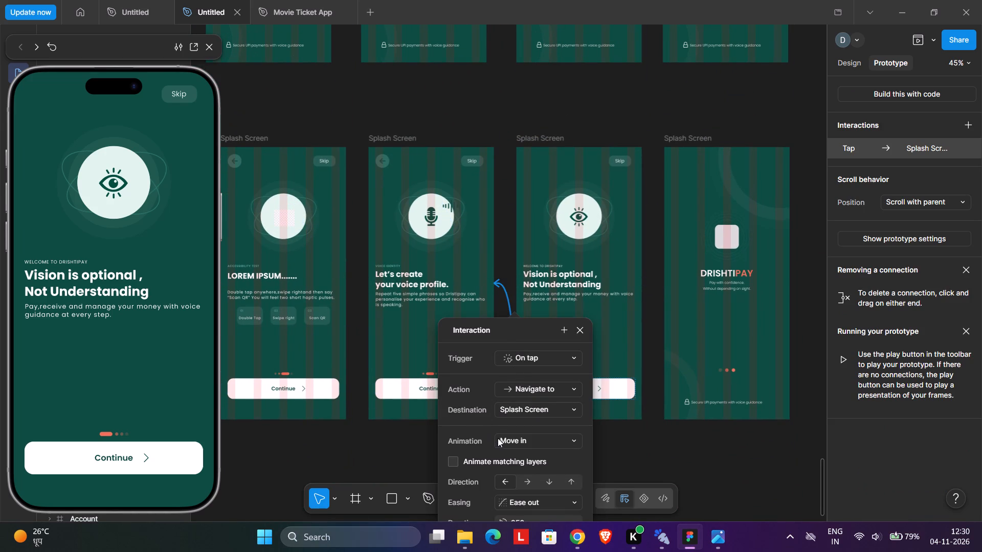
left_click(505, 440)
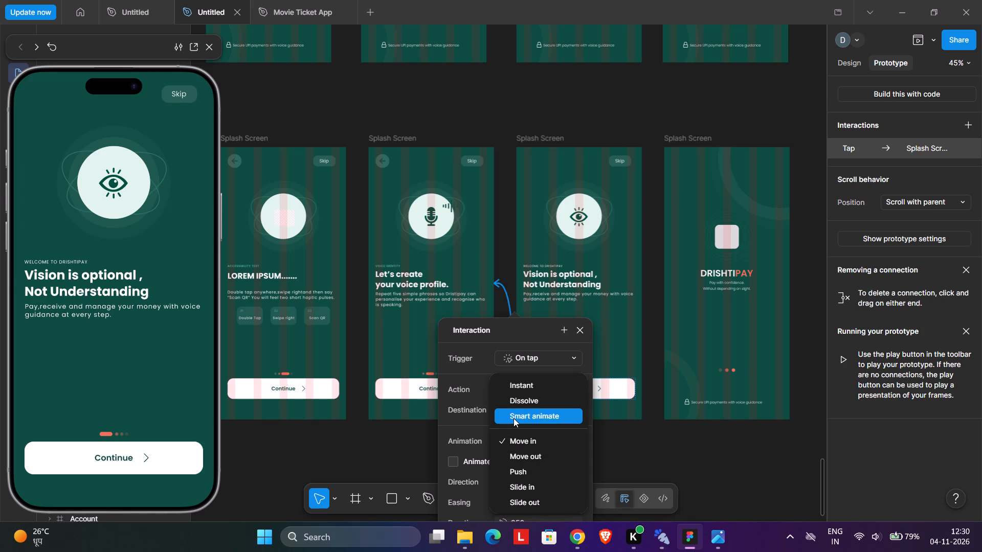
left_click(514, 418)
scroll(474, 419, "down", 2)
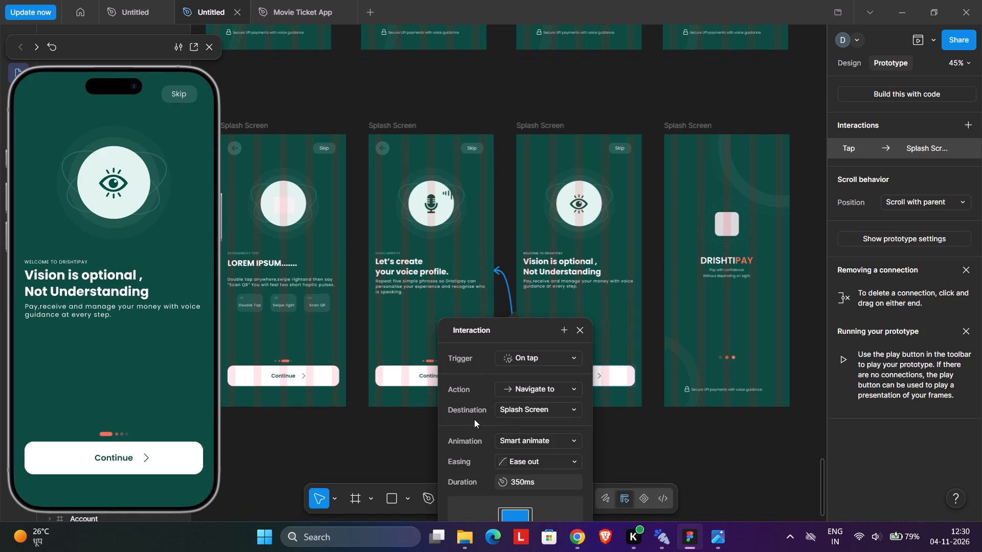
left_click(388, 453)
left_click(113, 458)
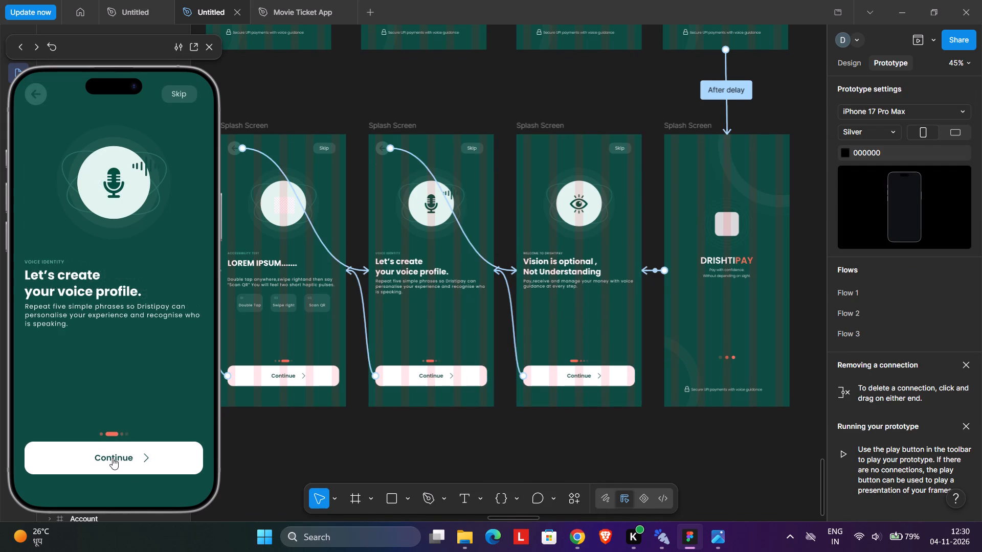
Set the animation of the voice profile screen's Continue transition to Smart animate and preview it.
left_click(365, 320)
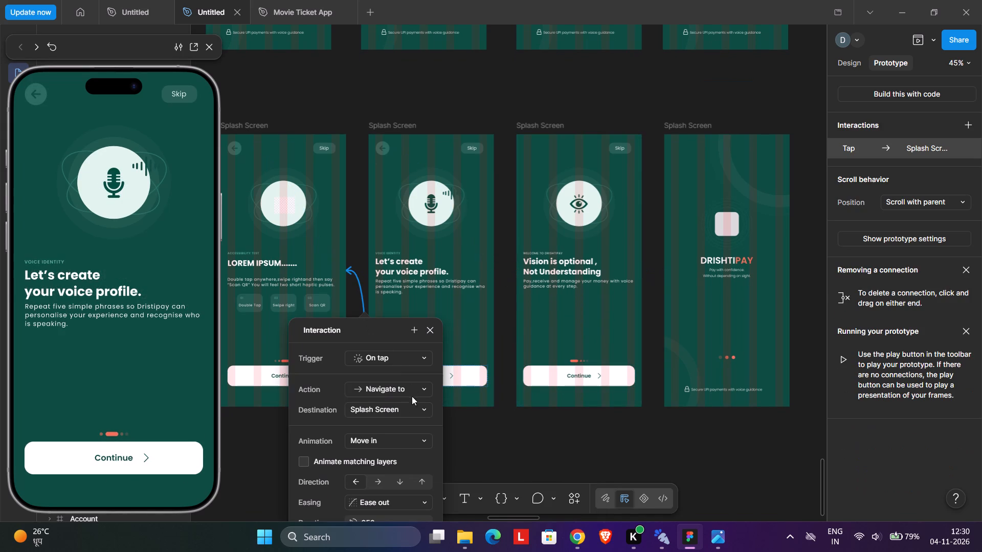
left_click(397, 438)
left_click(395, 414)
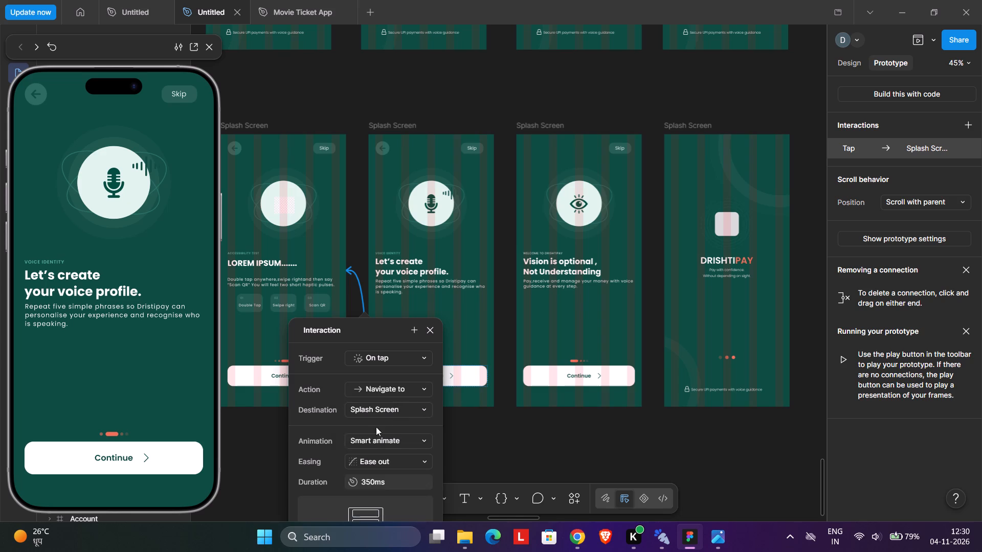
left_click(248, 452)
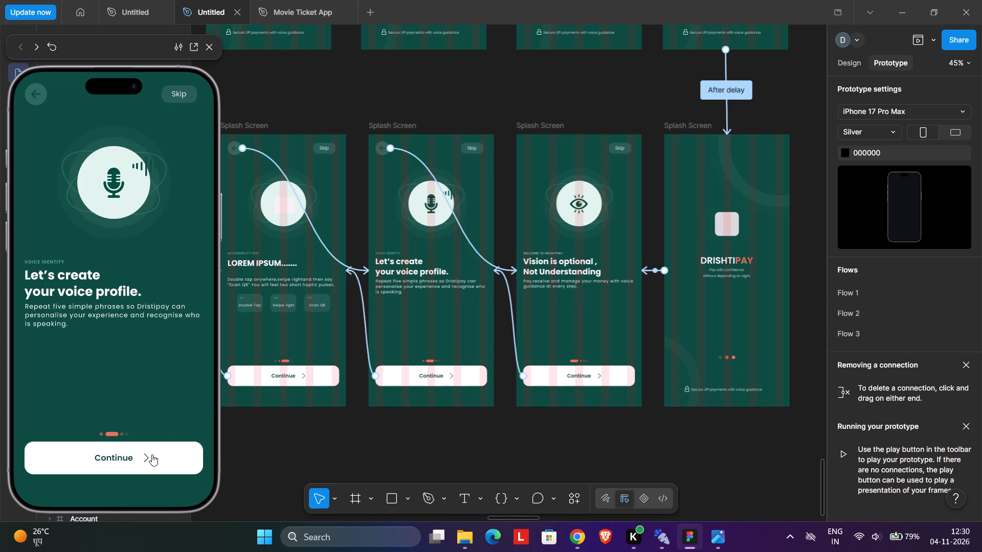
left_click(151, 455)
Set the animation of the LOREM IPSUM screen's Continue transition to Smart animate and preview it.
middle_click_drag(265, 452, 465, 459)
left_click(417, 363)
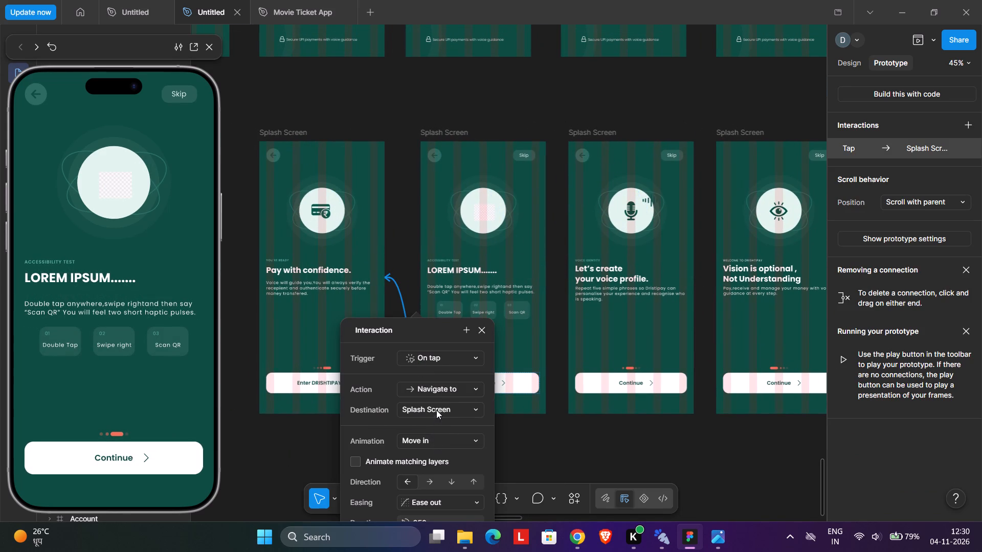
left_click(429, 441)
left_click(432, 412)
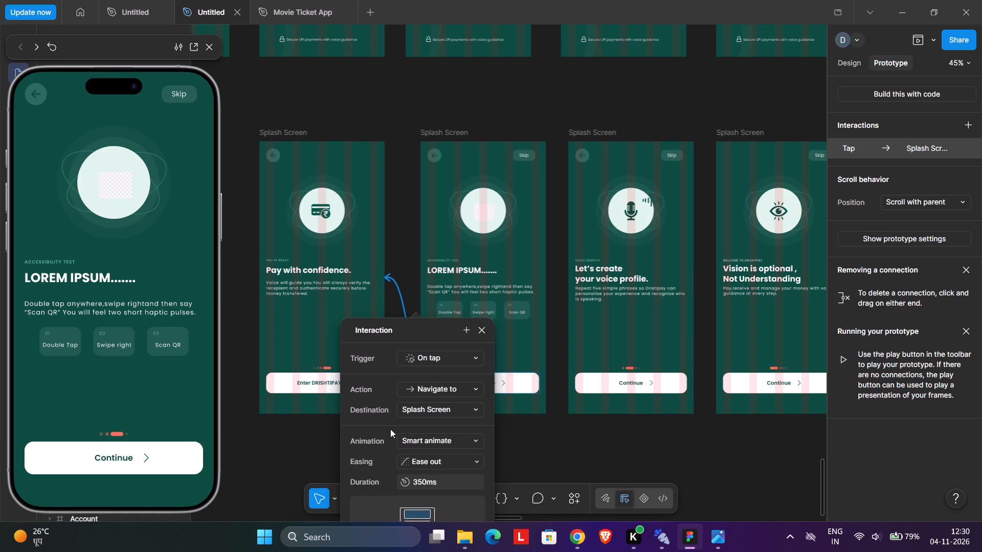
left_click(276, 455)
left_click(145, 463)
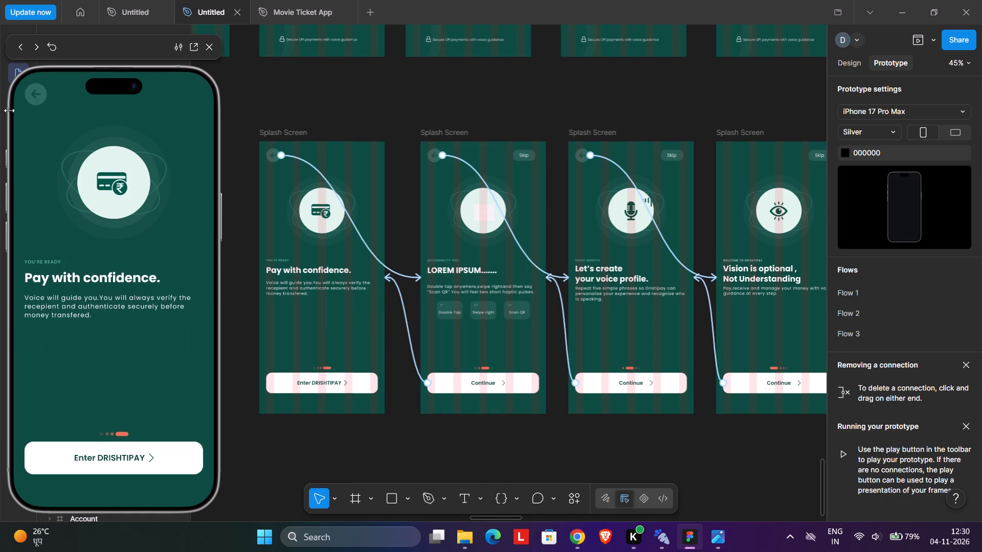
Preview the back arrows from the Pay with confidence screen back to the Vision is optional screen.
left_click(41, 93)
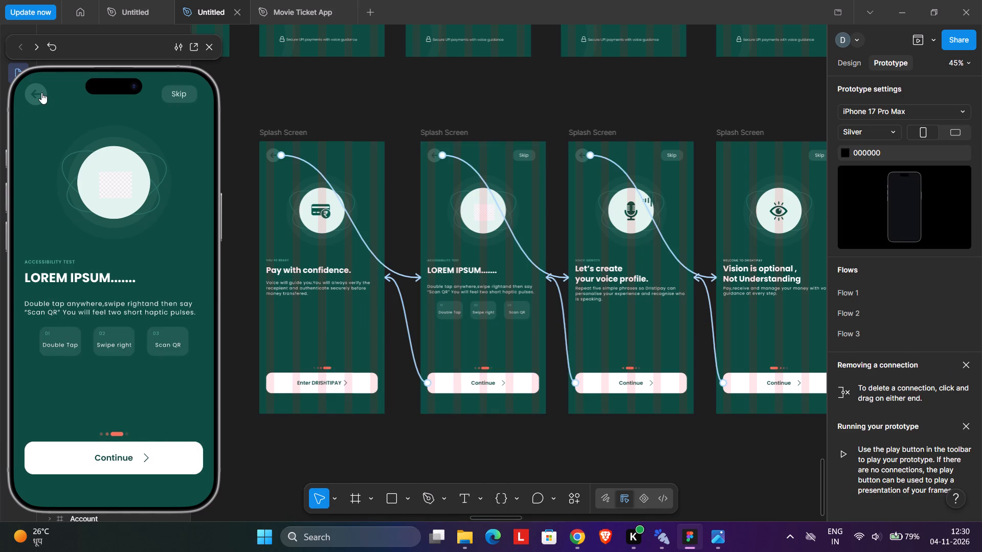
left_click(41, 93)
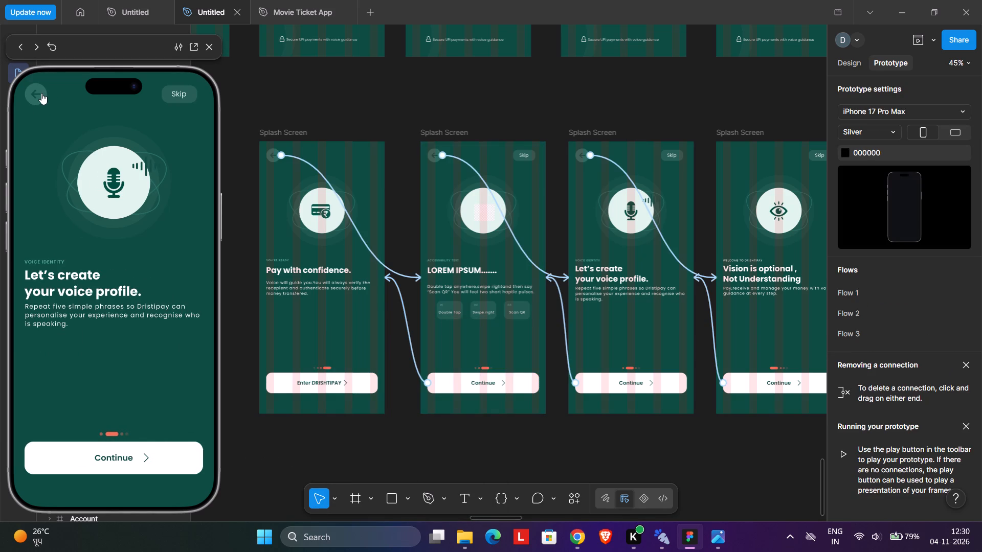
left_click(41, 93)
left_click(301, 455)
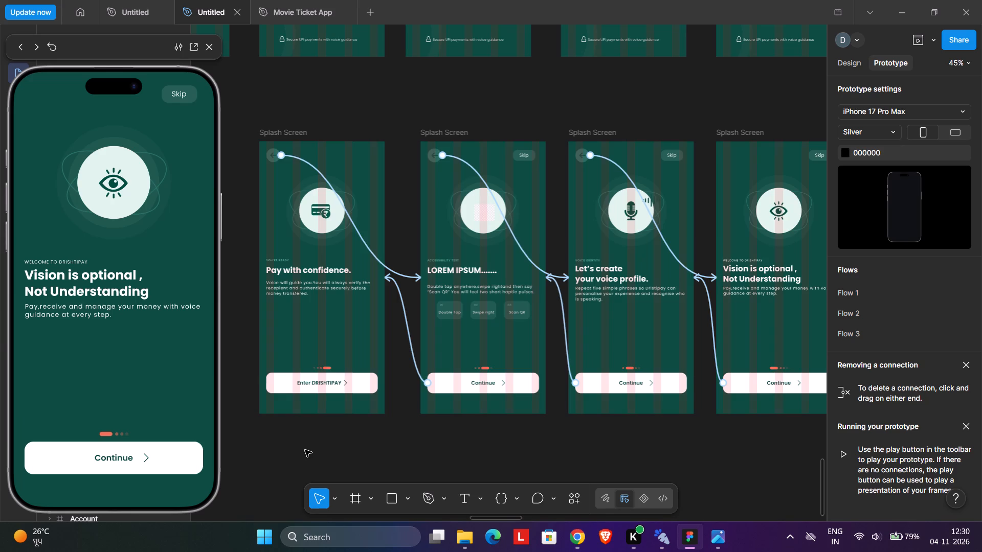
Examine the five reference onboarding mockups placed above Flow 3.
scroll(309, 447, "down", 8, "ctrl")
scroll(383, 434, "down", 1)
middle_click_drag(394, 431, 472, 282)
scroll(475, 282, "down", 4, "ctrl")
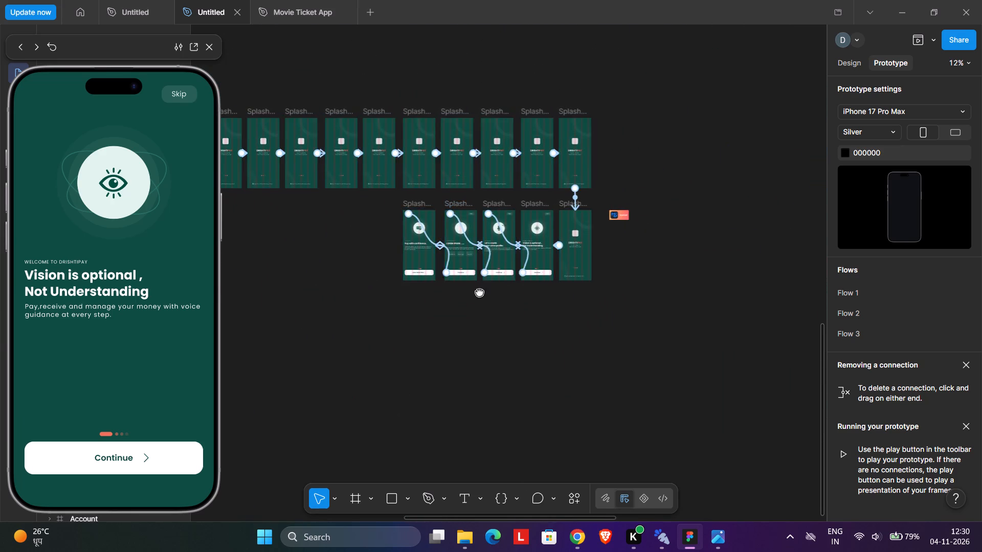
middle_click_drag(479, 291, 630, 335)
scroll(596, 317, "down", 6)
scroll(631, 336, "down", 4, "ctrl")
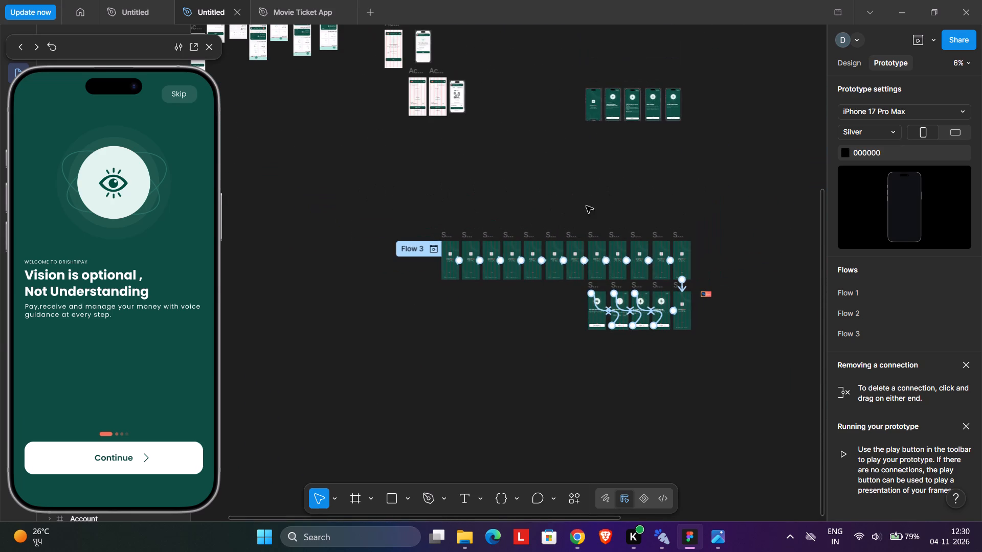
scroll(639, 66, "up", 14, "ctrl")
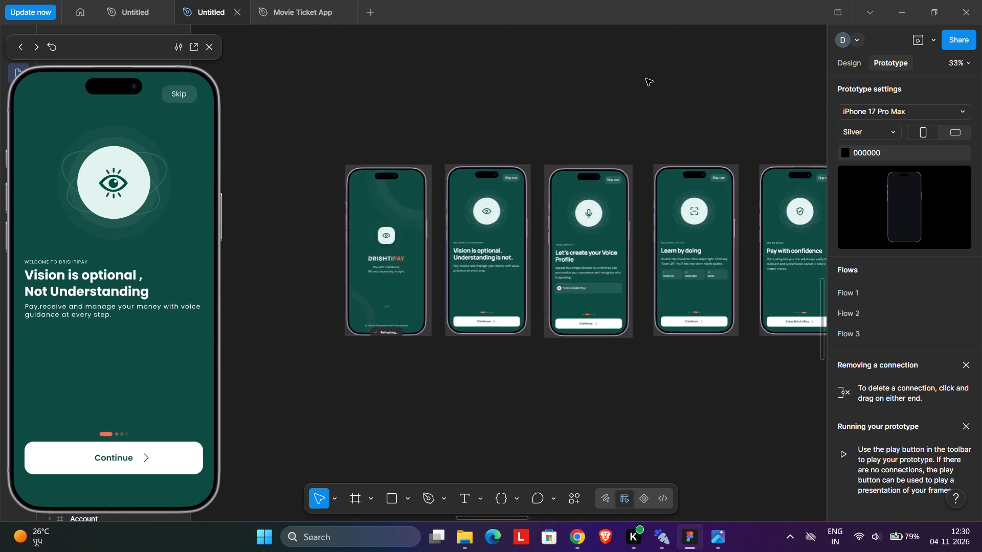
middle_click_drag(638, 78, 558, 73)
scroll(558, 73, "down", 8, "ctrl")
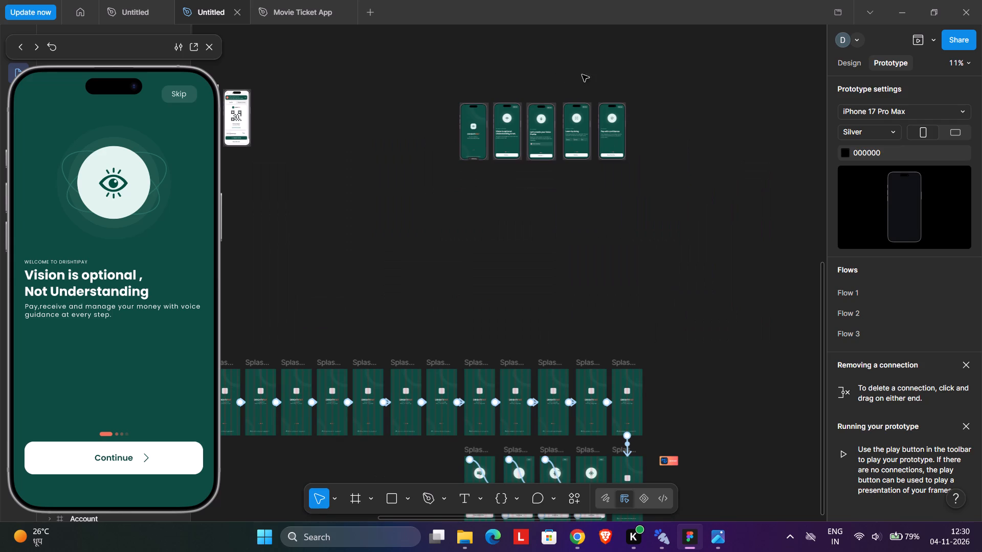
left_click_drag(690, 56, 404, 174)
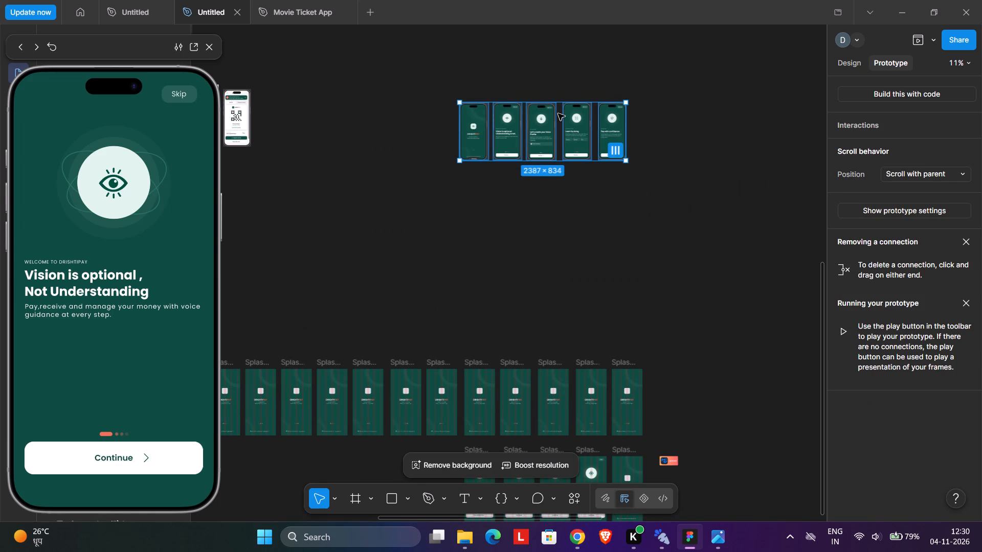
scroll(558, 112, "up", 11, "ctrl")
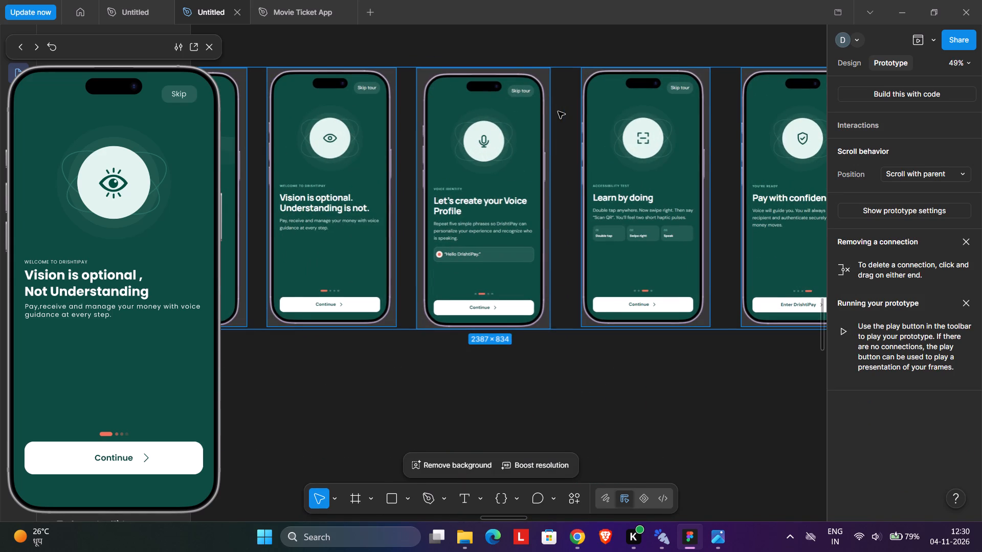
Examine the lower row's onboarding screens in Flow 3 against the reference mockups.
scroll(558, 111, "down", 11, "ctrl")
middle_click_drag(563, 212, 551, 41)
middle_click_drag(548, 169, 547, 99)
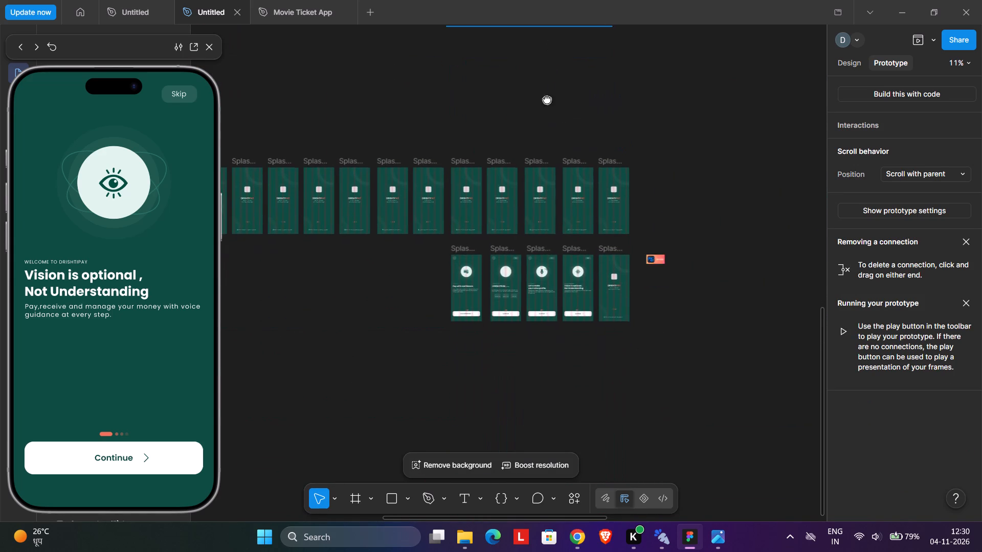
middle_click_drag(547, 99, 548, 73)
scroll(579, 228, "up", 9, "ctrl")
middle_click_drag(585, 152, 620, 163)
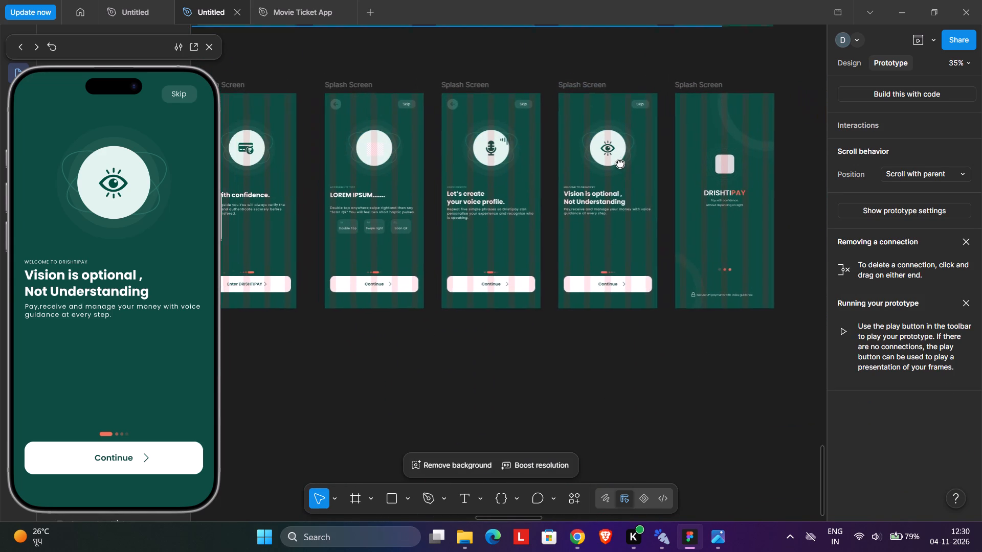
middle_click_drag(620, 163, 698, 202)
scroll(420, 211, "up", 5, "ctrl")
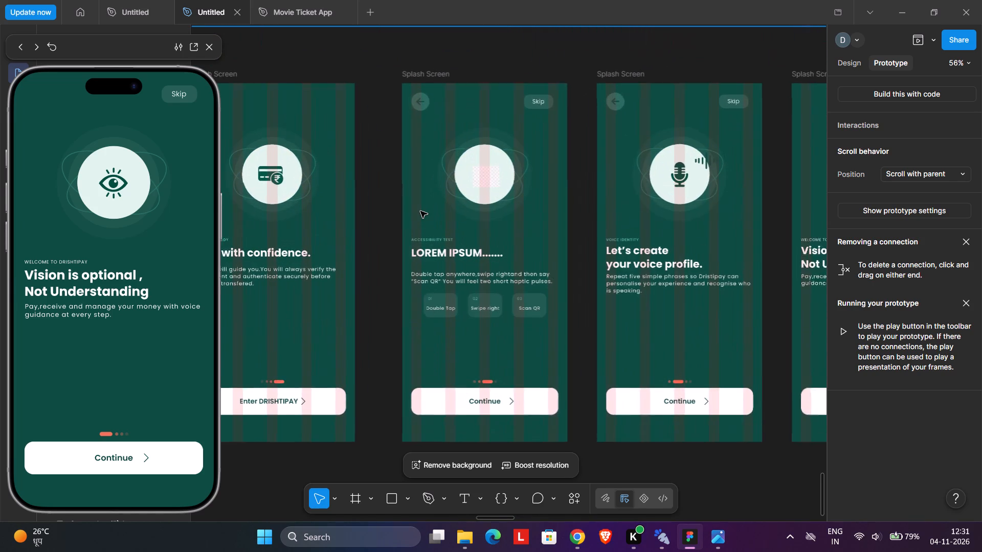
scroll(420, 211, "up", 1, "ctrl")
middle_click_drag(428, 205, 501, 213, "ctrl")
scroll(435, 204, "down", 1)
scroll(557, 174, "down", 9, "ctrl")
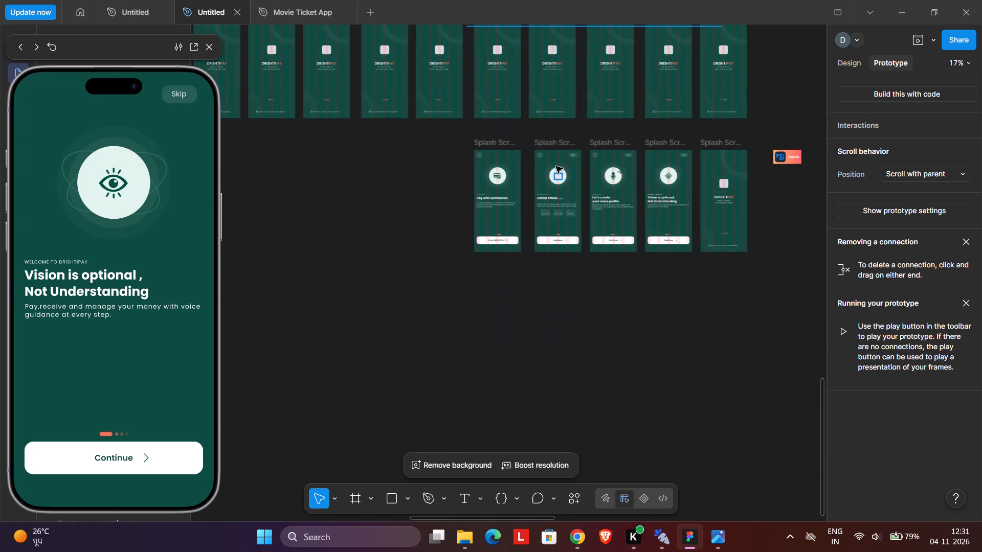
Examine the Account screens with the QR code and their reference mockups on the canvas.
middle_click_drag(551, 157, 636, 306)
middle_click_drag(450, 224, 546, 283)
scroll(546, 283, "down", 6, "ctrl")
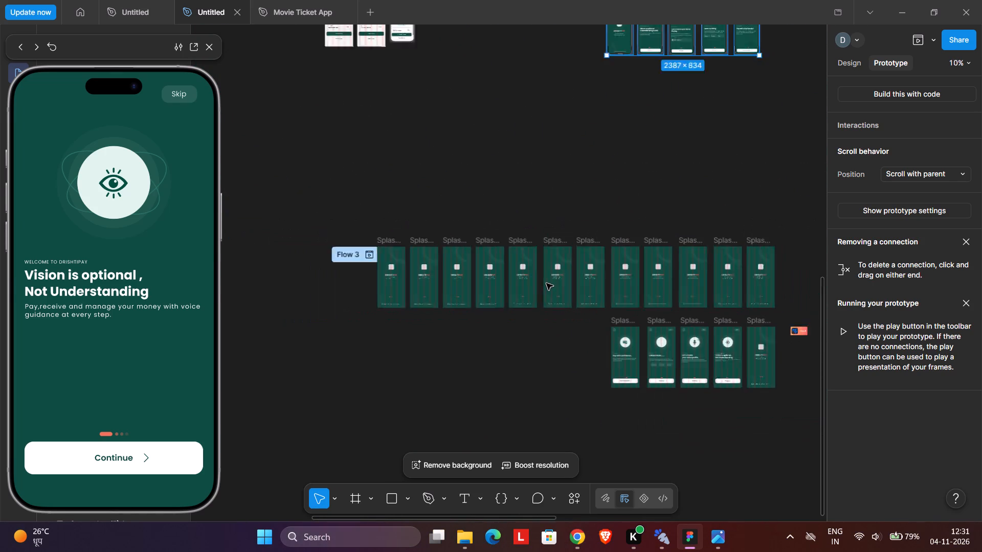
scroll(571, 186, "down", 3, "ctrl")
middle_click_drag(570, 170, 565, 249)
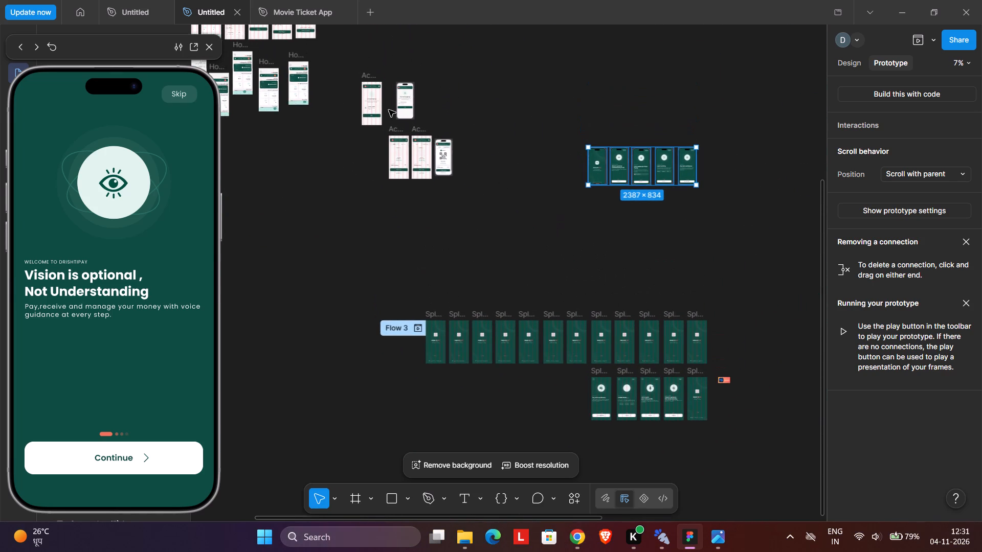
scroll(387, 106, "up", 9, "ctrl")
scroll(442, 217, "up", 8, "ctrl")
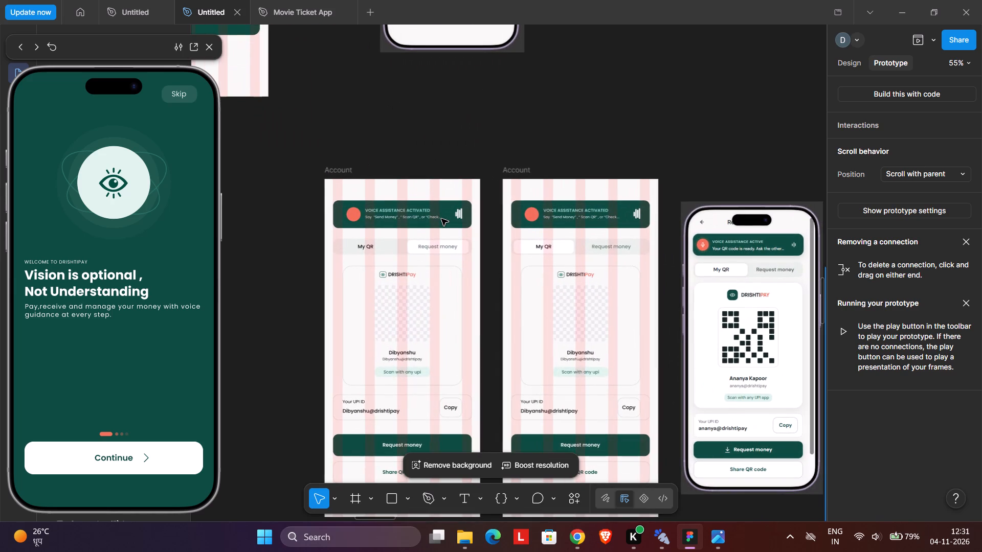
scroll(441, 219, "down", 6, "ctrl")
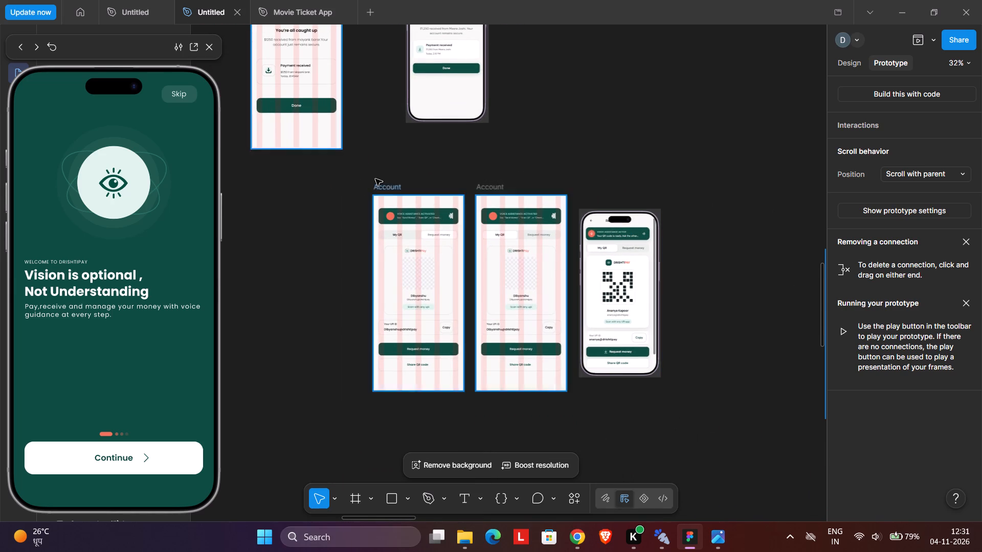
scroll(381, 188, "down", 6, "ctrl")
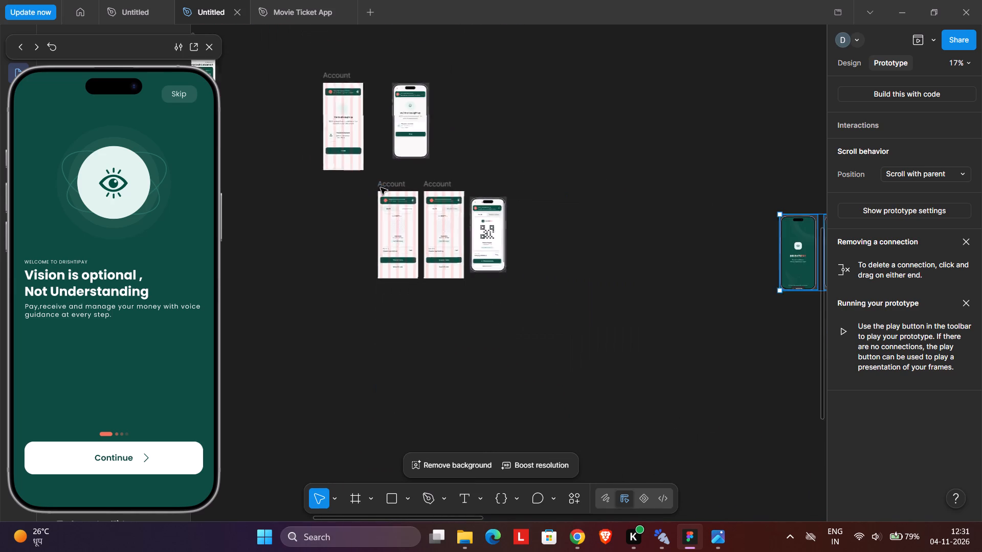
scroll(381, 188, "down", 1, "ctrl")
Examine the lower row of mirrored QR Scanning, Account, Payment and Home screens beneath the main Home row.
middle_click_drag(355, 155, 760, 358)
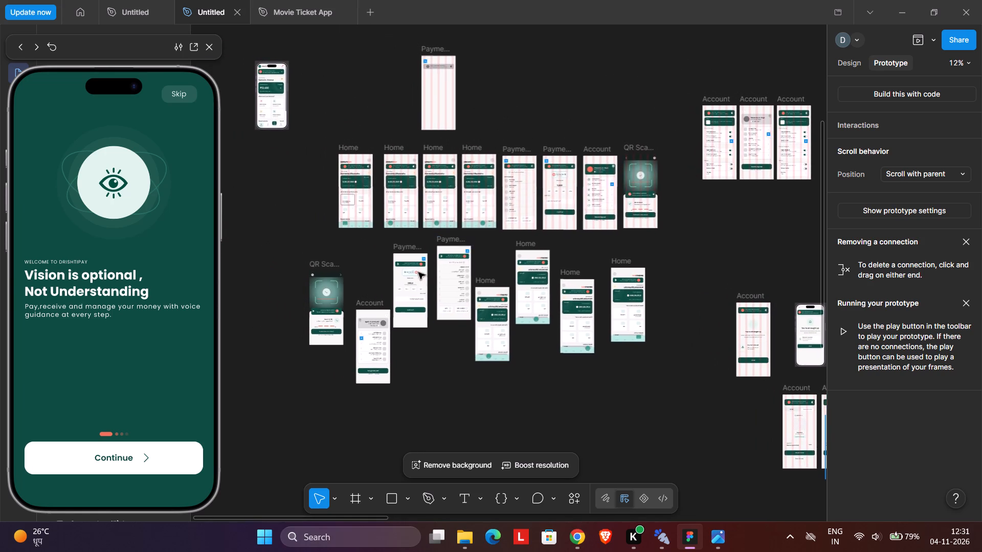
scroll(417, 279, "up", 9, "ctrl")
scroll(414, 299, "down", 6, "ctrl")
scroll(414, 290, "up", 5, "ctrl")
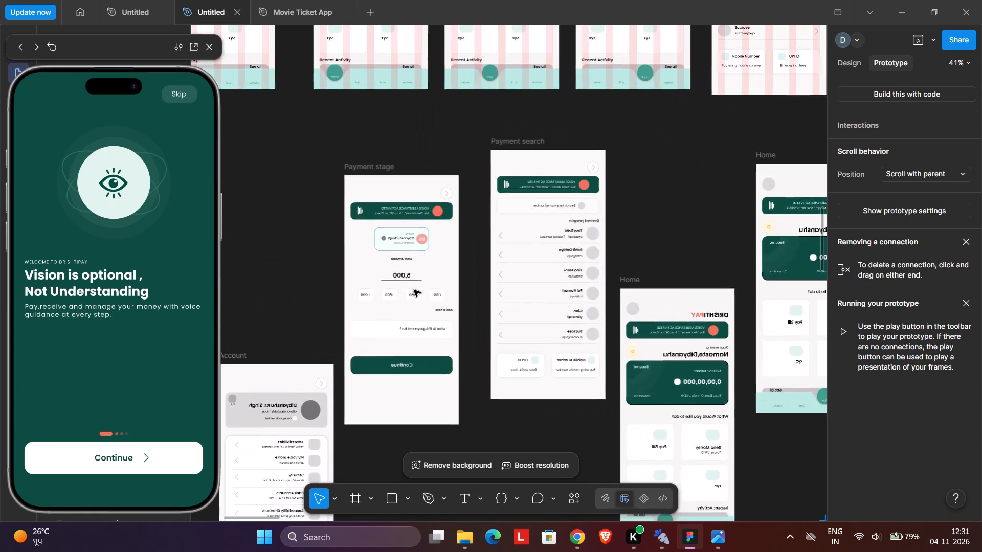
scroll(414, 290, "up", 4, "ctrl")
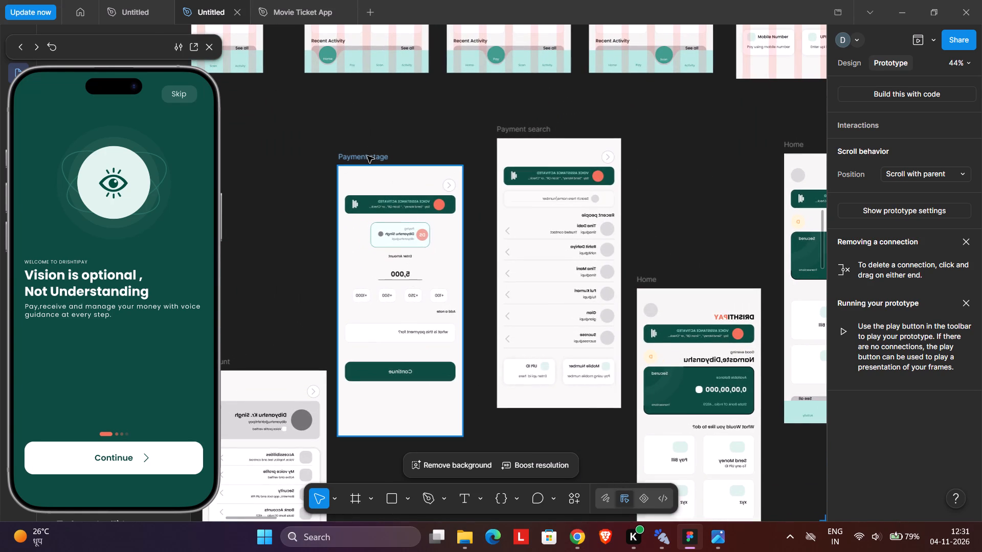
scroll(367, 156, "down", 4, "ctrl")
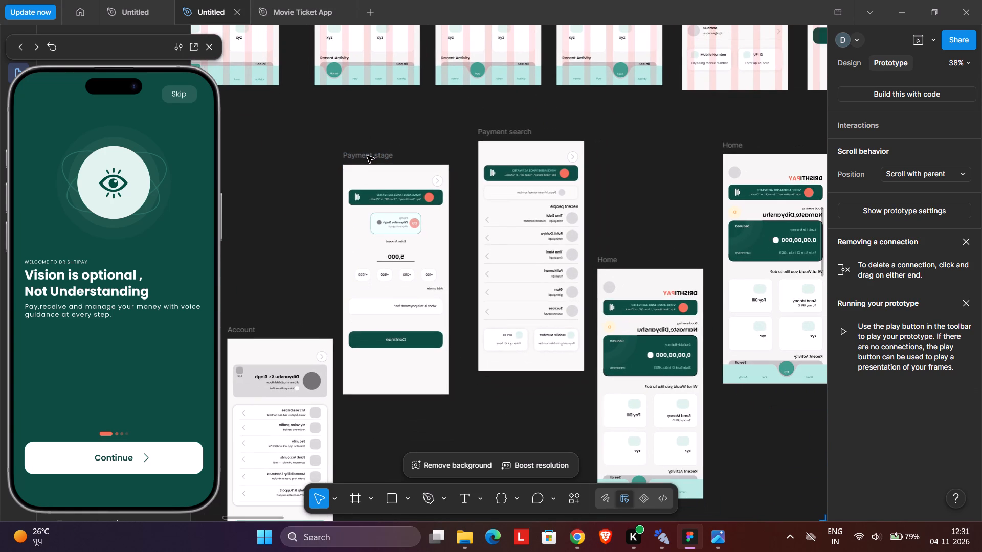
scroll(367, 156, "down", 12, "ctrl")
middle_click_drag(367, 156, 428, 218)
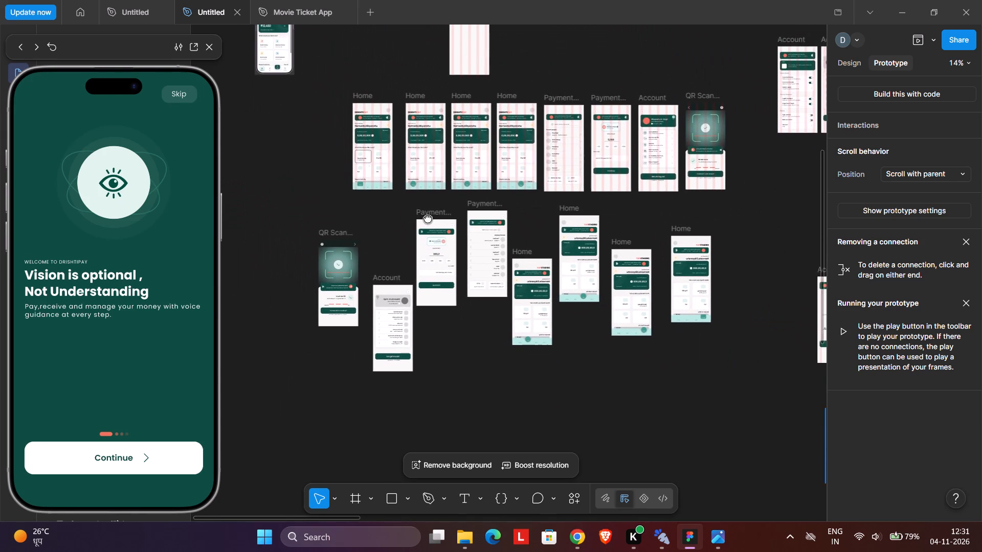
middle_click_drag(428, 218, 441, 236)
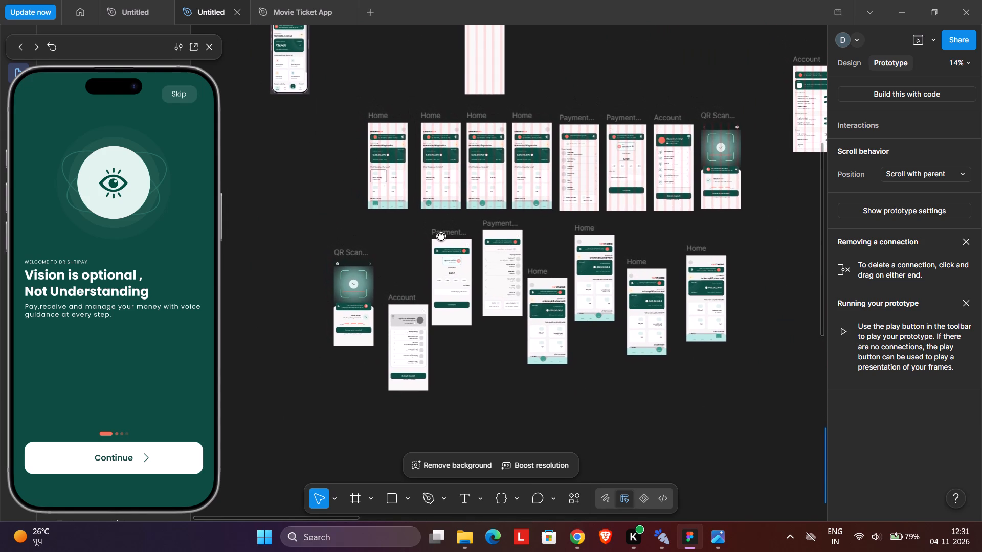
middle_click_drag(441, 236, 432, 200)
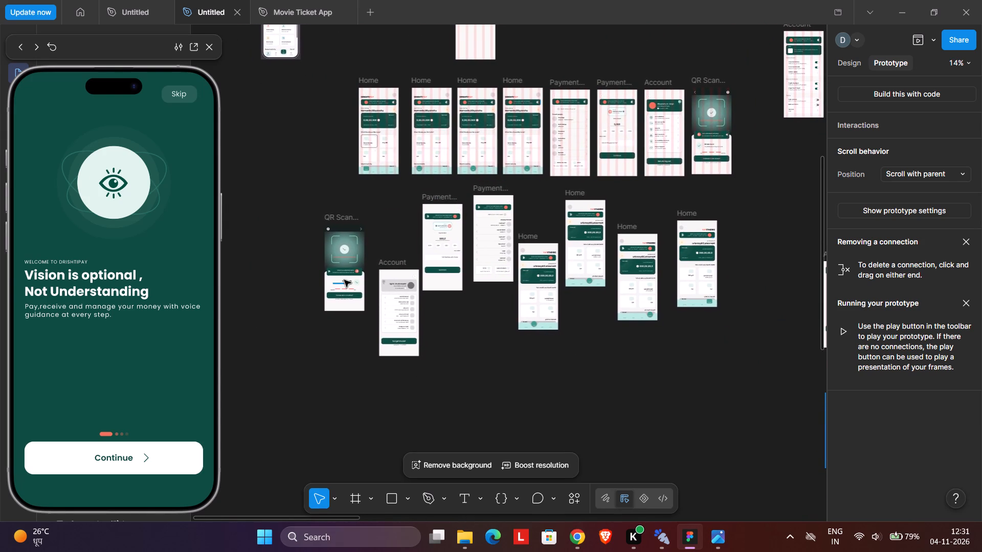
scroll(344, 280, "up", 6, "ctrl")
scroll(344, 280, "down", 7, "ctrl")
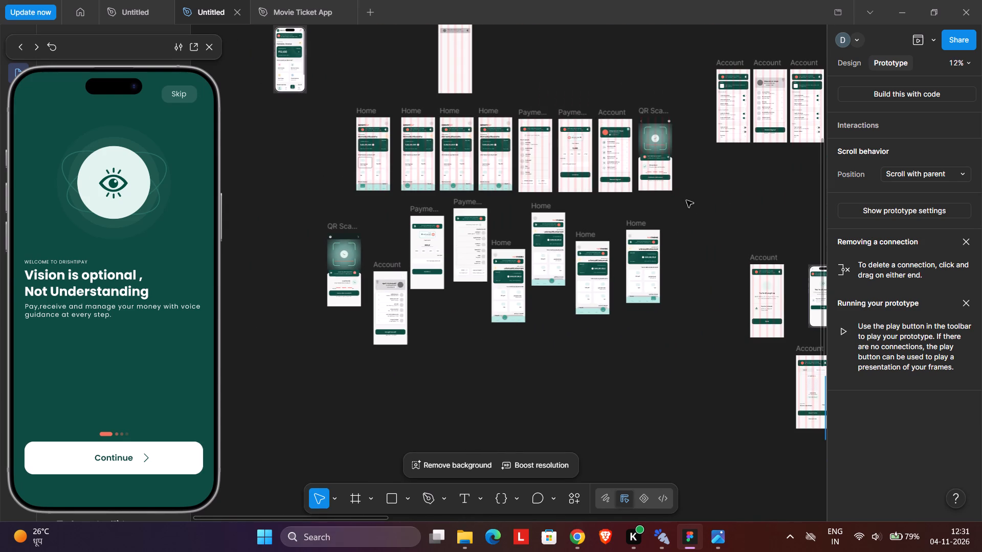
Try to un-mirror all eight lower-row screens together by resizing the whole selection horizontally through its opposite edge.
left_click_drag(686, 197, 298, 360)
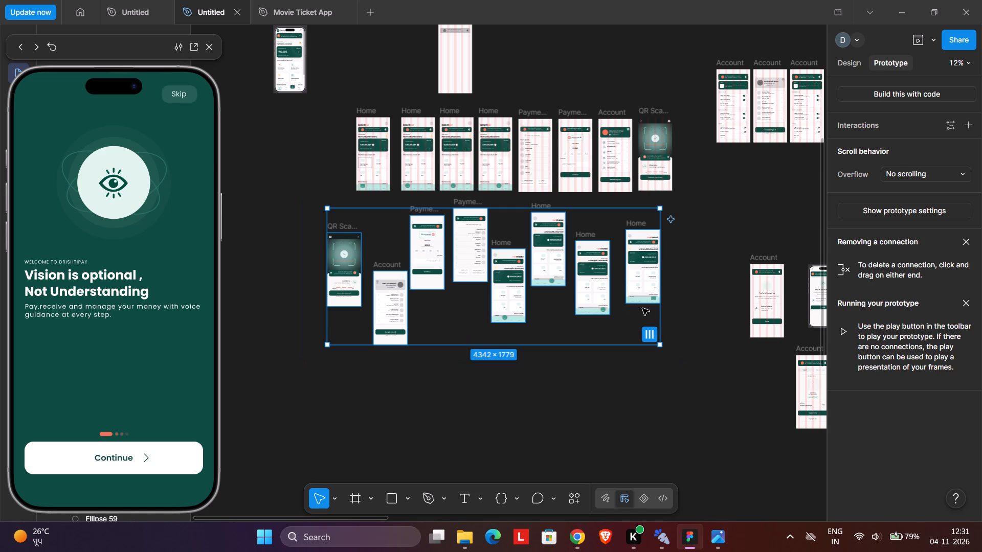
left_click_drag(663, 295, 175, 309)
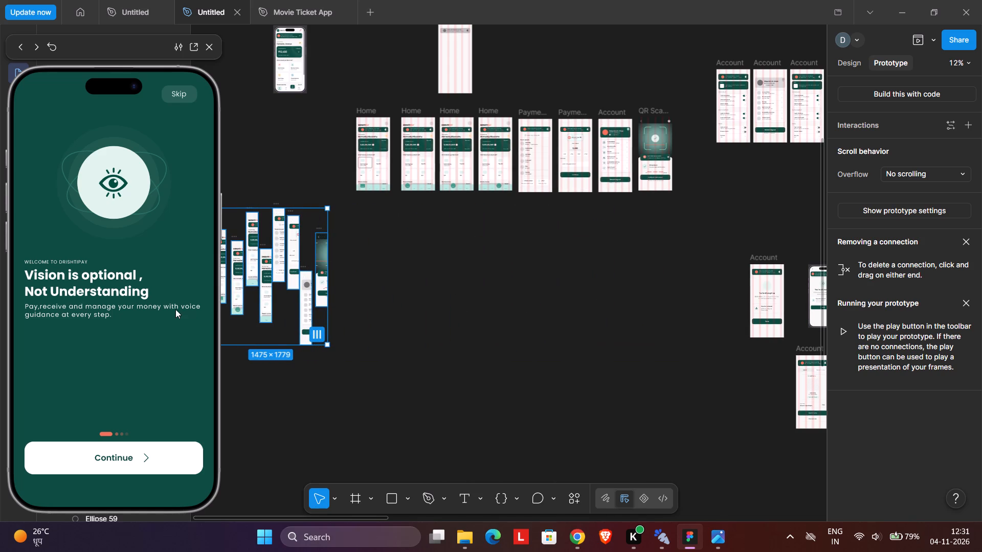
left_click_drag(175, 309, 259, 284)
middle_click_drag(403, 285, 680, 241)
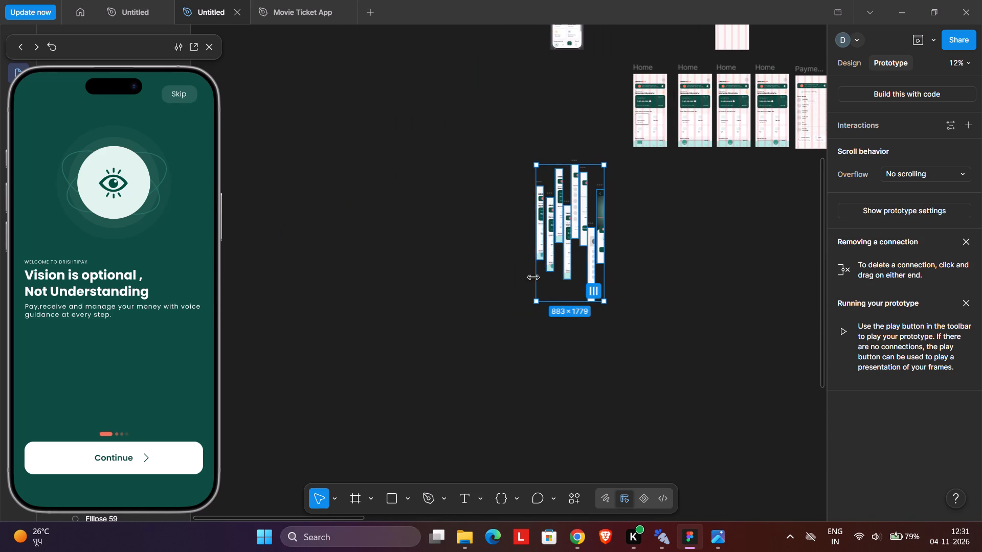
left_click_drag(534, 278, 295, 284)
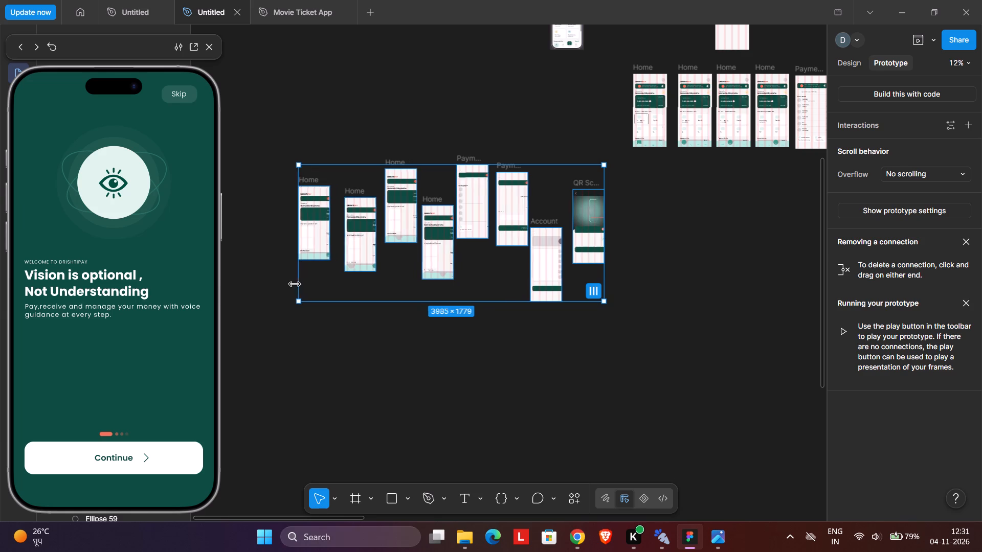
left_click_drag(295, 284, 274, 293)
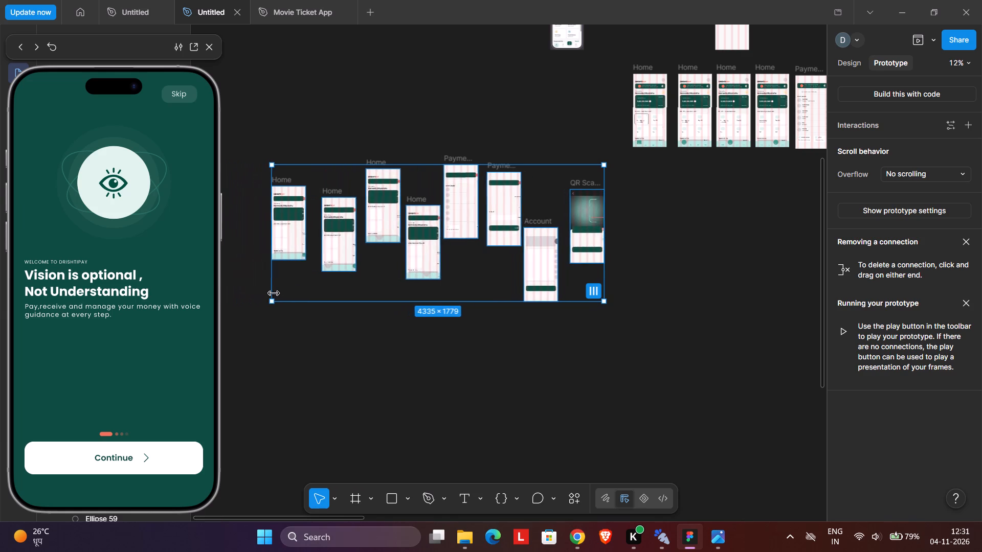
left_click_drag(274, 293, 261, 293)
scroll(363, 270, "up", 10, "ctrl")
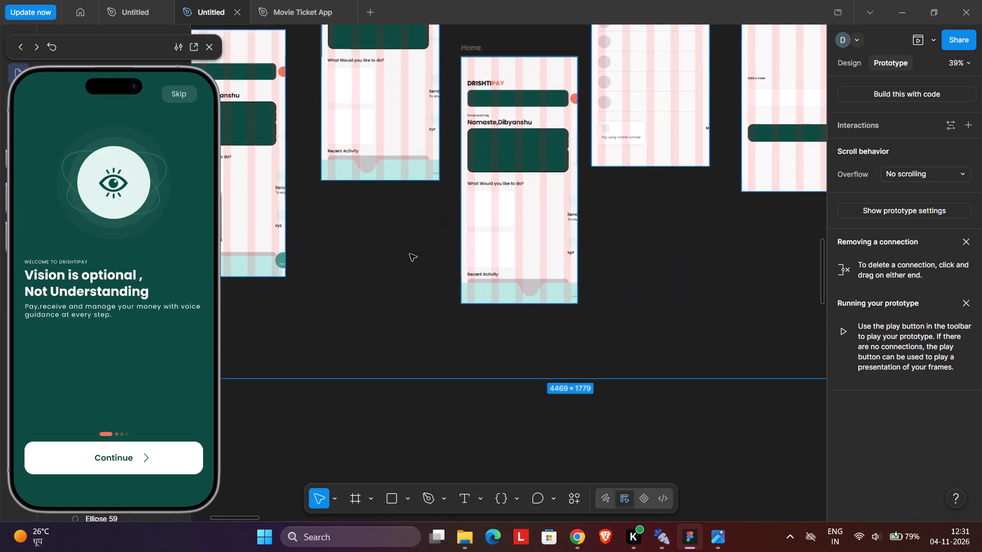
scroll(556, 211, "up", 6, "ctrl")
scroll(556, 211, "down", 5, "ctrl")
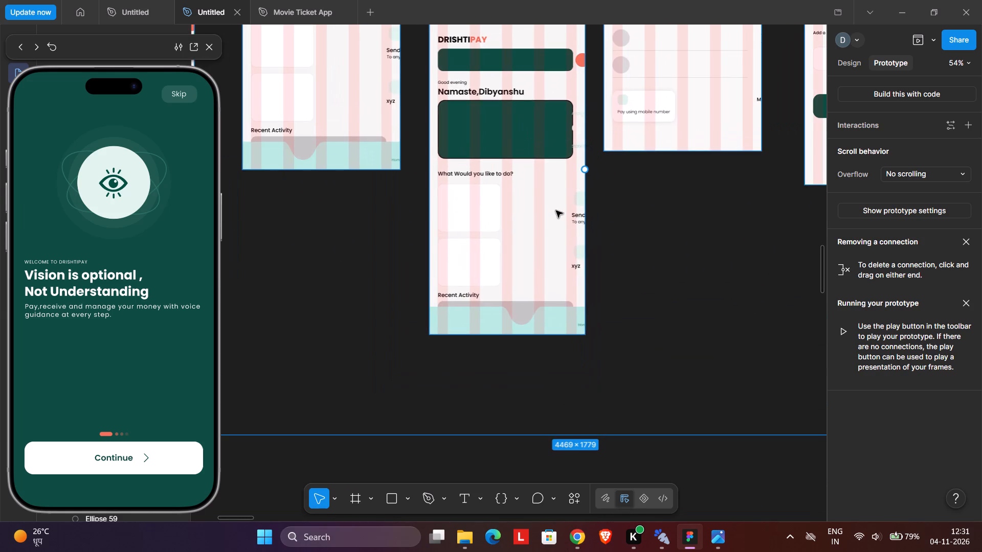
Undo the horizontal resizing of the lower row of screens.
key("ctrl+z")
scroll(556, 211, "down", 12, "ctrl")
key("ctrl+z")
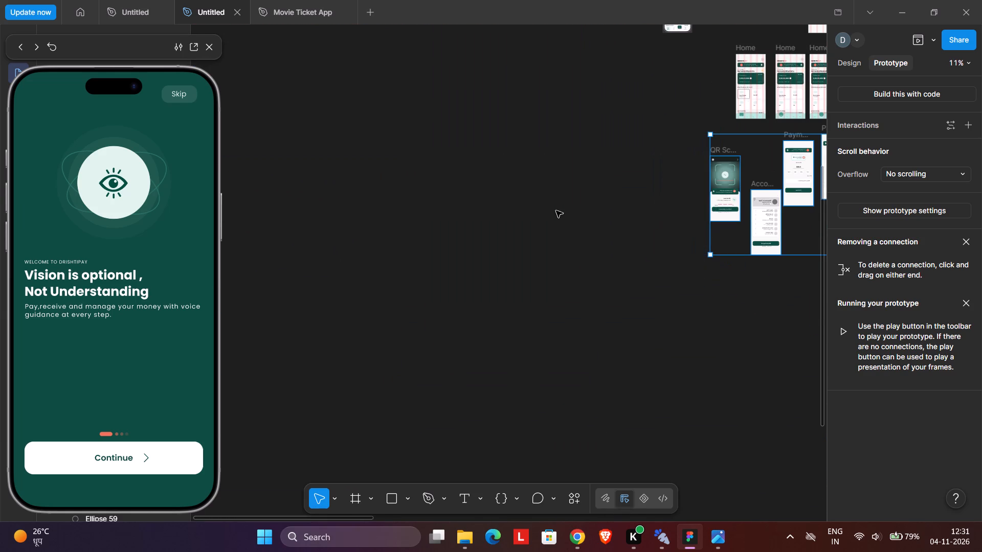
Flip the mirrored Account and QR Scanning frames in the lower row horizontally, one at a time.
middle_click_drag(665, 180, 390, 221)
left_click(388, 231)
scroll(521, 252, "up", 10, "ctrl")
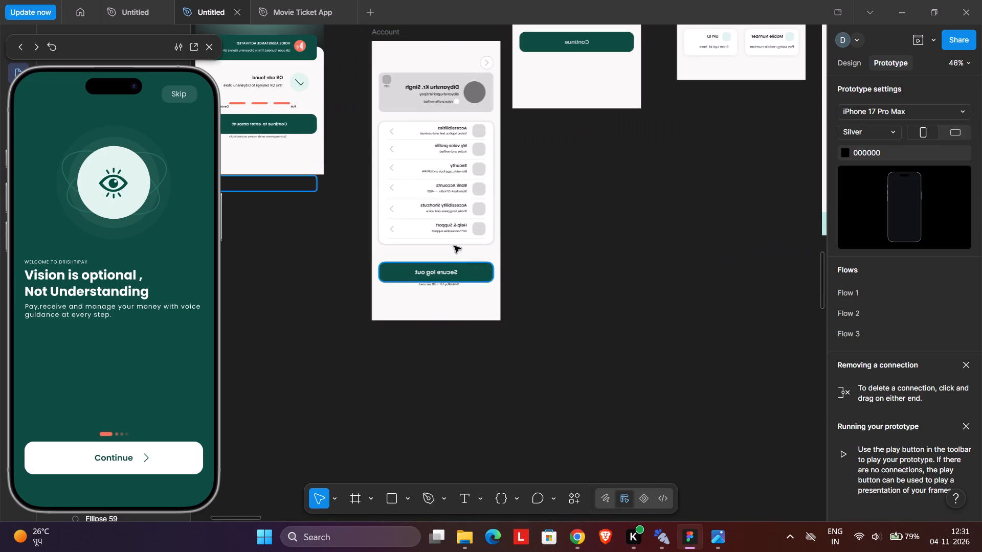
middle_click_drag(431, 214, 464, 306)
left_click(433, 124)
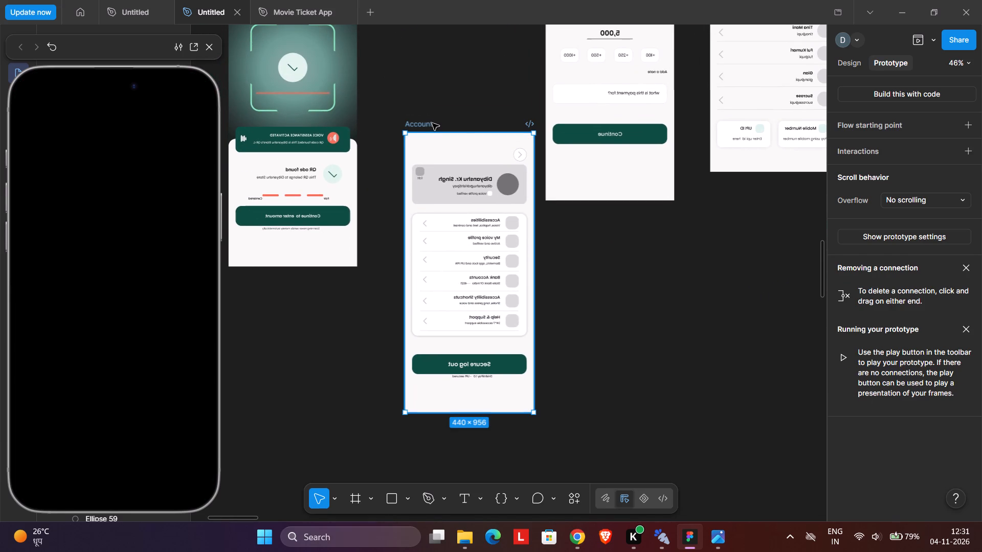
scroll(464, 207, "down", 7, "ctrl")
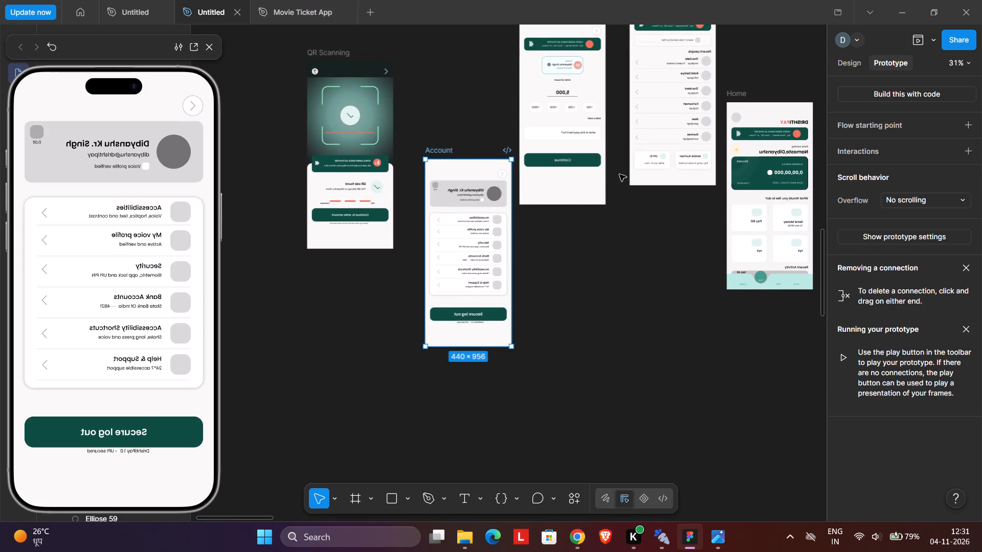
left_click(853, 61)
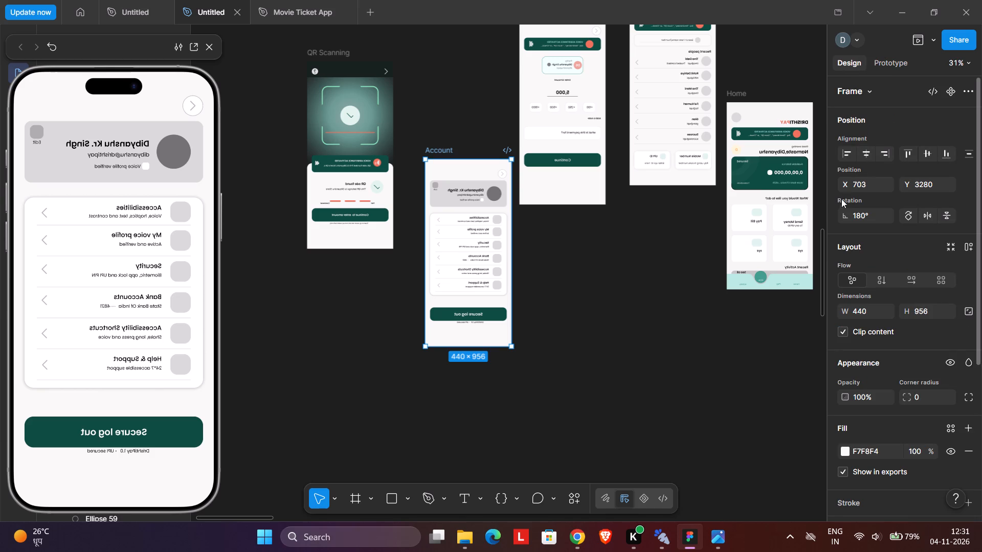
left_click(931, 214)
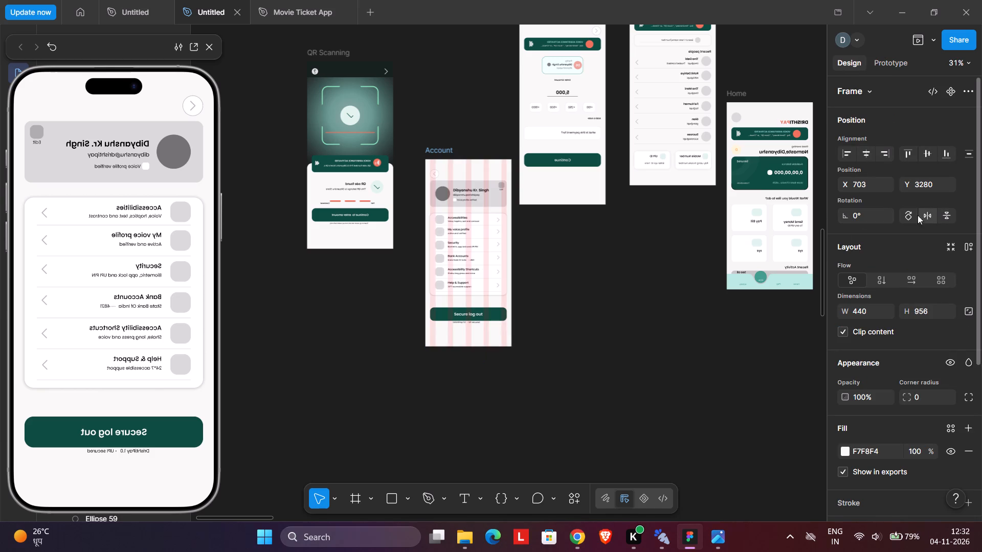
left_click(617, 257)
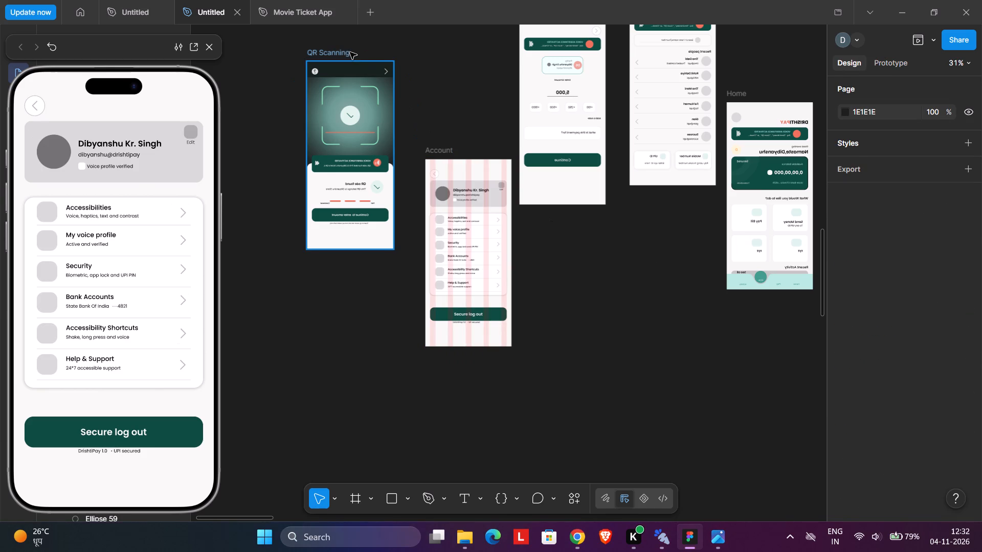
left_click(350, 52)
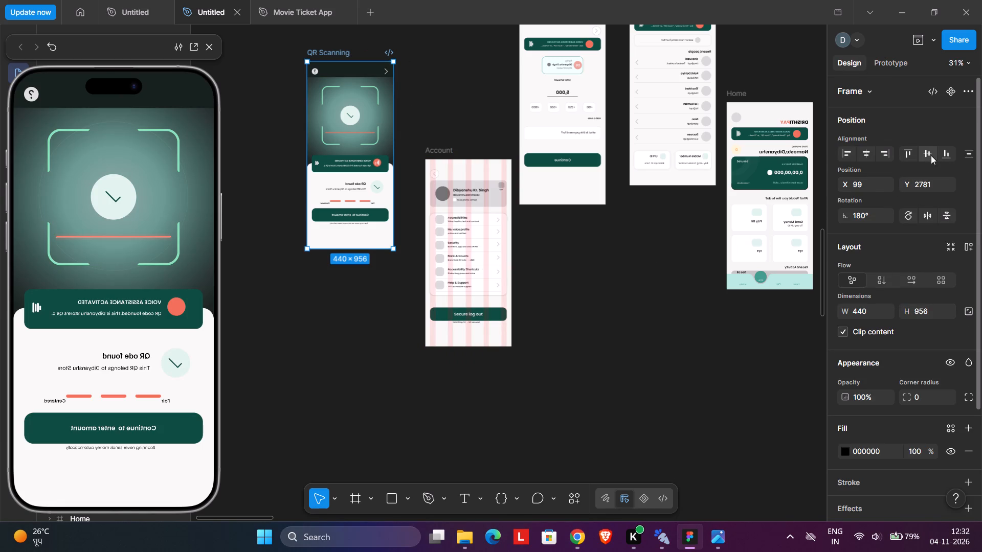
left_click(925, 218)
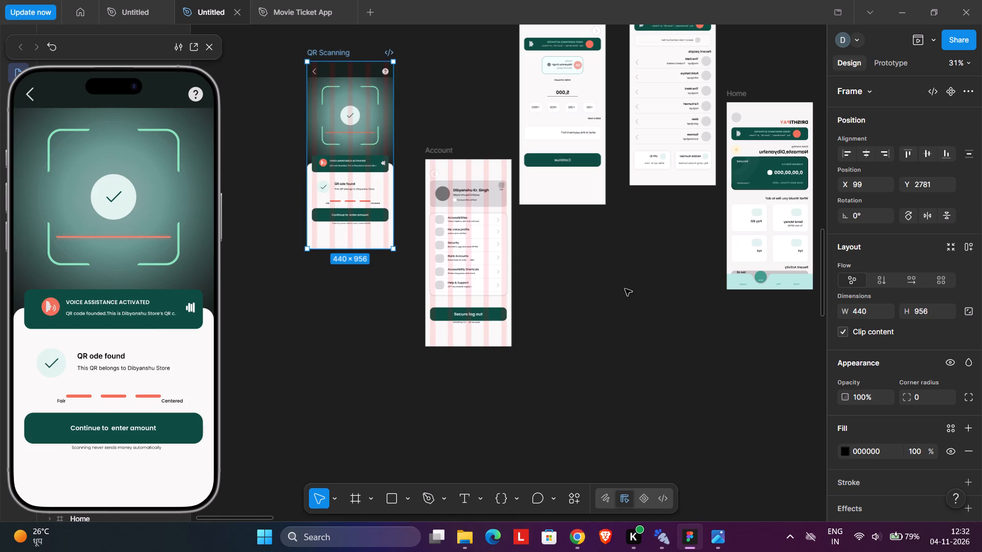
left_click(625, 289)
Flip the mirrored Payment stage and Payment search frames in the lower row horizontally.
middle_click_drag(617, 255, 566, 394)
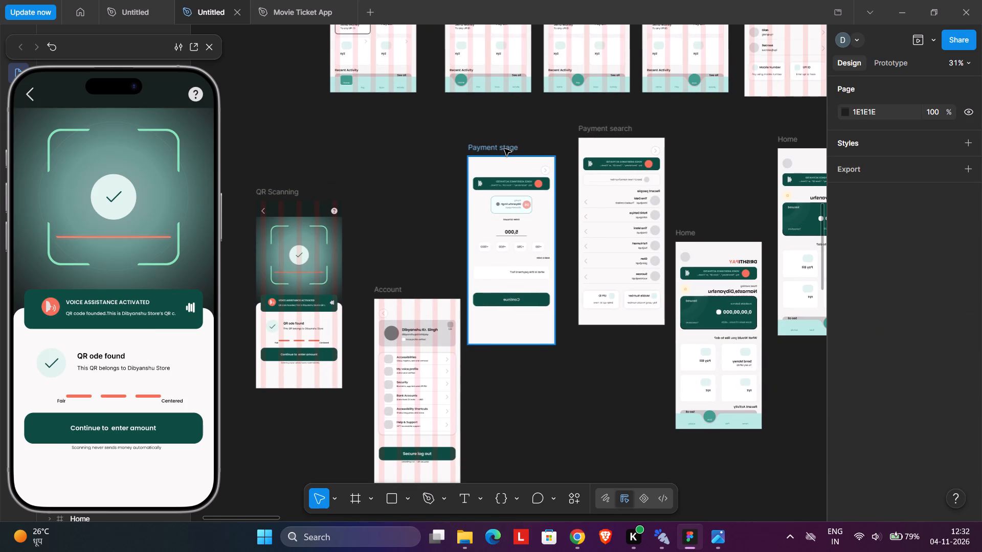
left_click(504, 149)
left_click(929, 215)
left_click(625, 126)
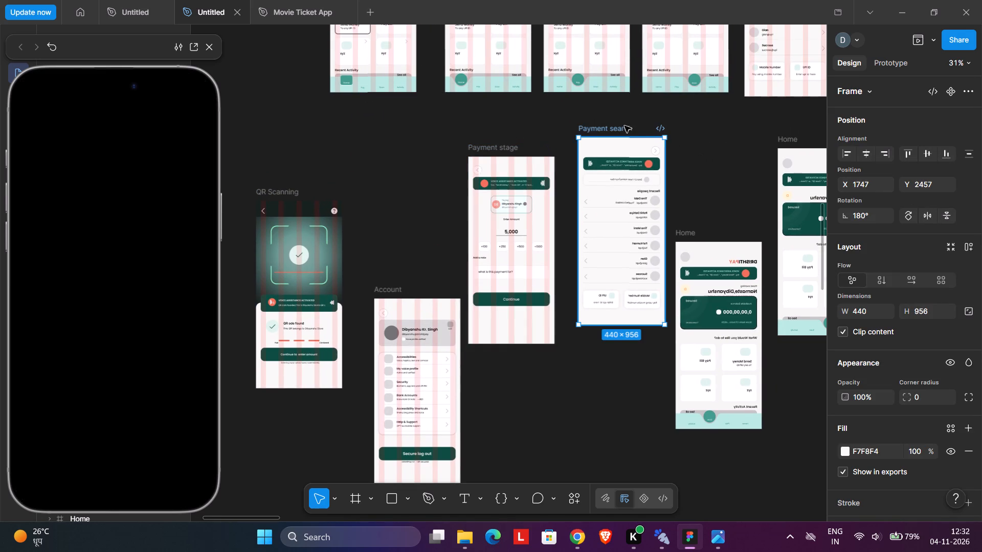
left_click(930, 219)
Flip the four mirrored Home frames in the lower row horizontally, one at a time.
left_click(684, 232)
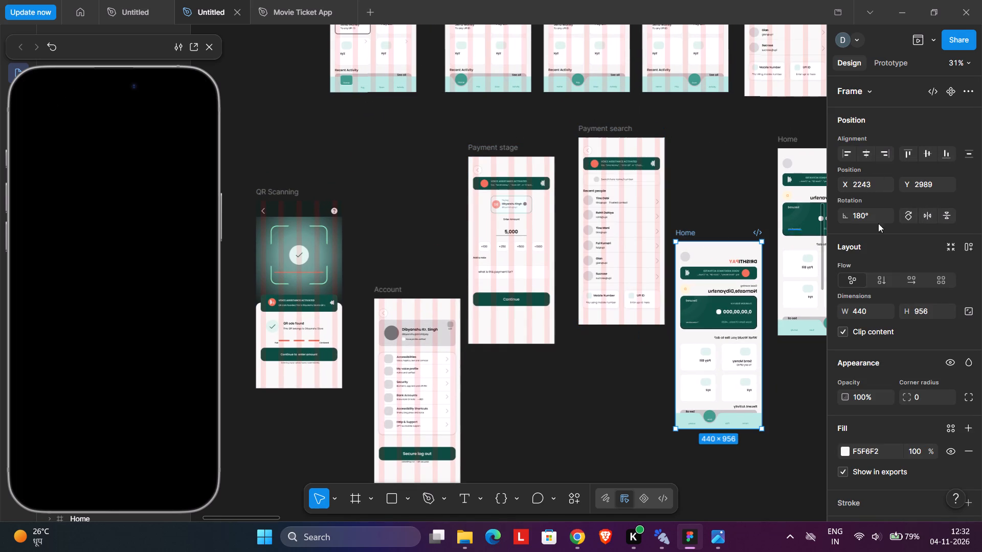
left_click(929, 213)
middle_click_drag(752, 170, 614, 175)
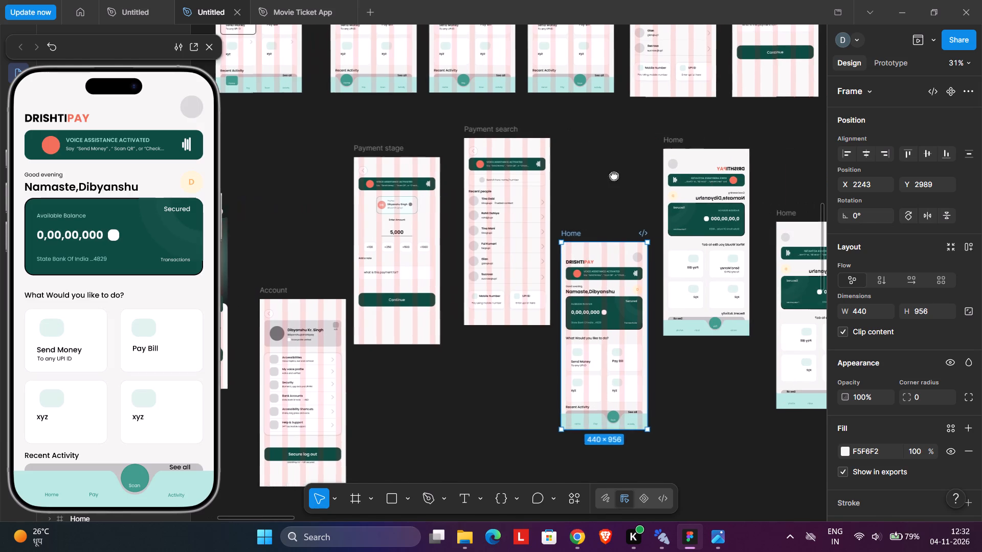
middle_click_drag(614, 175, 595, 184)
left_click(635, 153)
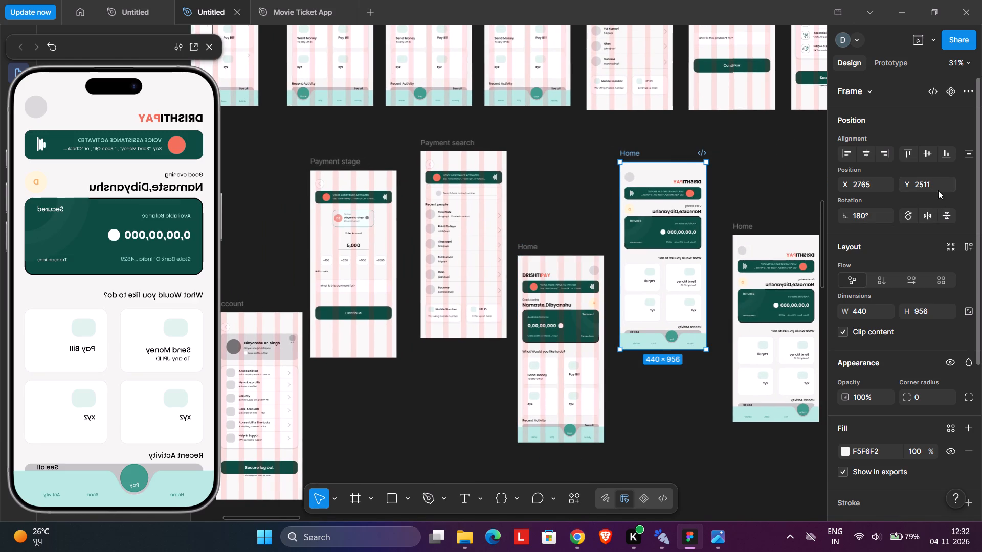
left_click(931, 218)
left_click(769, 197)
middle_click_drag(769, 208, 577, 209)
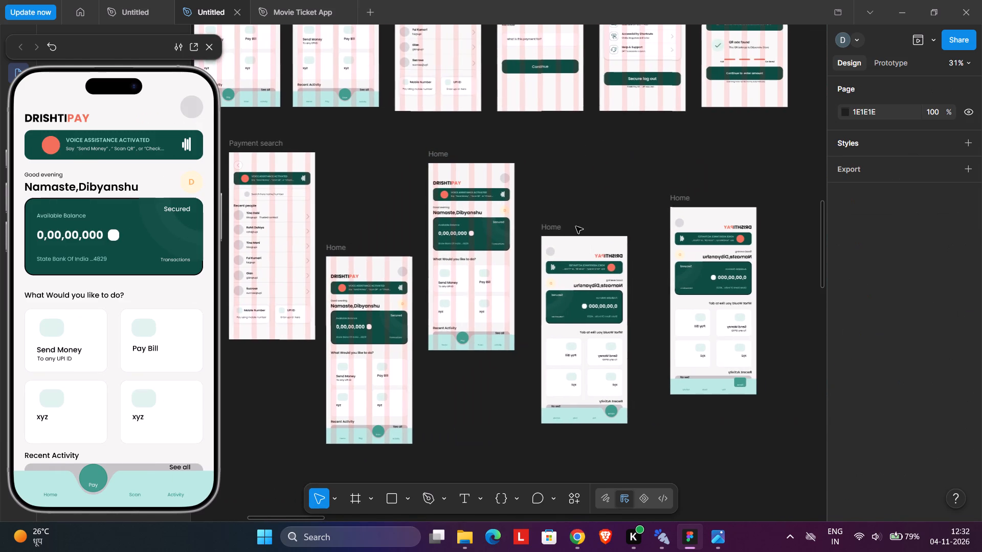
left_click(553, 228)
left_click(931, 213)
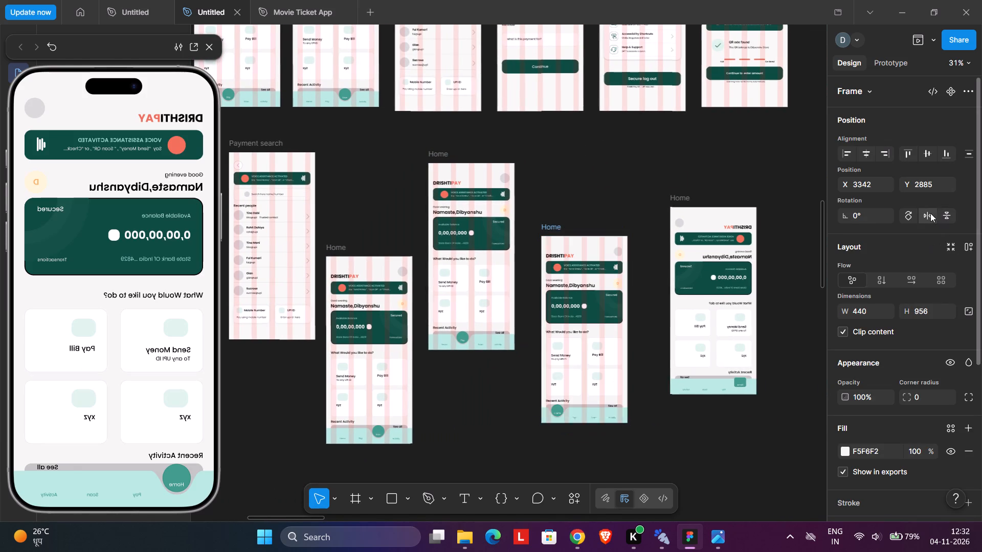
left_click(683, 200)
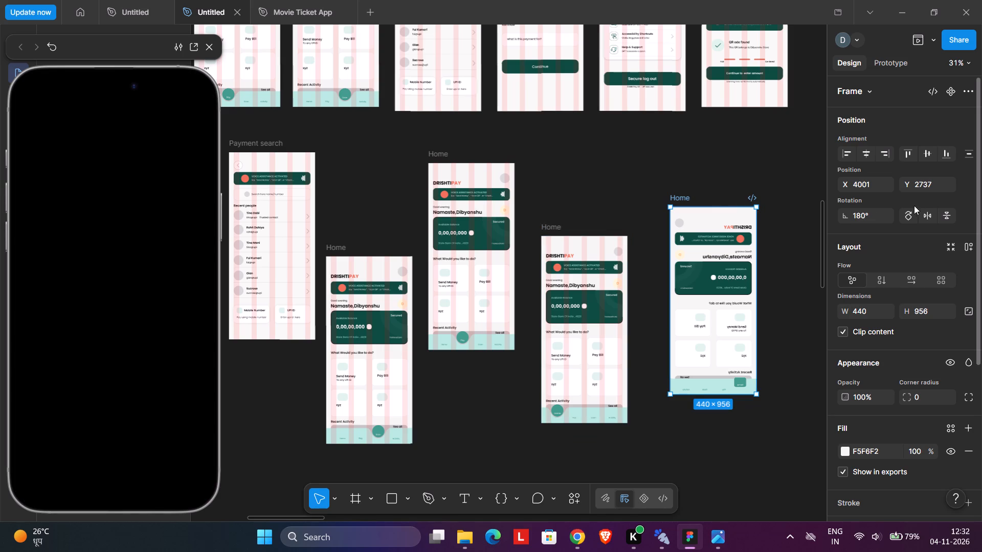
left_click(928, 210)
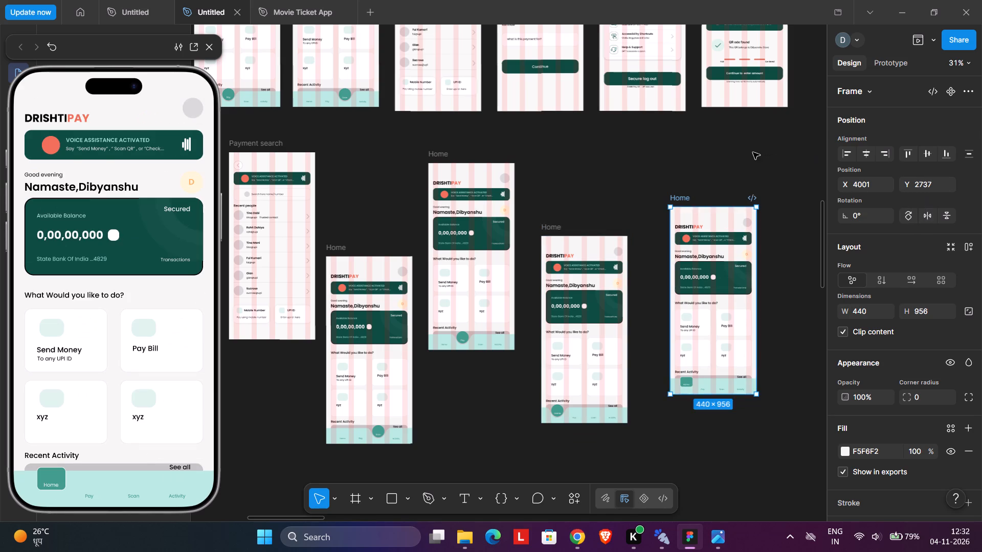
left_click(753, 152)
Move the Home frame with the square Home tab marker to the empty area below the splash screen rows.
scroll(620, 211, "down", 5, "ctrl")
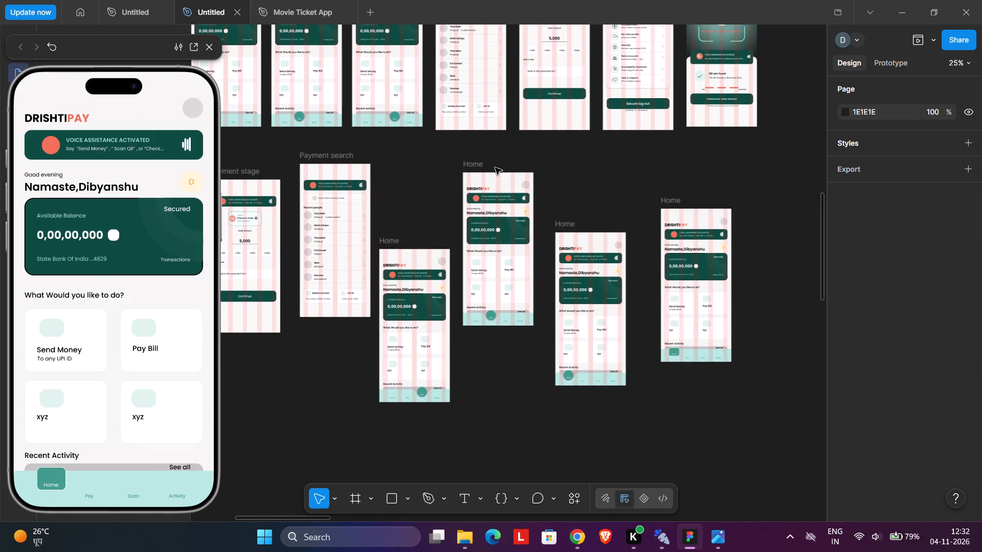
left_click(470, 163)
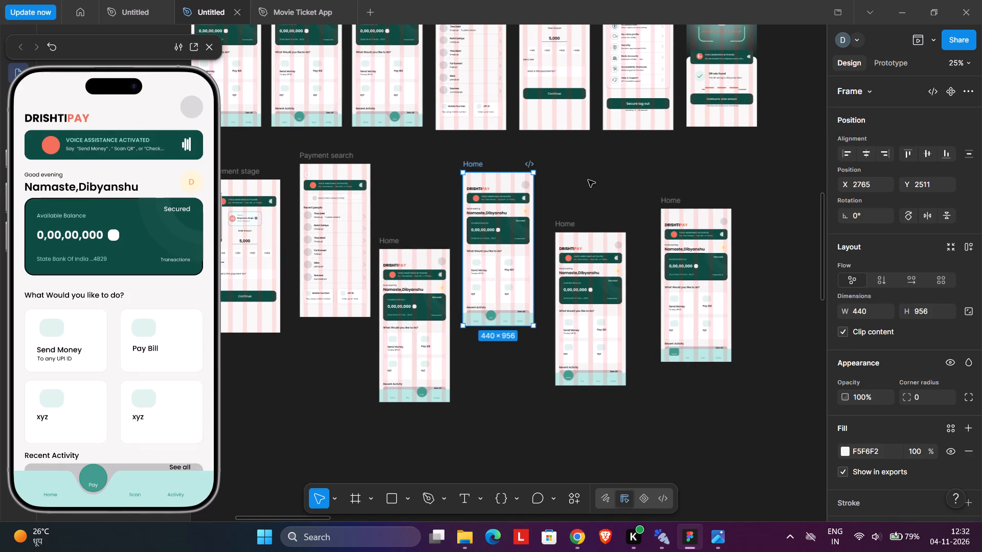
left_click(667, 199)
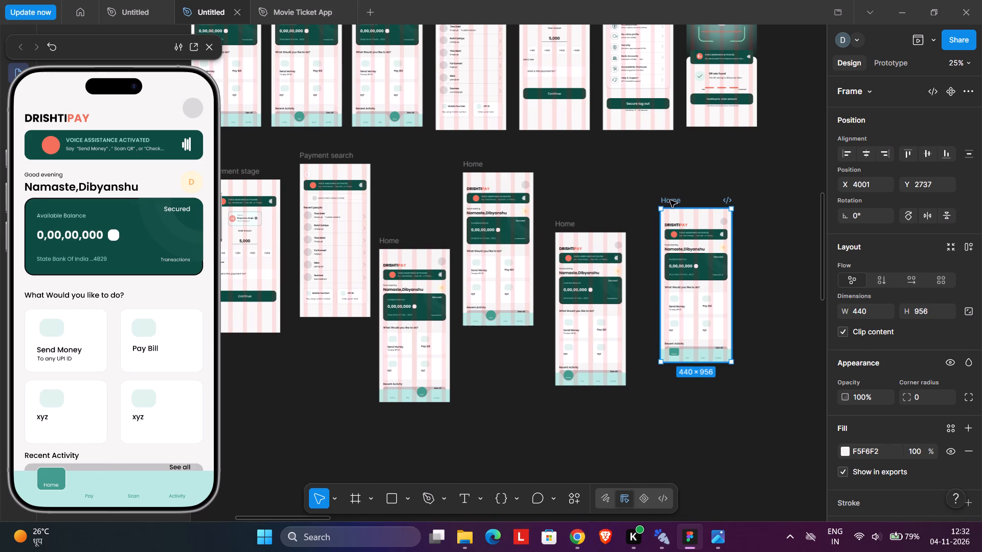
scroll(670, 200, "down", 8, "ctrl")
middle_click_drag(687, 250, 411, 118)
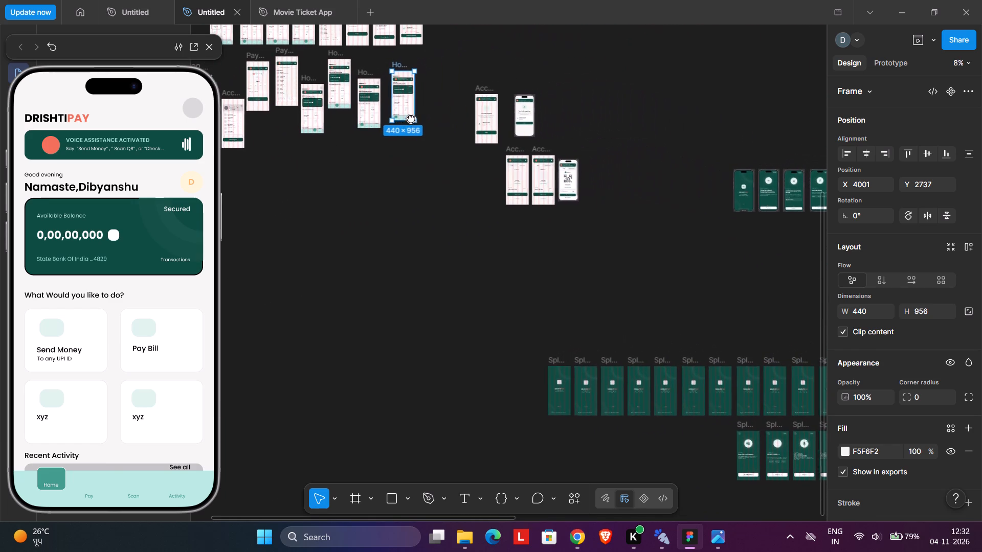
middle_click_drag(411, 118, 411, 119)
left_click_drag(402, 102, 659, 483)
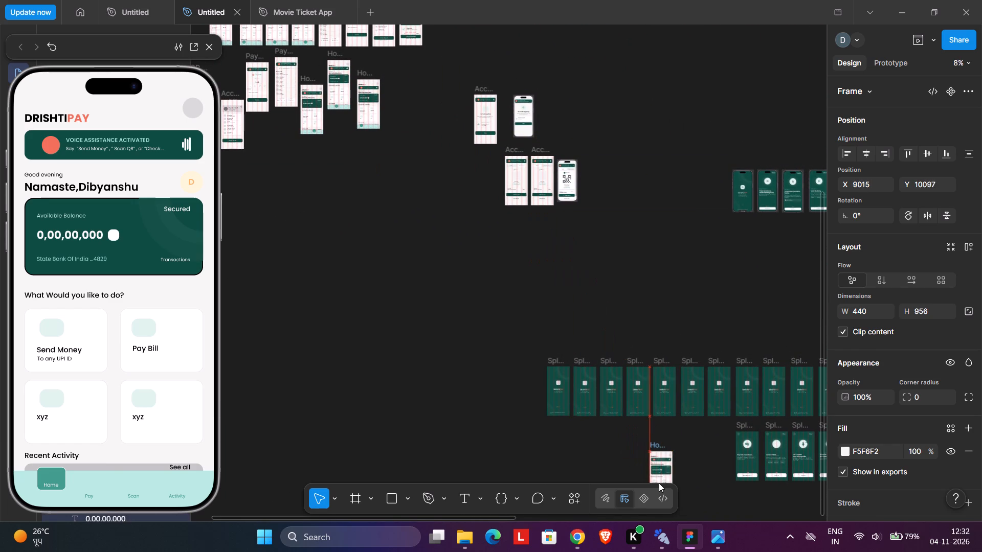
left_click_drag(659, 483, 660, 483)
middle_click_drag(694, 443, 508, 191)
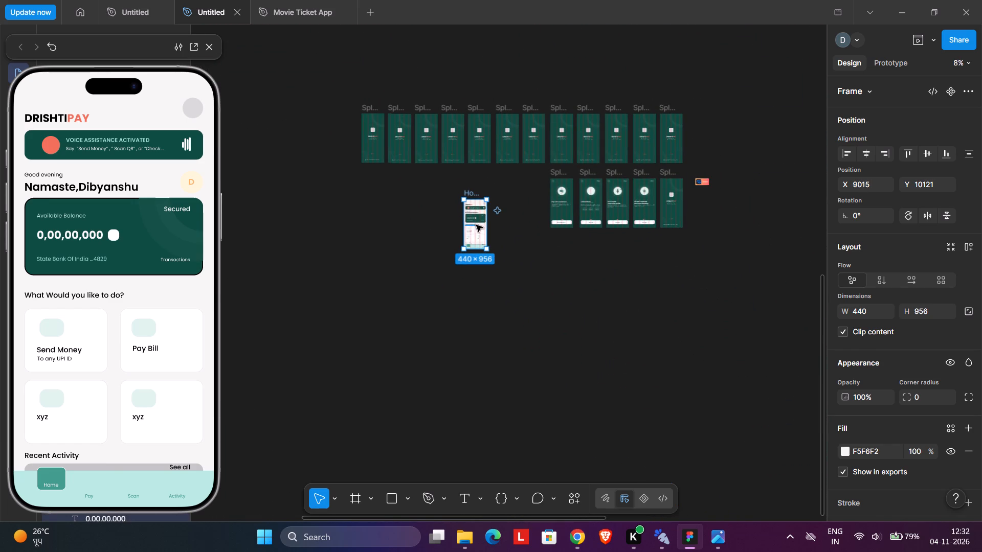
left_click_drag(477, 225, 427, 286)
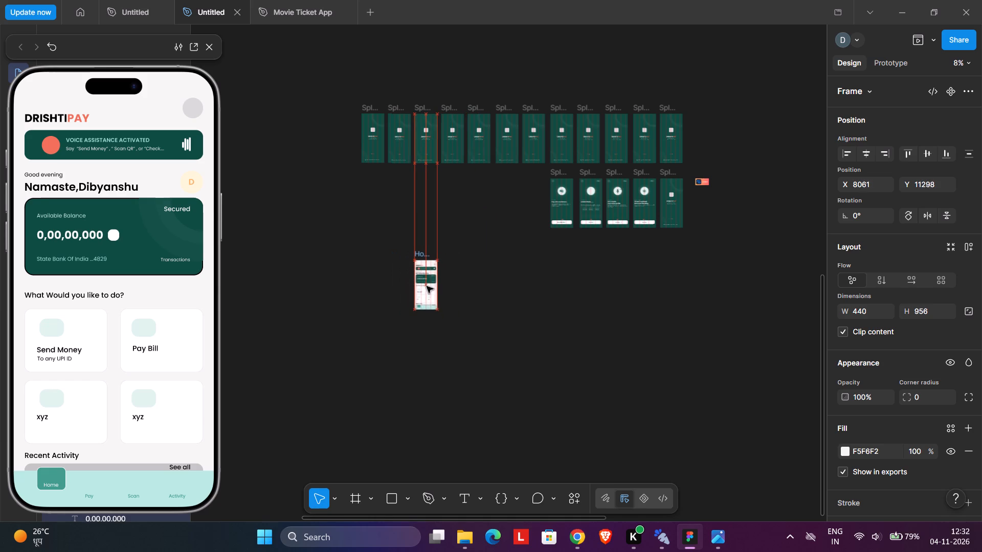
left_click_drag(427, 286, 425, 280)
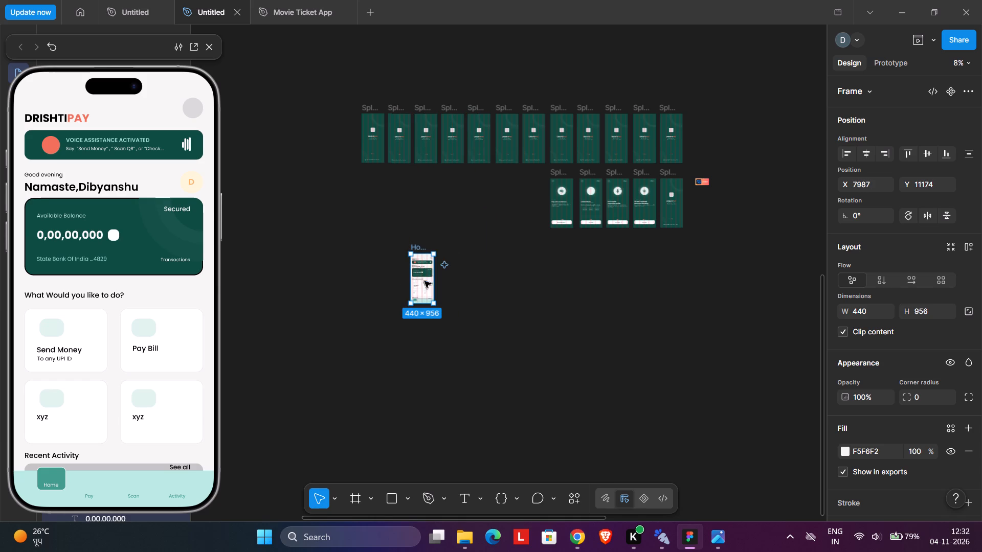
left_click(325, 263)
Line up the three remaining lower-row Home frames side by side at Y 2989 in Home, Pay, Scan order, spaced 74 apart.
scroll(323, 258, "down", 8, "ctrl")
middle_click_drag(325, 224, 463, 343)
scroll(440, 215, "up", 7, "ctrl")
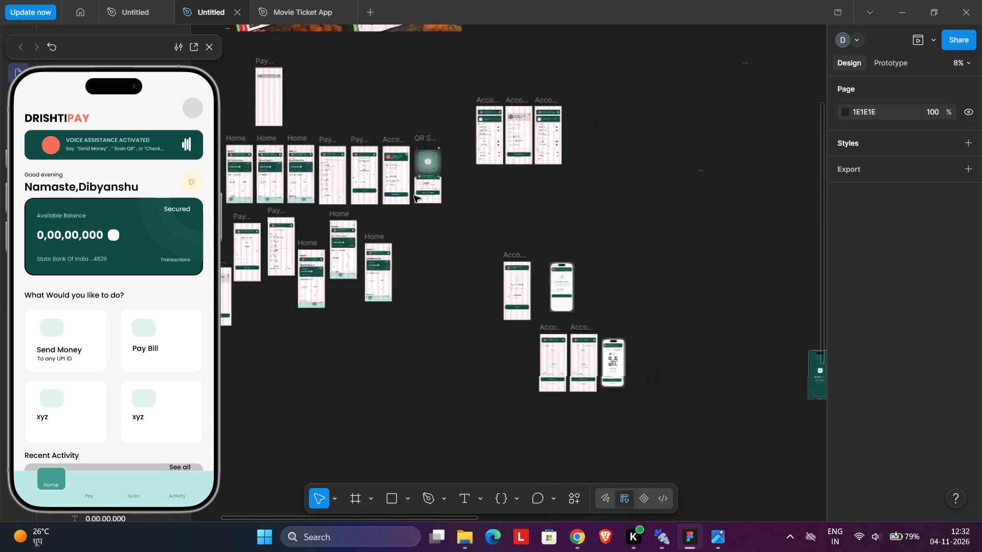
scroll(414, 196, "up", 3, "ctrl")
scroll(555, 338, "up", 6, "ctrl")
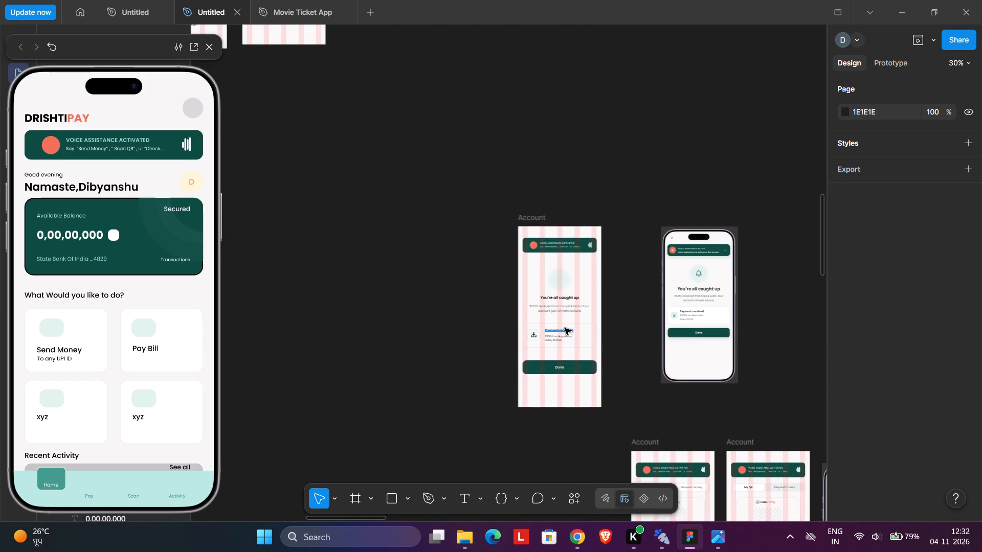
scroll(568, 327, "down", 7, "ctrl")
middle_click_drag(458, 258, 552, 274)
scroll(497, 291, "up", 8, "ctrl")
middle_click_drag(481, 307, 503, 225)
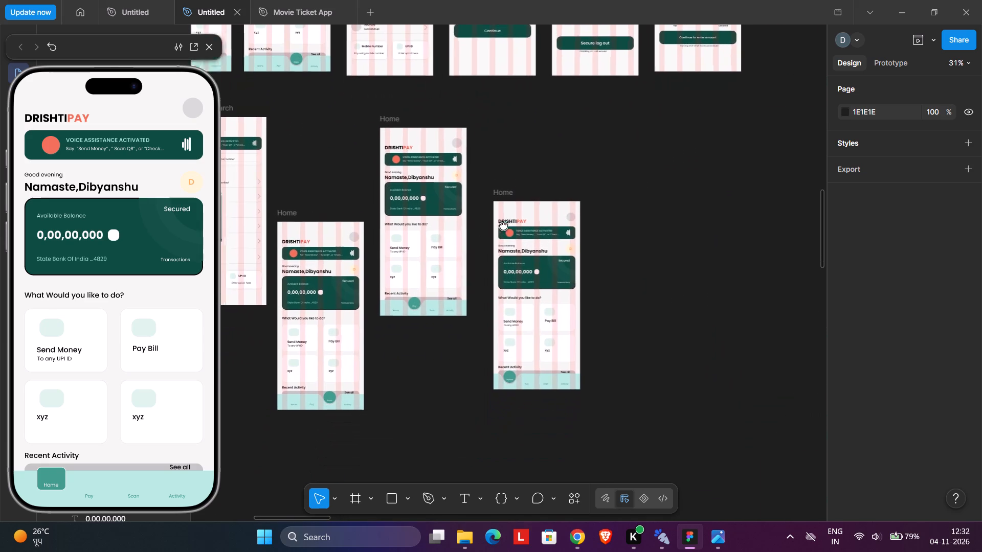
middle_click_drag(503, 225, 506, 211)
left_click_drag(508, 169, 508, 169)
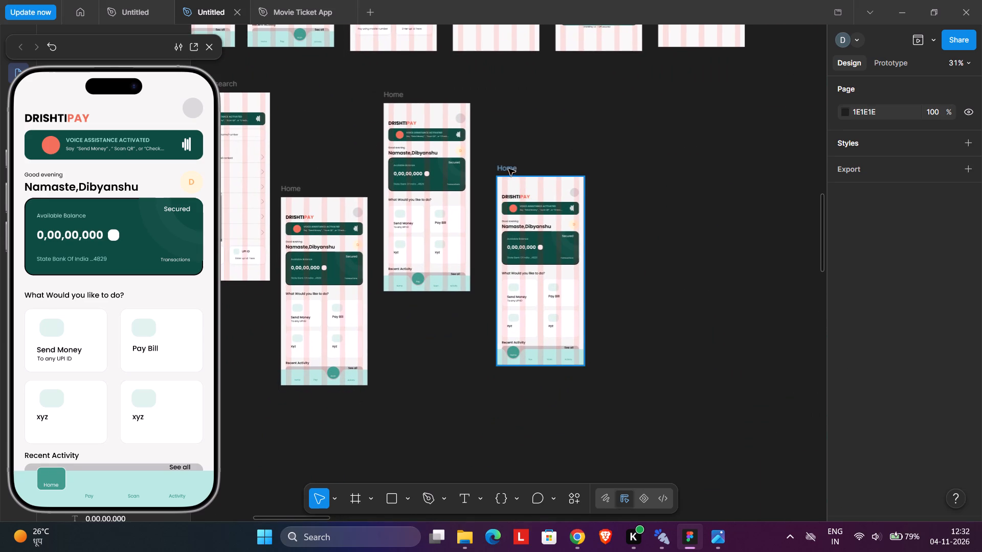
left_click_drag(508, 169, 514, 192)
left_click_drag(399, 93, 601, 157)
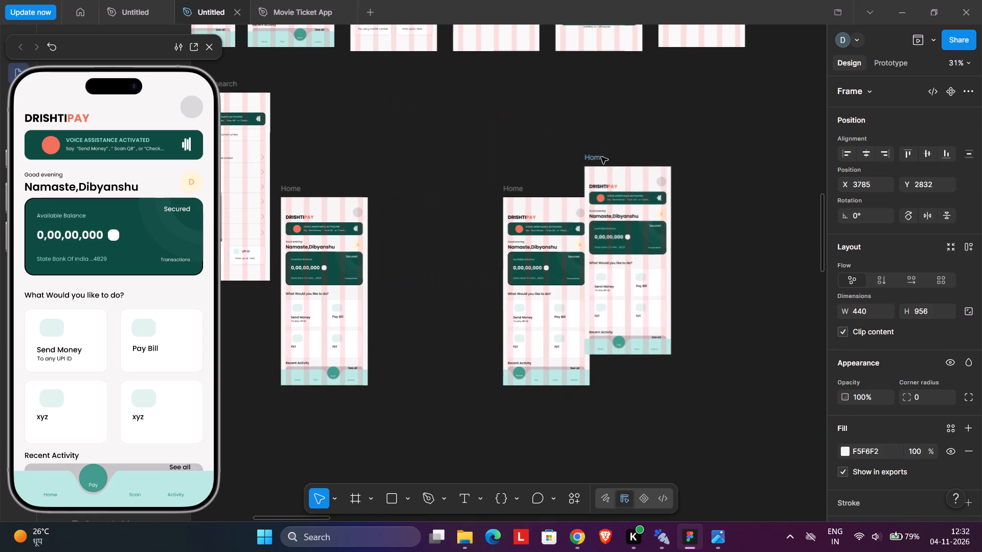
left_click_drag(601, 157, 620, 177)
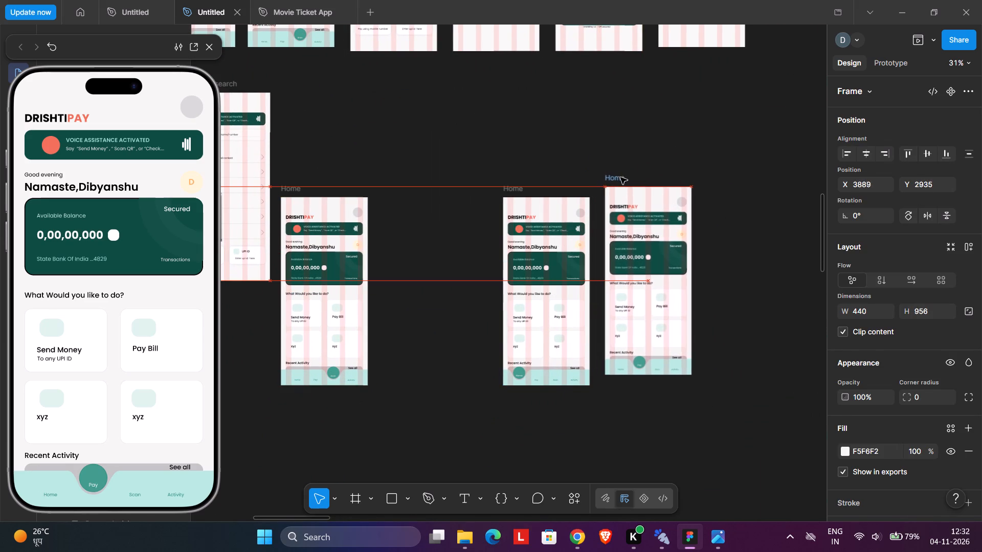
left_click_drag(620, 177, 620, 186)
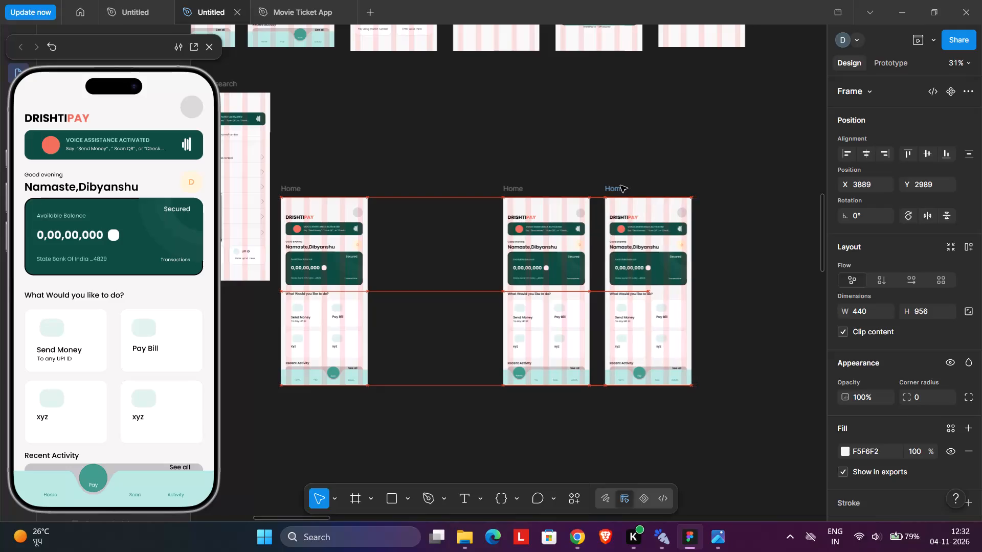
left_click_drag(620, 186, 619, 186)
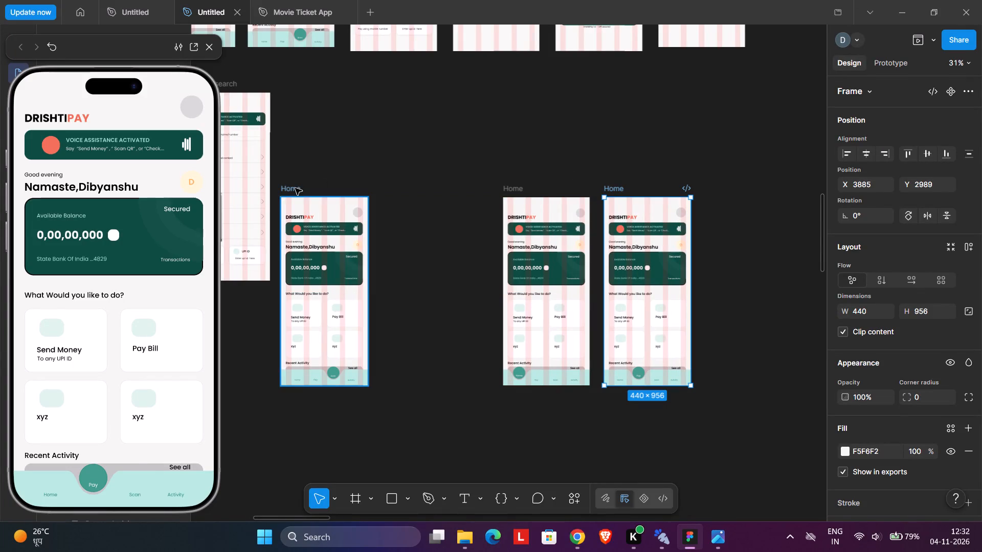
left_click_drag(294, 188, 724, 188)
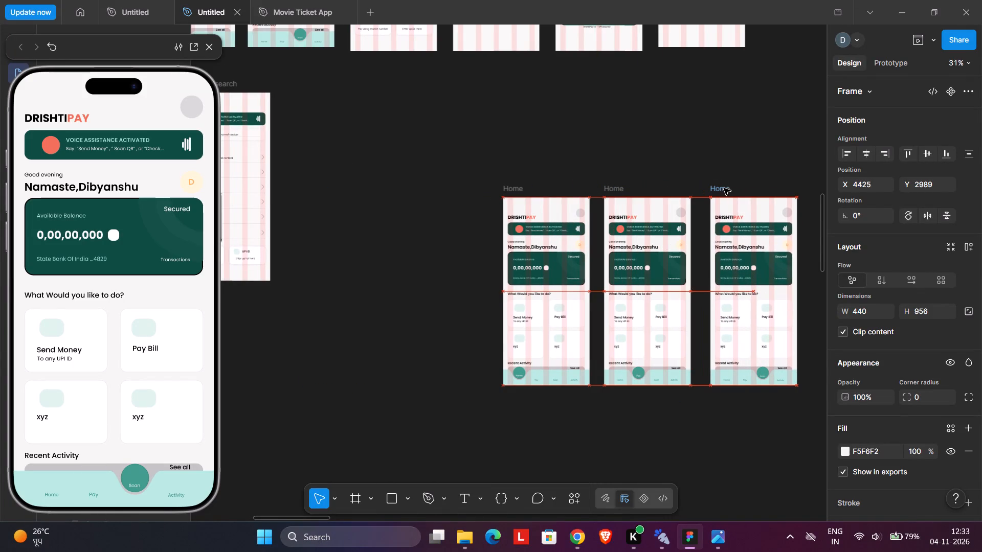
left_click_drag(724, 188, 719, 189)
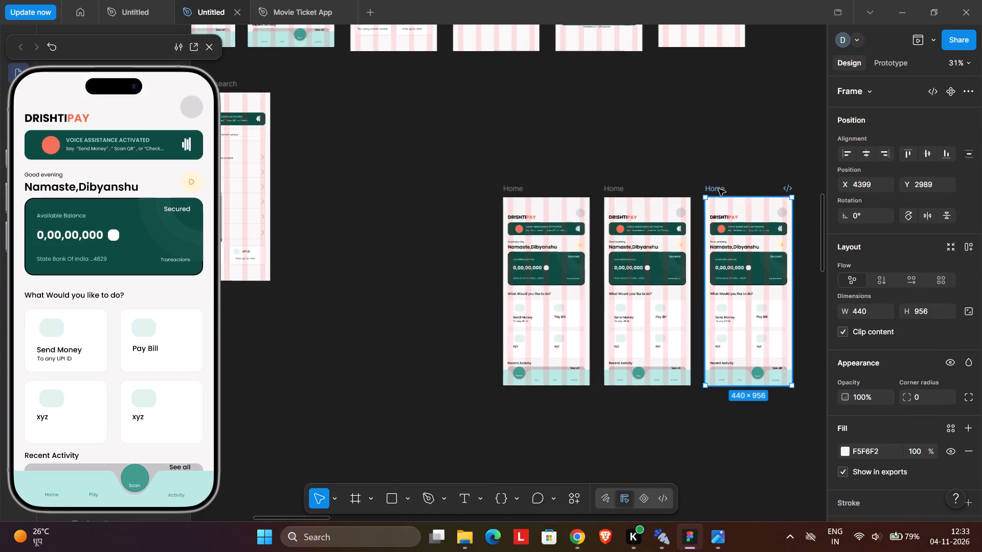
Move the three aligned Home frames together below the splash screens, beside the single Home frame, at about Y 11113.
middle_click_drag(612, 185, 444, 162)
scroll(408, 162, "down", 5, "ctrl")
left_click_drag(593, 120, 463, 233)
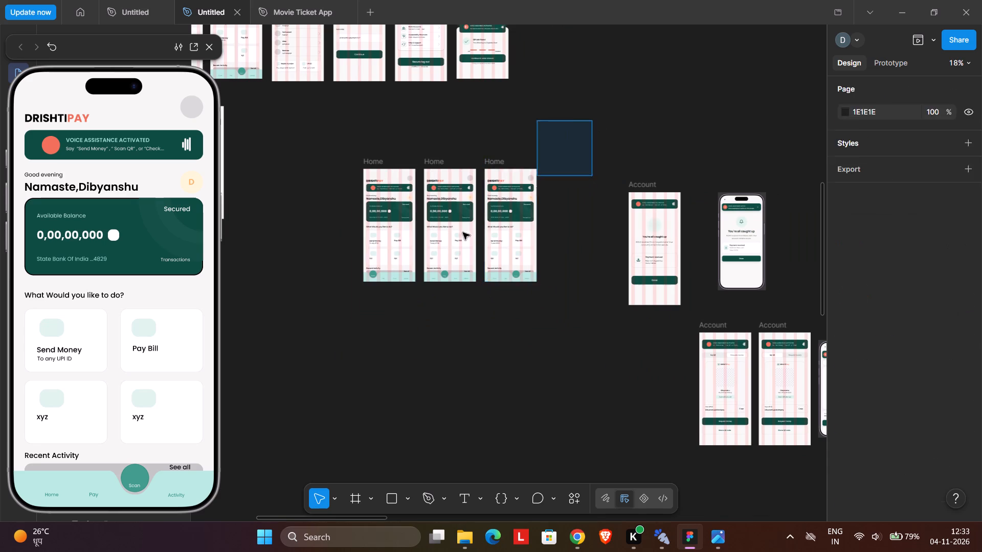
left_click_drag(463, 233, 307, 313)
left_click_drag(392, 235, 631, 424)
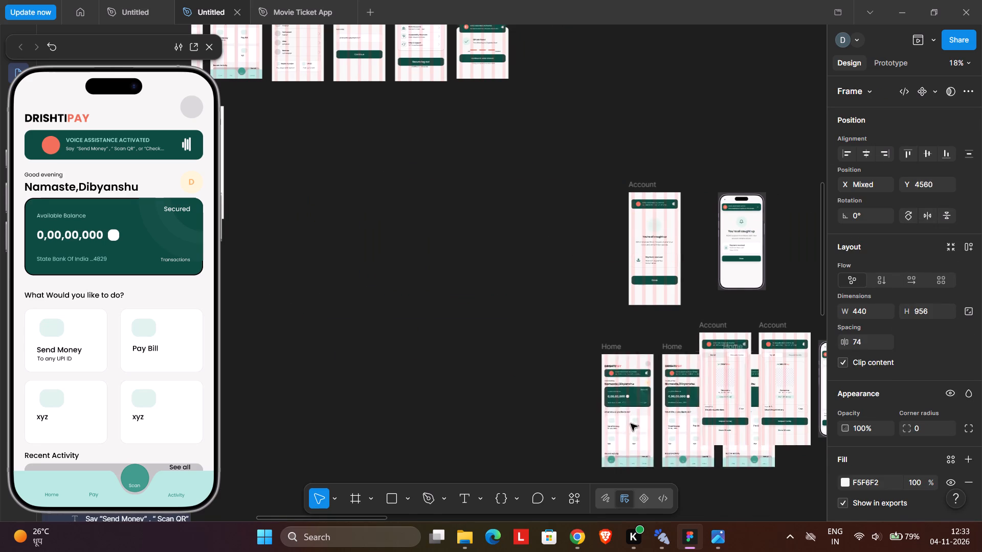
left_click_drag(631, 424, 813, 515)
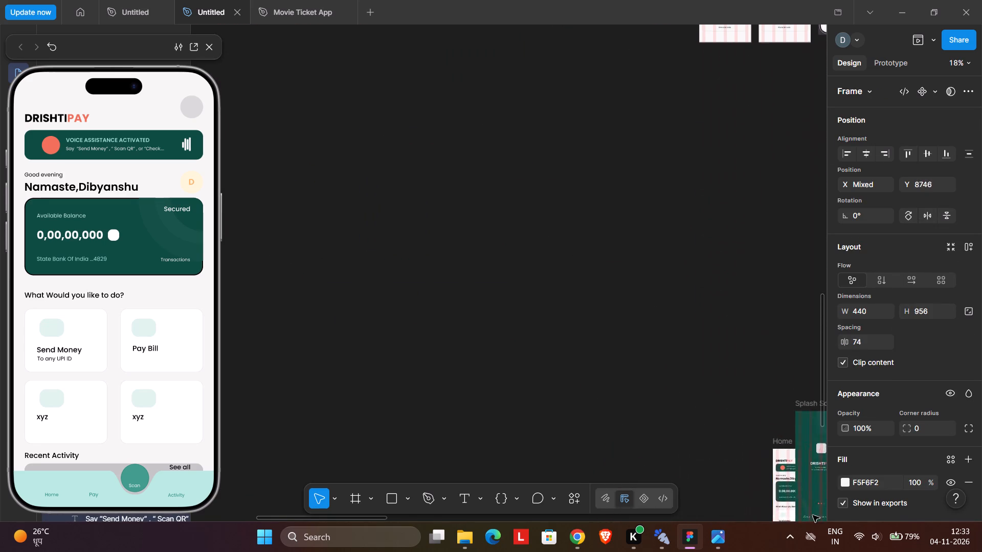
left_click_drag(813, 515, 675, 374)
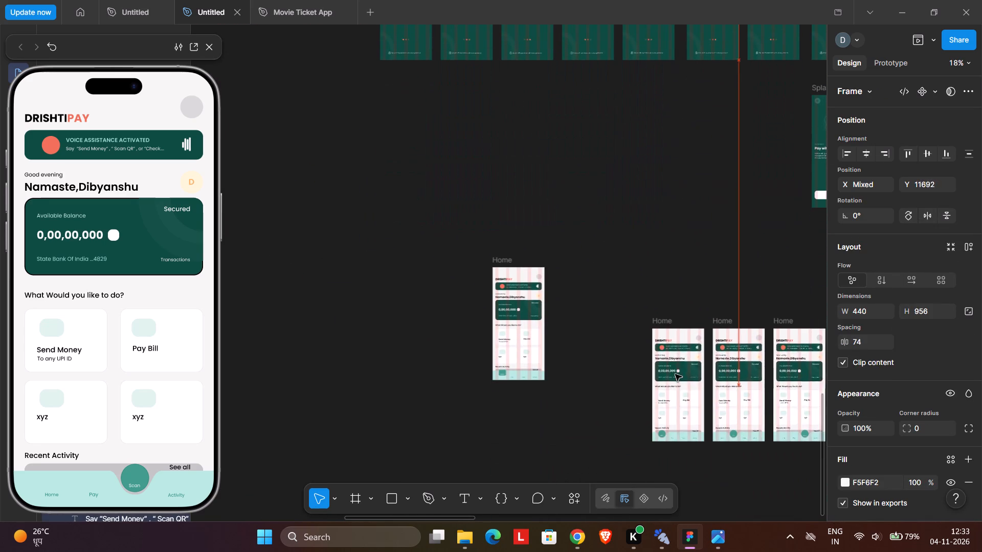
left_click_drag(675, 374, 649, 327)
Delete the single Home frame with the square Home tab marker.
scroll(601, 353, "up", 8, "ctrl")
scroll(597, 355, "down", 3, "ctrl")
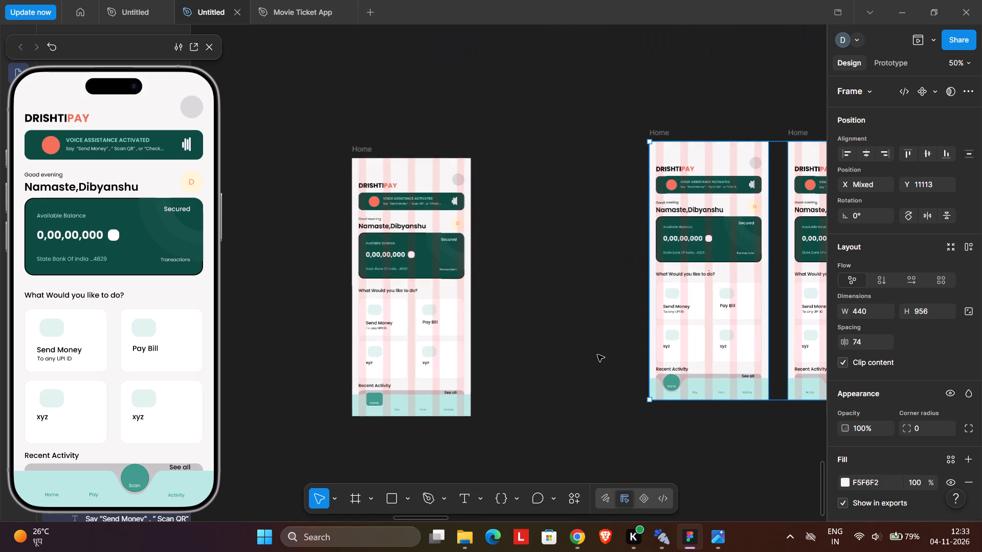
left_click(404, 351)
left_click(371, 147)
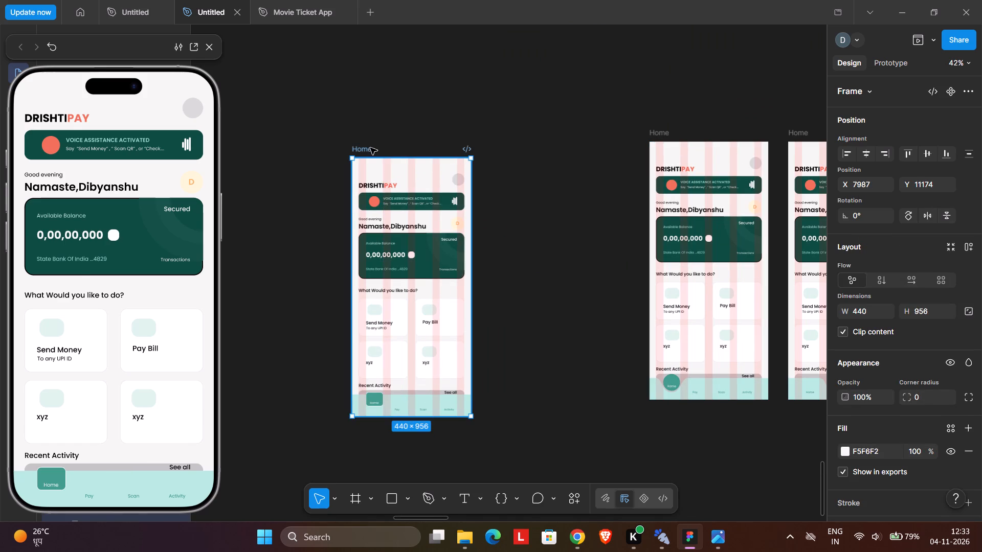
key("Delete")
Reposition the three Home frames together, farther from the onboarding splash screens and still below the splash screen row.
scroll(282, 176, "down", 8, "ctrl")
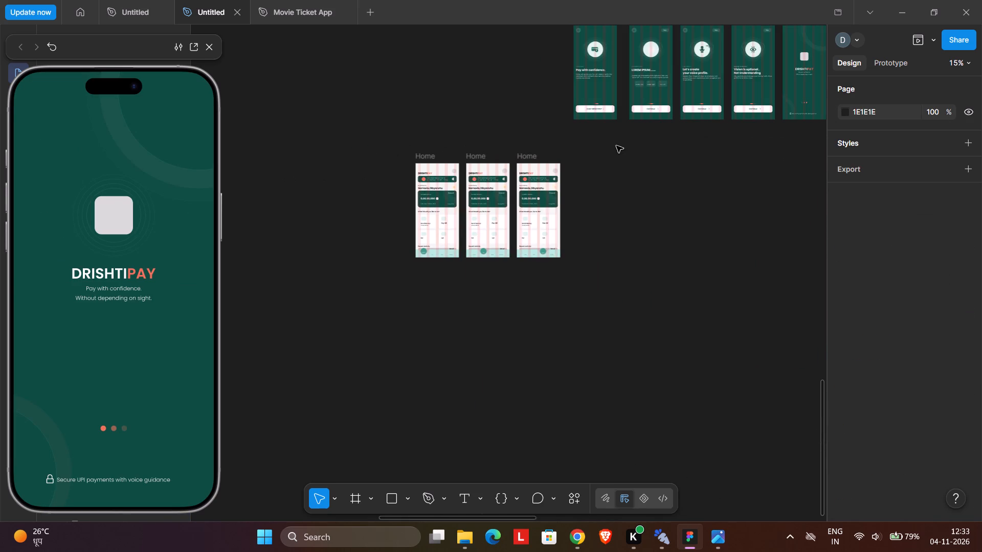
left_click_drag(616, 146, 322, 325)
left_click_drag(437, 186, 341, 229)
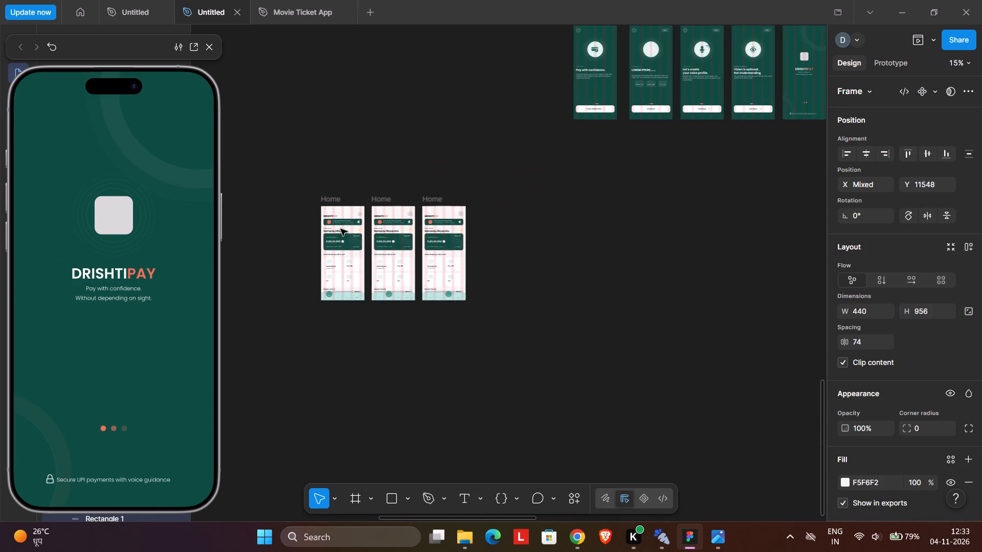
left_click_drag(341, 229, 323, 204)
left_click(354, 119)
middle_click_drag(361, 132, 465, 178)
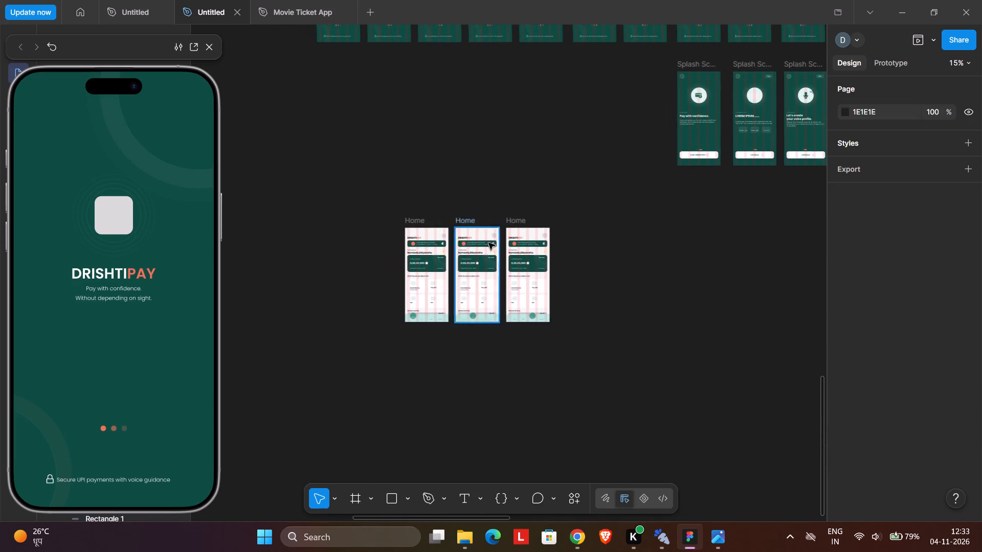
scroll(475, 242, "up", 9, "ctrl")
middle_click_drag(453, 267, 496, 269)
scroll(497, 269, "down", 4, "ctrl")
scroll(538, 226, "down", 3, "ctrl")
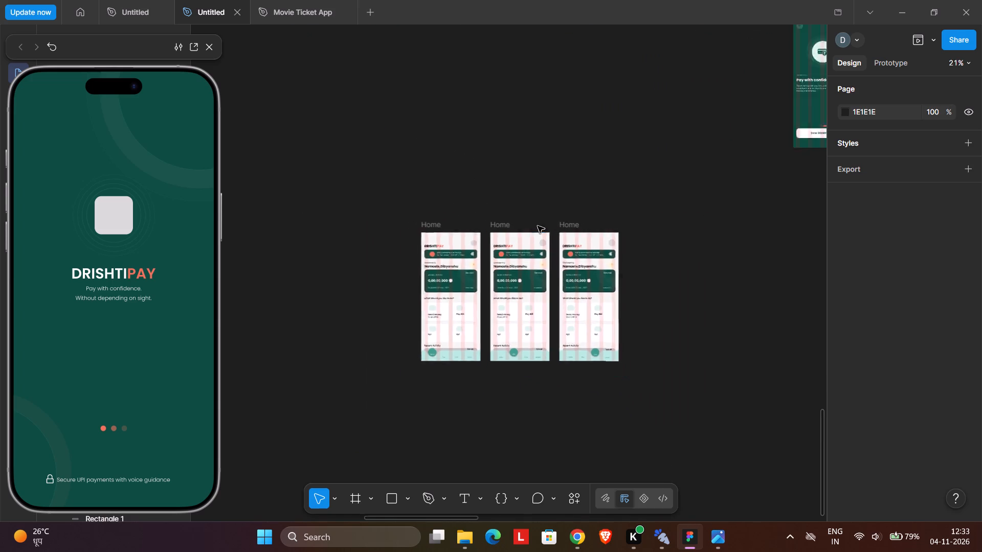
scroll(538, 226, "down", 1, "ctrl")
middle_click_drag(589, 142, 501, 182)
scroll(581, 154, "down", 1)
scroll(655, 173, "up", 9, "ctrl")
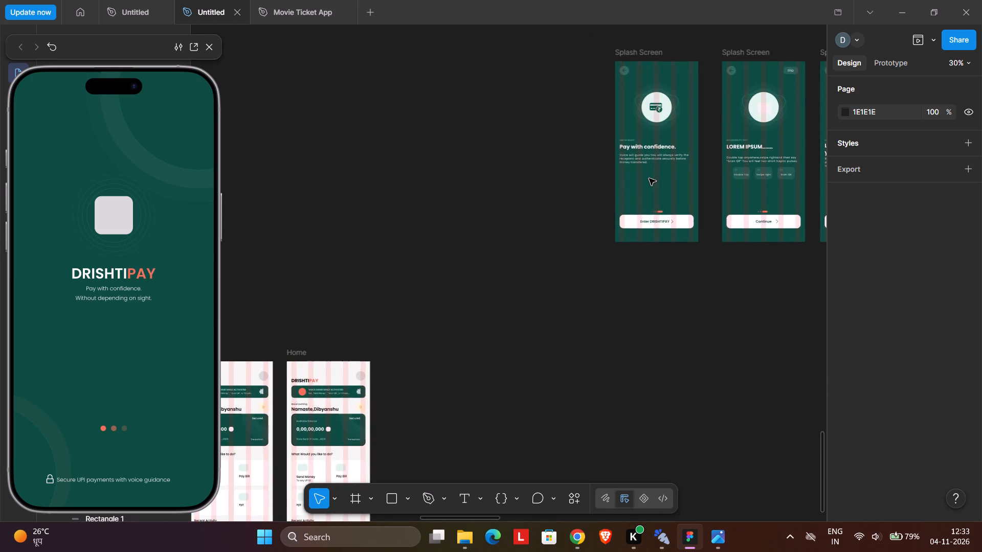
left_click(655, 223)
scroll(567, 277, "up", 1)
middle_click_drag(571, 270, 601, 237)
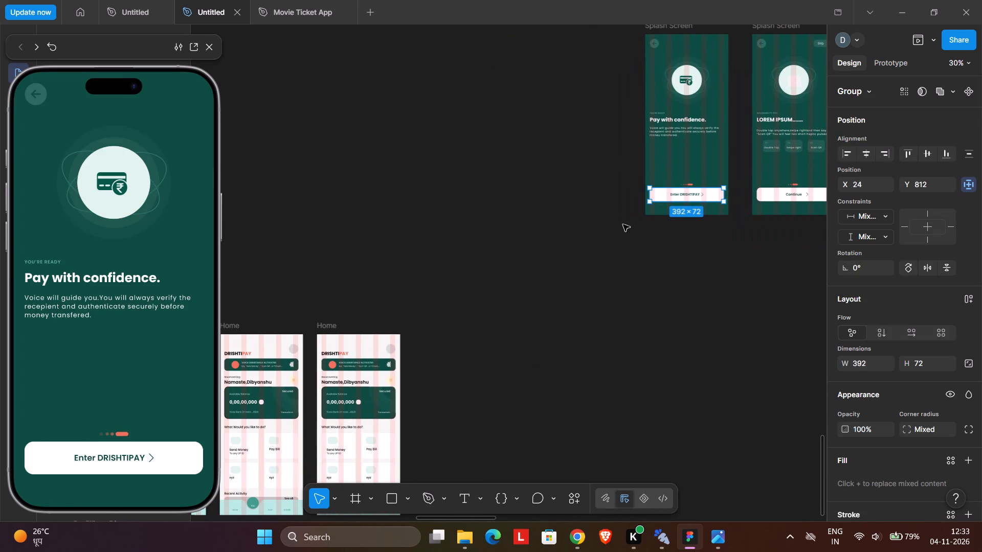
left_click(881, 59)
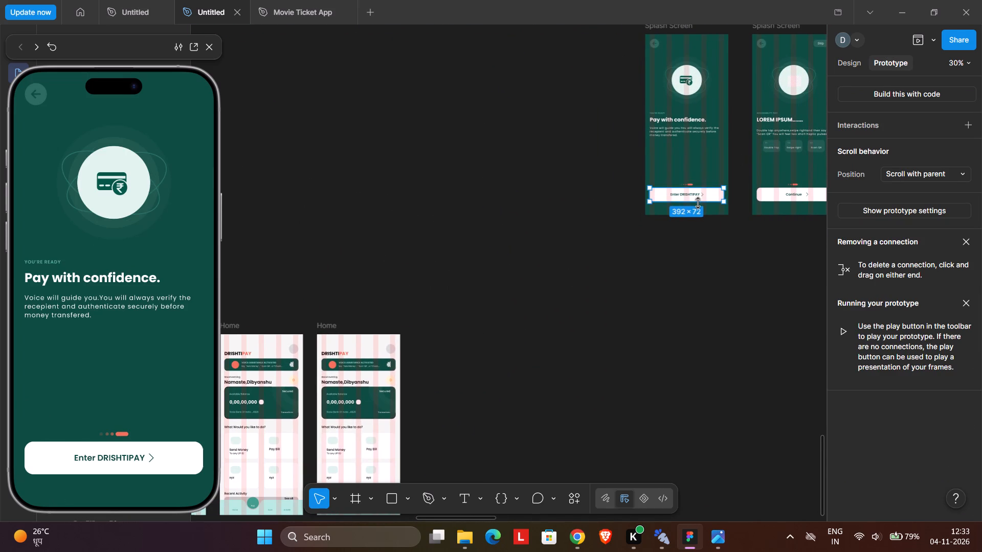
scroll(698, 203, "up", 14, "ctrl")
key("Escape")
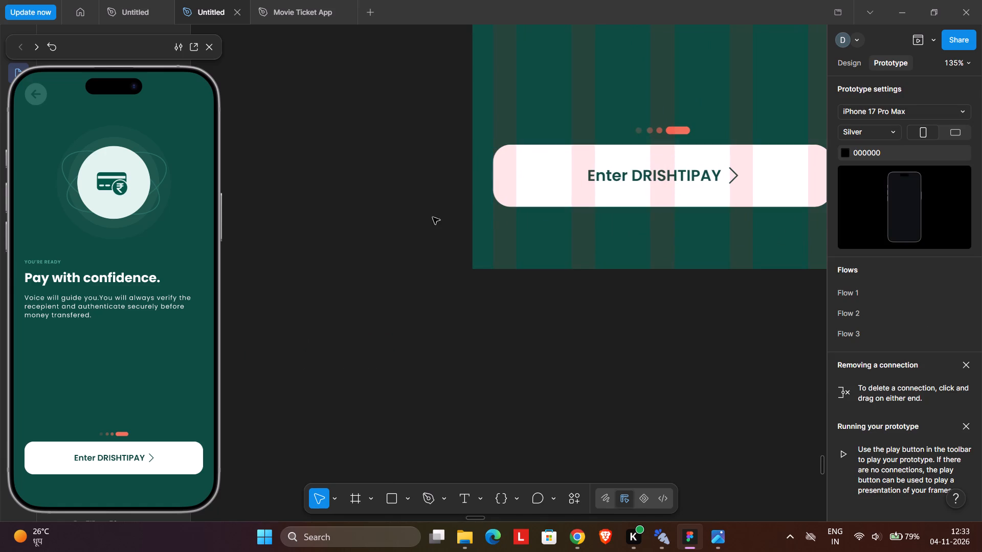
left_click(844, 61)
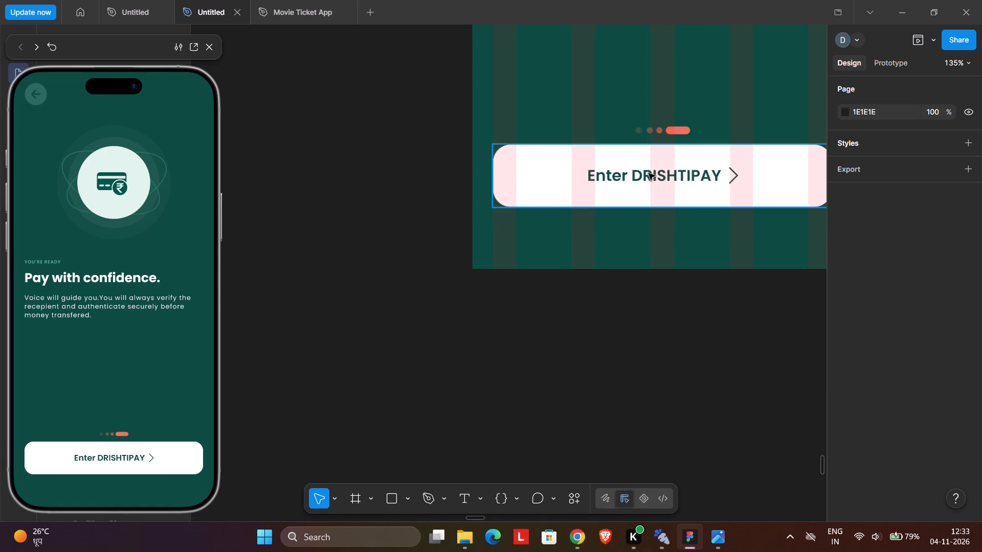
Link the Enter DRISHTIPAY button on the "Pay with confidence." screen to the first Home frame with an on-tap Navigate to interaction.
left_click(649, 173)
scroll(649, 174, "down", 8, "ctrl")
left_click(888, 68)
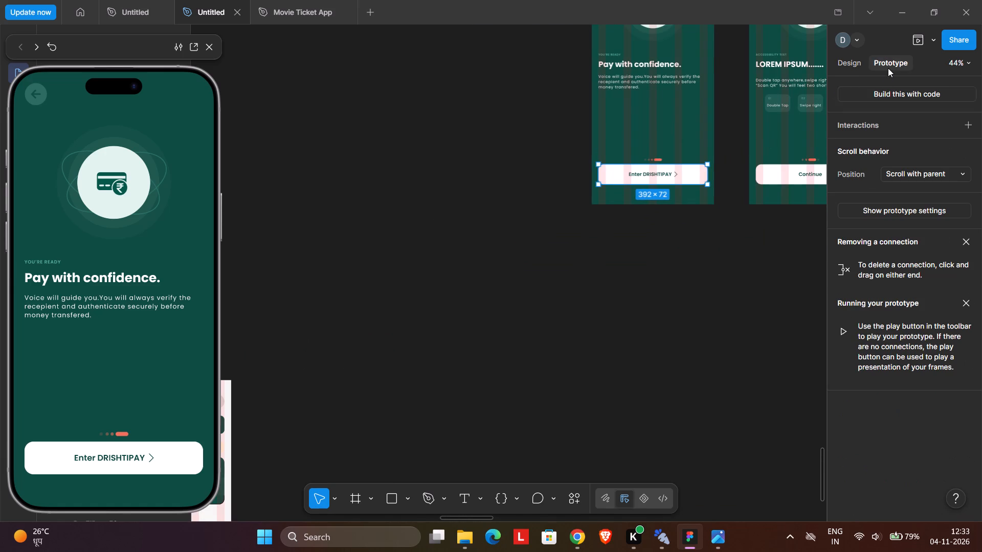
left_click_drag(654, 184, 534, 231)
left_click_drag(534, 231, 590, 292)
middle_click_drag(415, 306, 512, 290)
left_click_drag(571, 291, 196, 384)
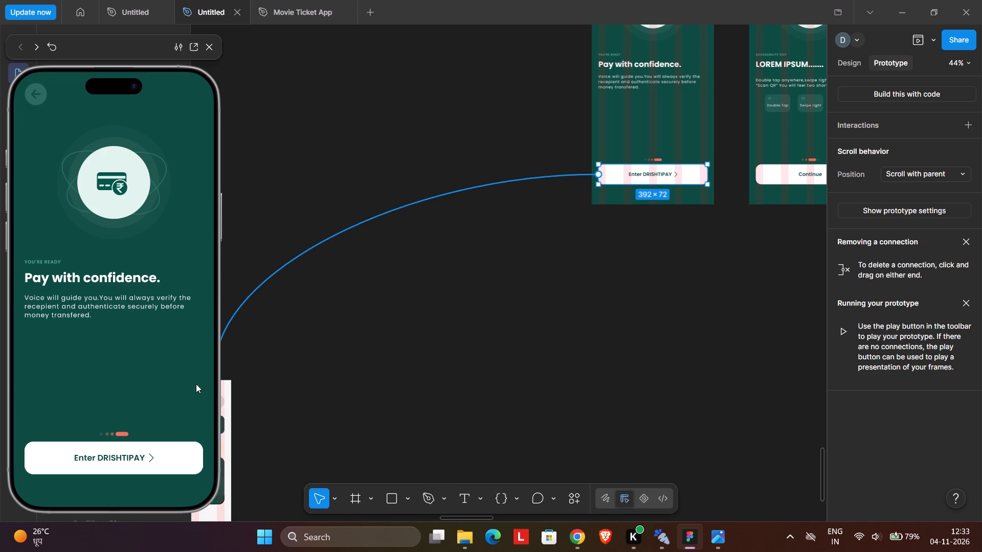
left_click_drag(196, 384, 329, 363)
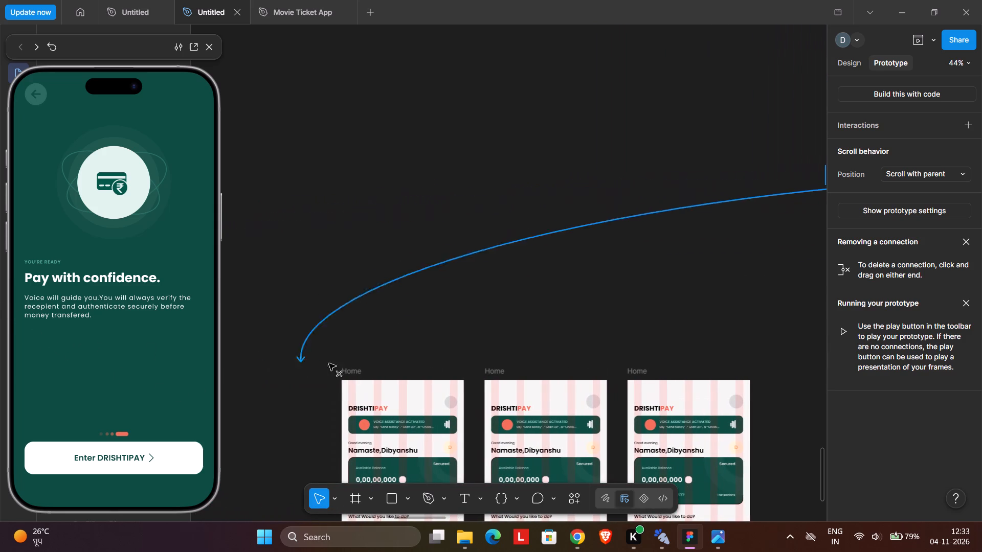
left_click_drag(329, 363, 412, 385)
middle_click_drag(488, 275, 433, 159)
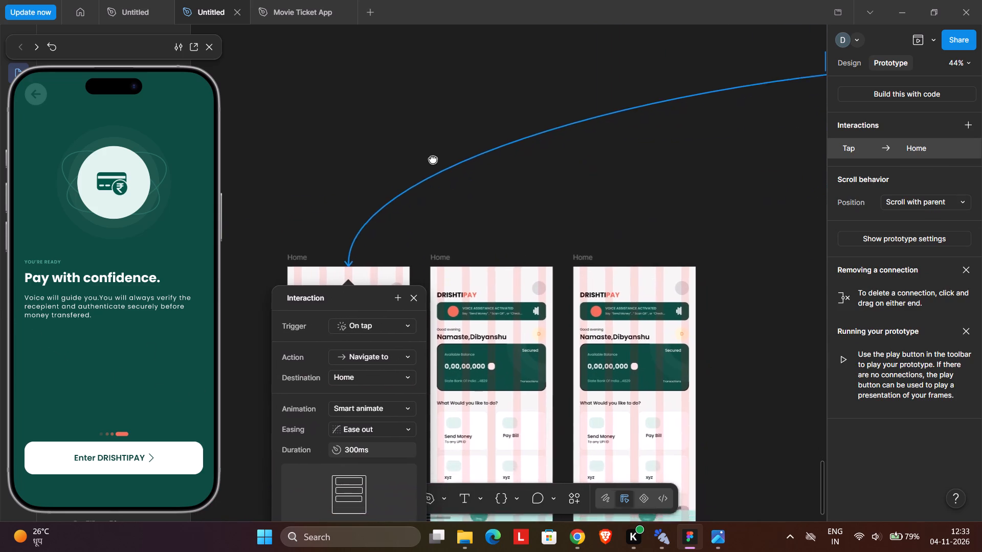
middle_click_drag(433, 159, 436, 92)
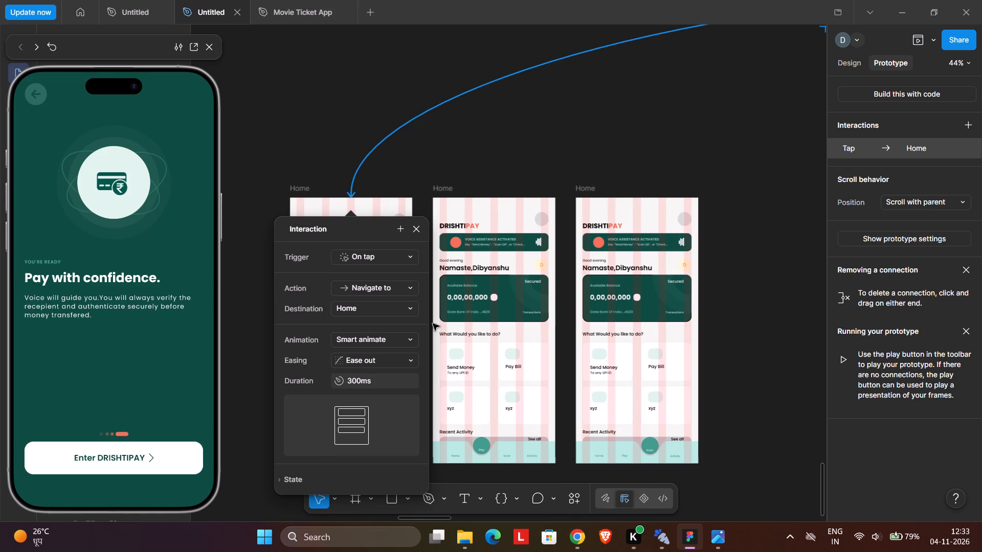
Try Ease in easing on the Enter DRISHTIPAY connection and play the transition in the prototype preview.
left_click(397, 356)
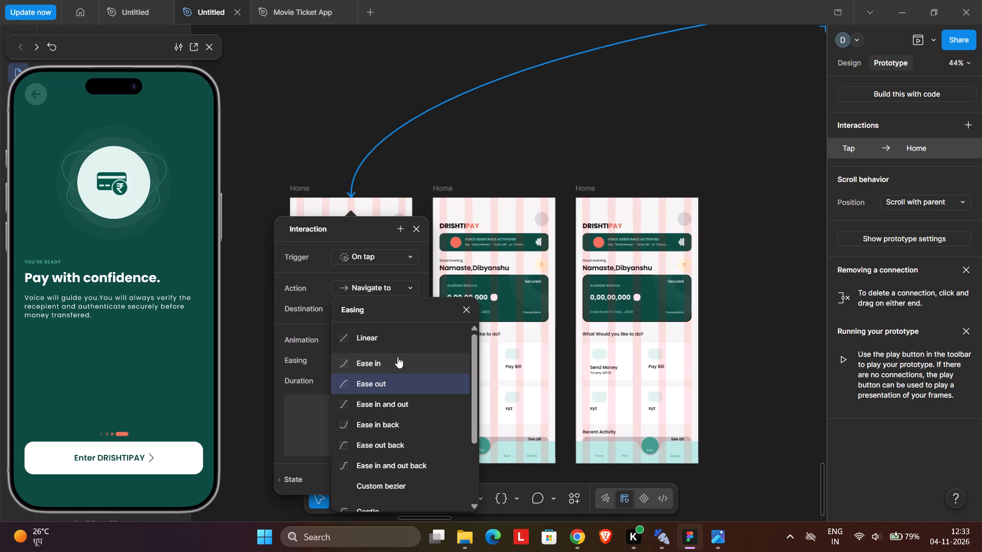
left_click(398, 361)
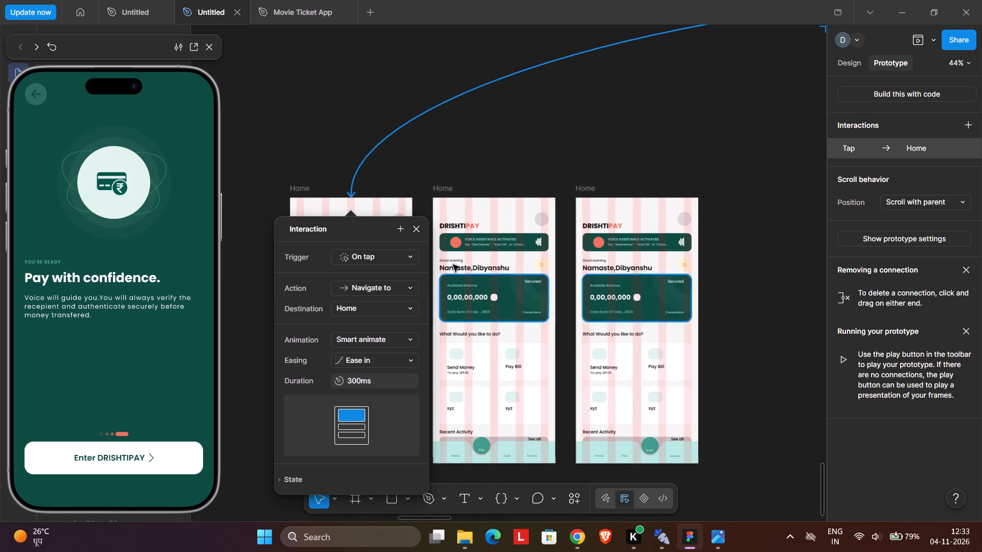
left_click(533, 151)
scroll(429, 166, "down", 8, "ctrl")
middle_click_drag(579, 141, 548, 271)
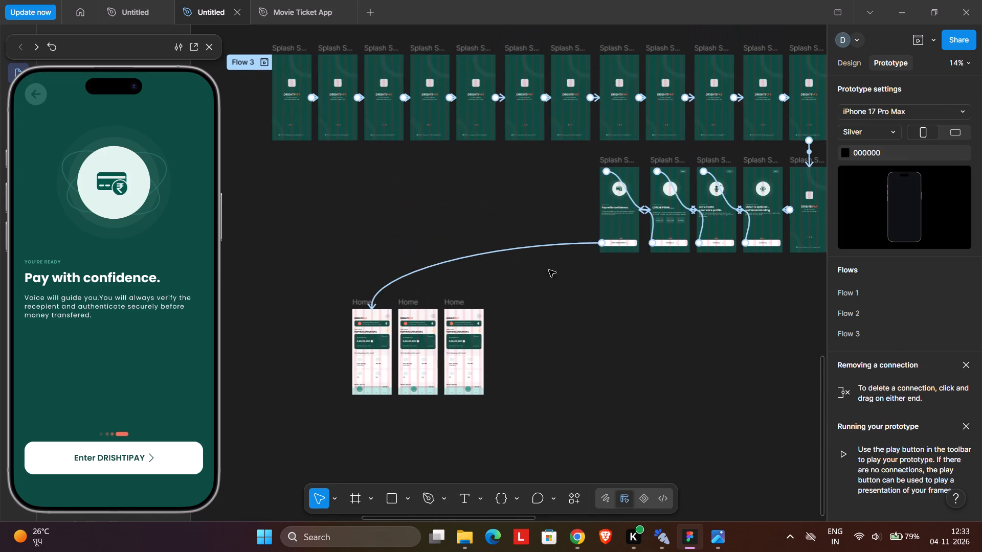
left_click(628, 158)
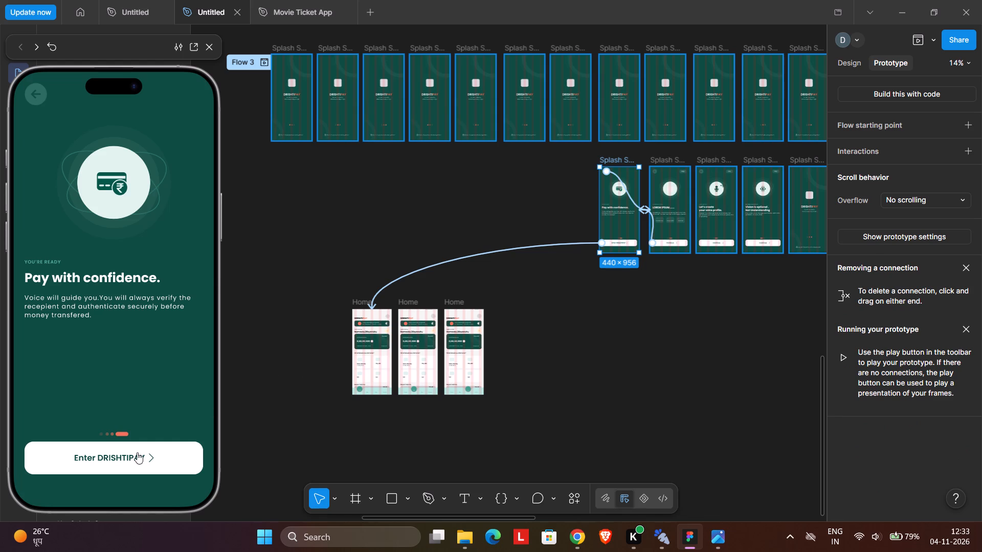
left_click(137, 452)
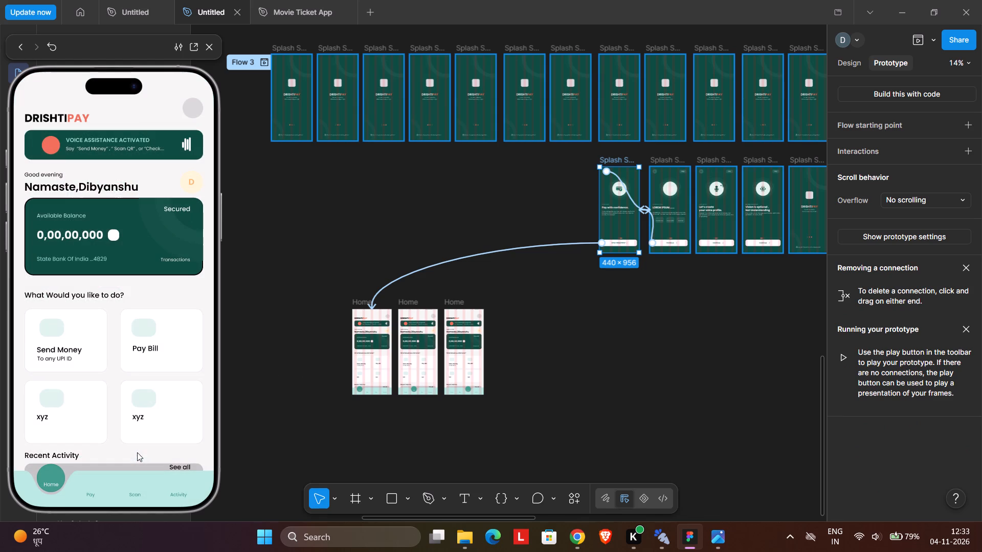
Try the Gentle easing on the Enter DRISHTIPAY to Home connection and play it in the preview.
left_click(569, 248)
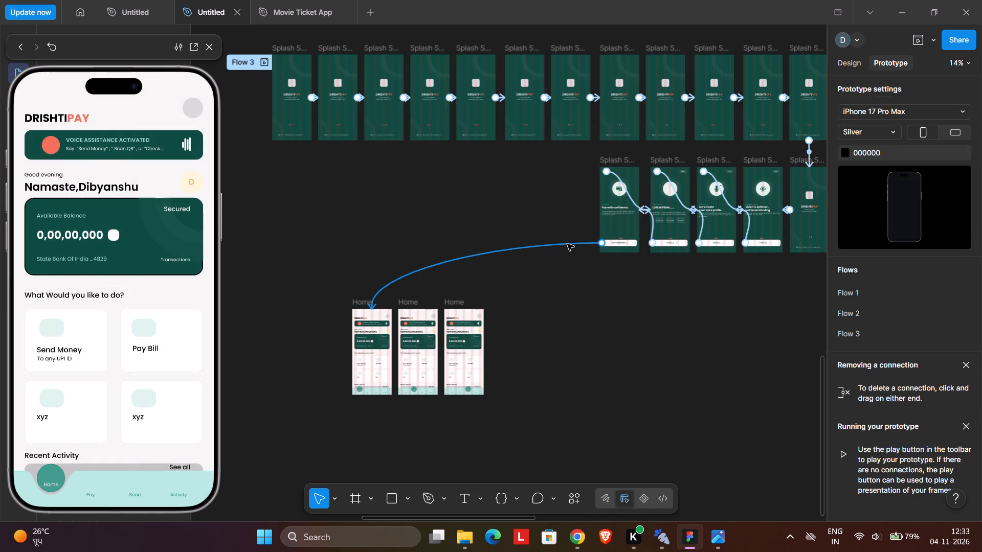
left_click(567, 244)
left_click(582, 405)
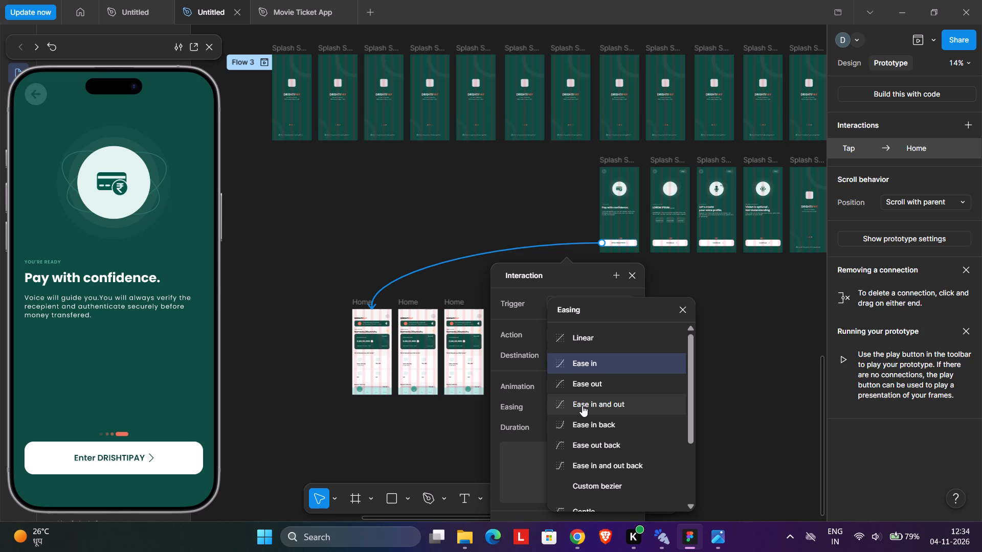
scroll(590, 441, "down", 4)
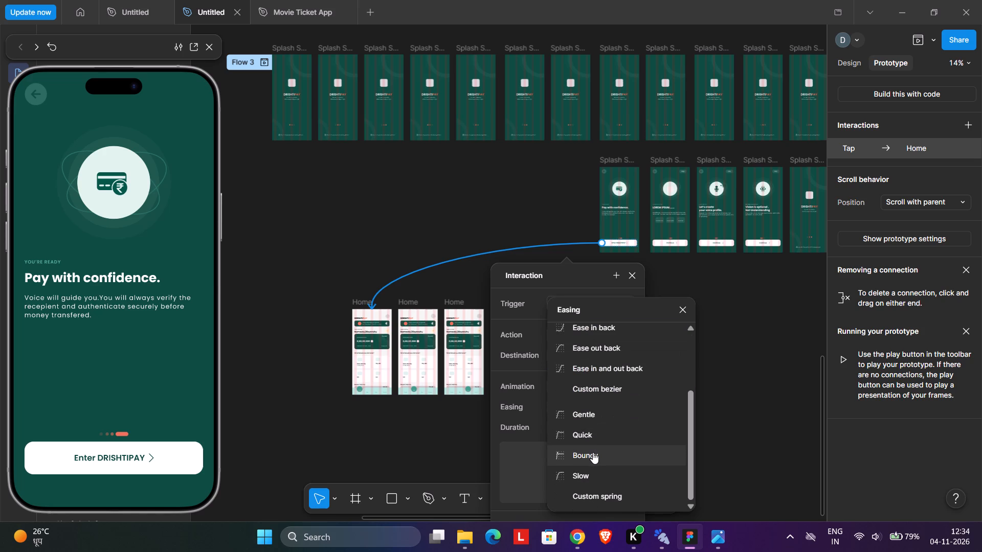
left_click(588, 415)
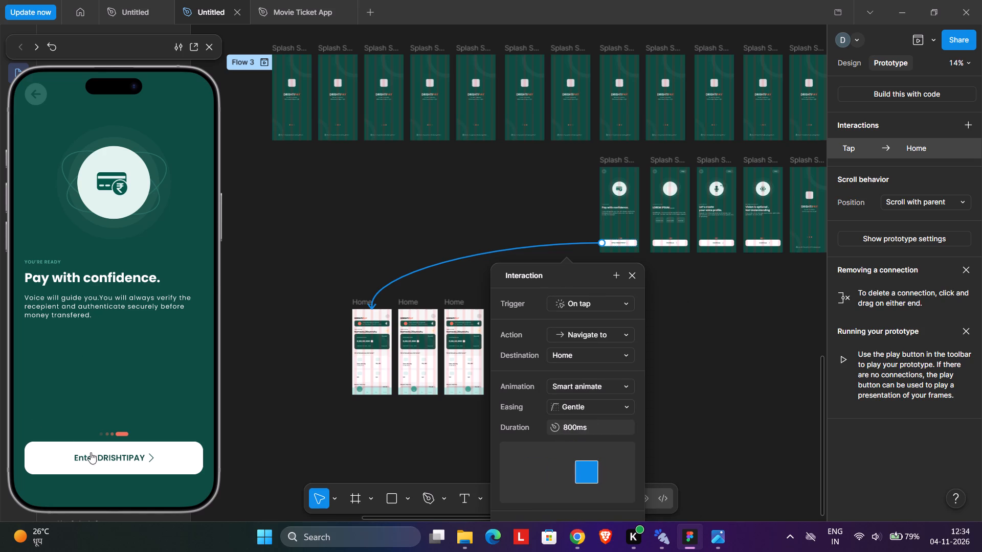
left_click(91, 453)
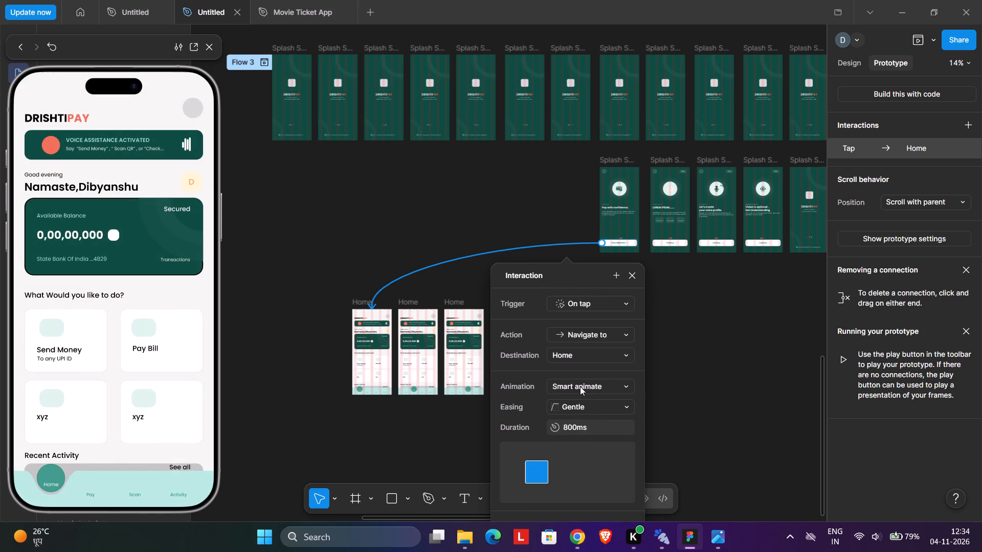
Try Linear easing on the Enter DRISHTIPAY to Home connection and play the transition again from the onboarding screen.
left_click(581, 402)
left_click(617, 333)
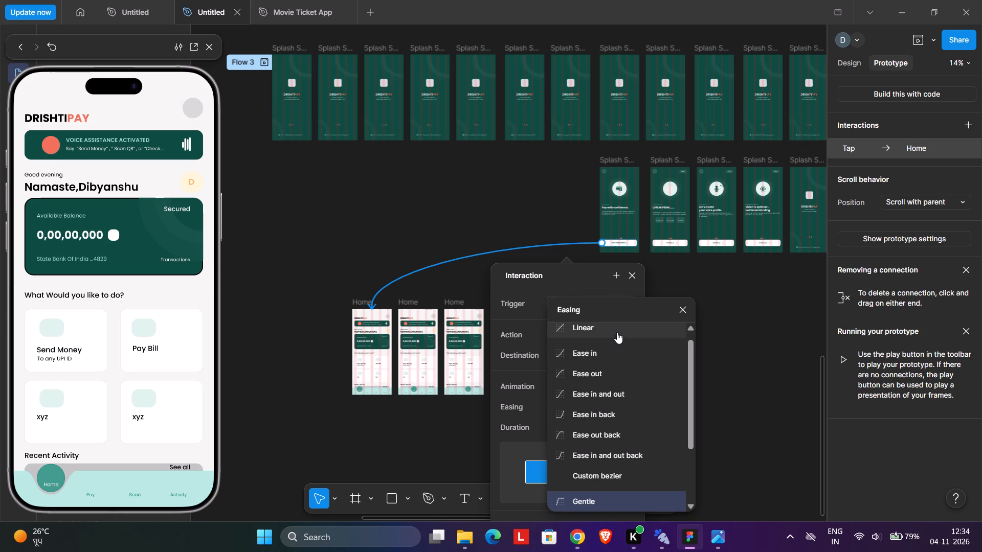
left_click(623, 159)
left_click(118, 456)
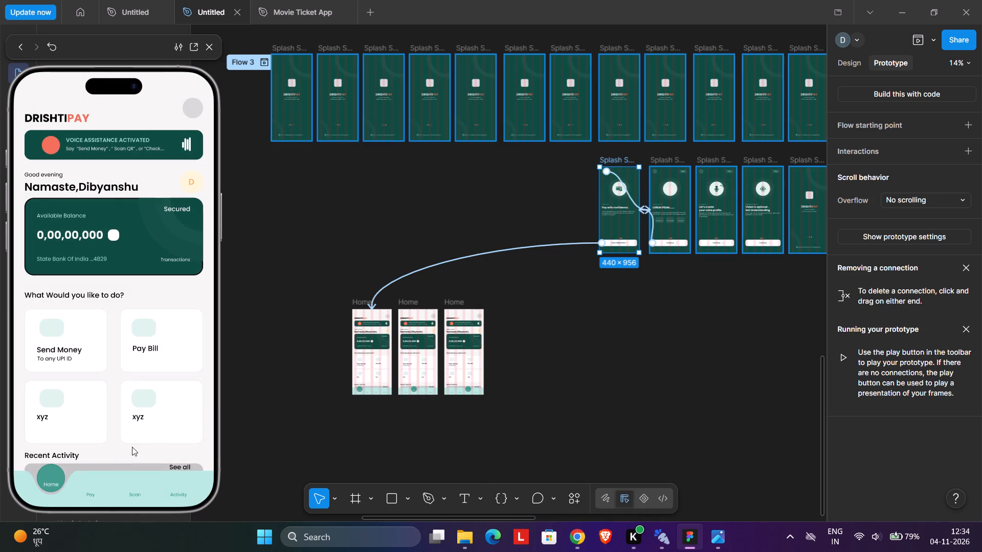
Set the Enter DRISHTIPAY to Home connection's easing to Ease in and out and test it in the preview.
left_click(549, 241)
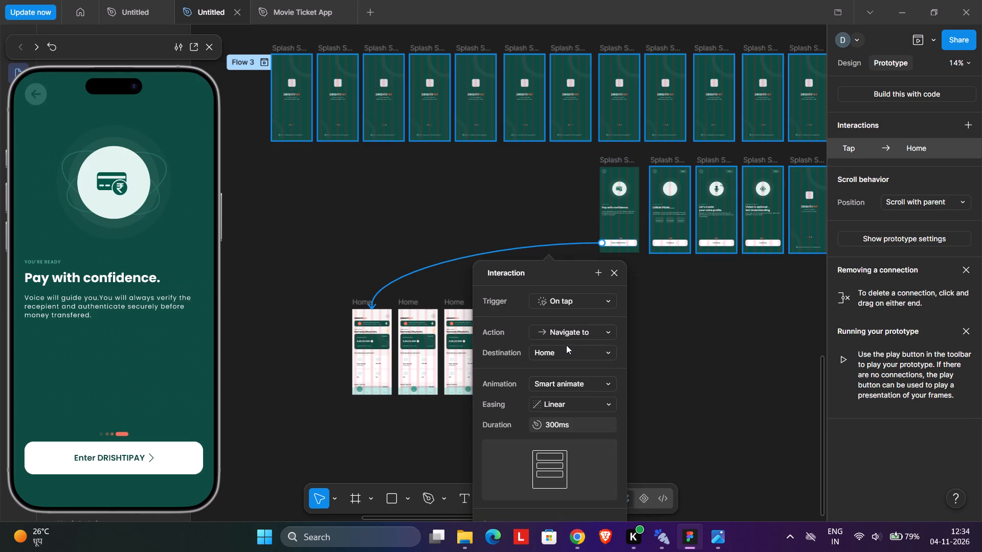
left_click(569, 396)
left_click(569, 405)
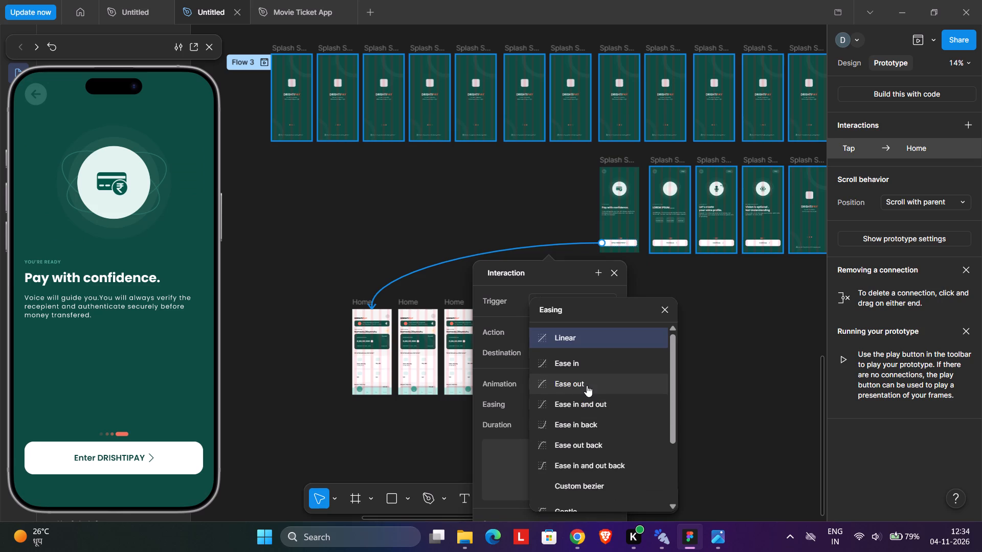
scroll(587, 385, "up", 8)
scroll(587, 385, "down", 6)
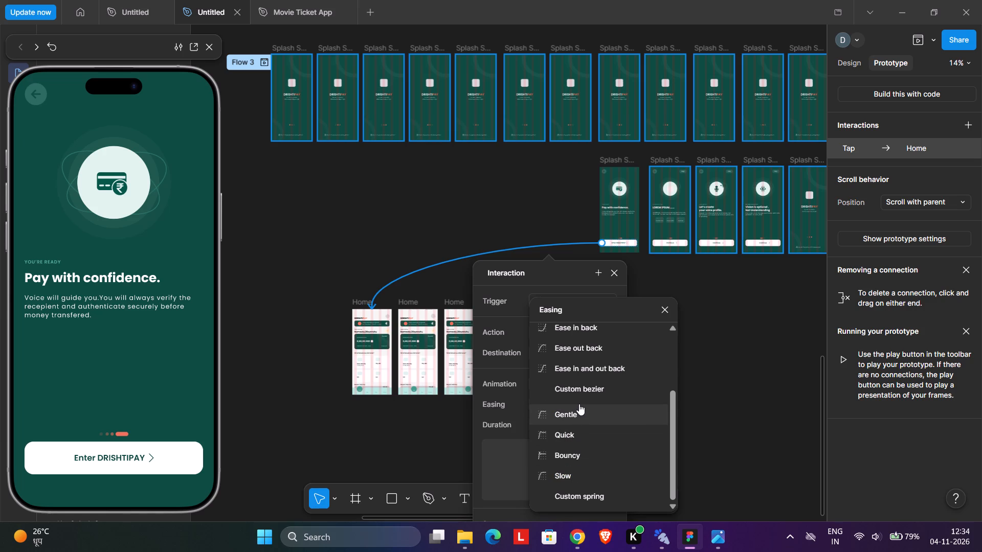
scroll(585, 404, "up", 4)
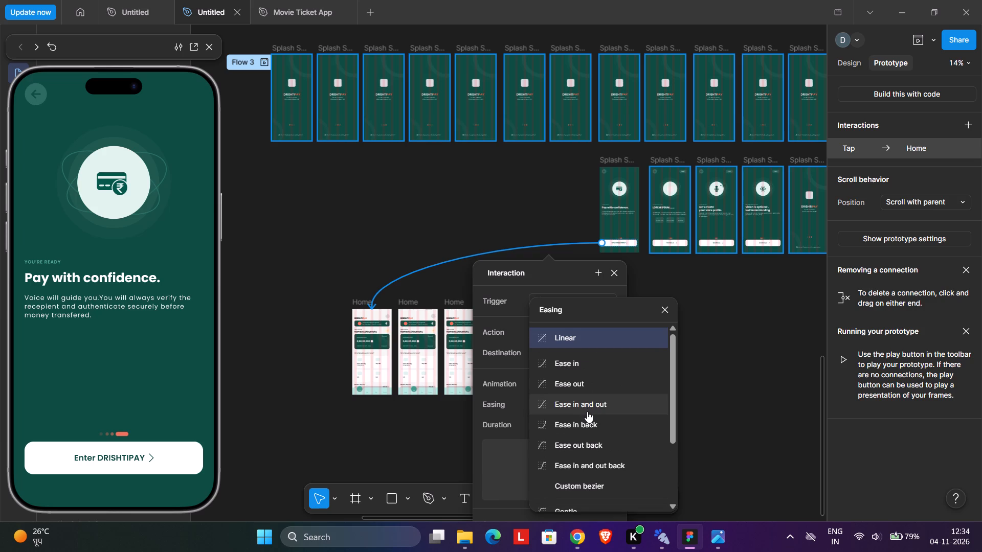
left_click(587, 411)
left_click(441, 195)
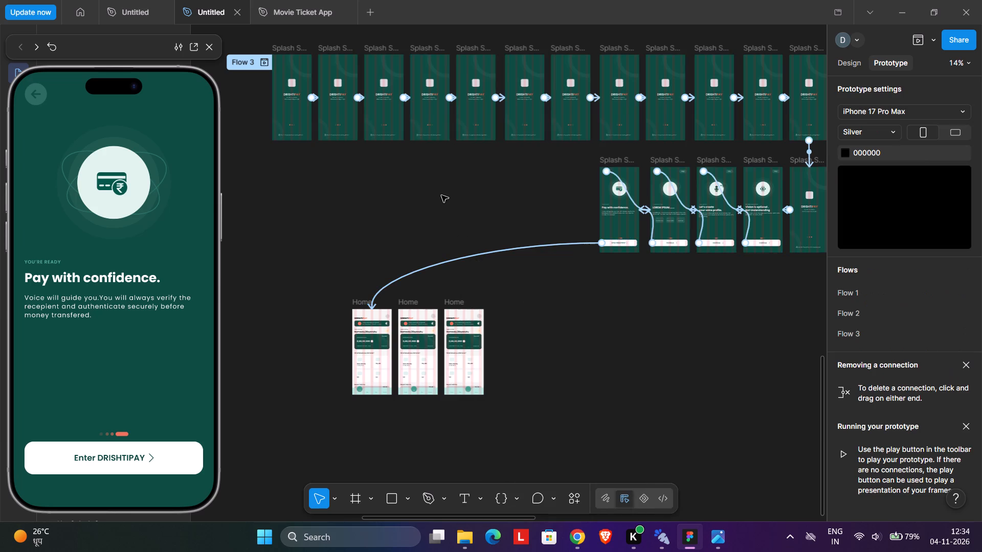
left_click(610, 158)
left_click(140, 461)
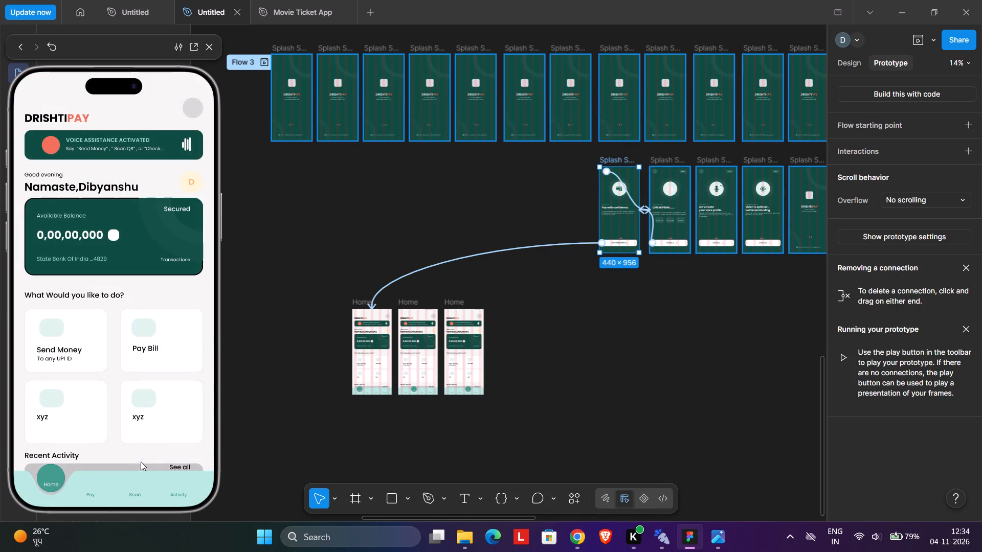
Change the Enter DRISHTIPAY to Home connection's animation to Move in and test it in the preview.
left_click(534, 245)
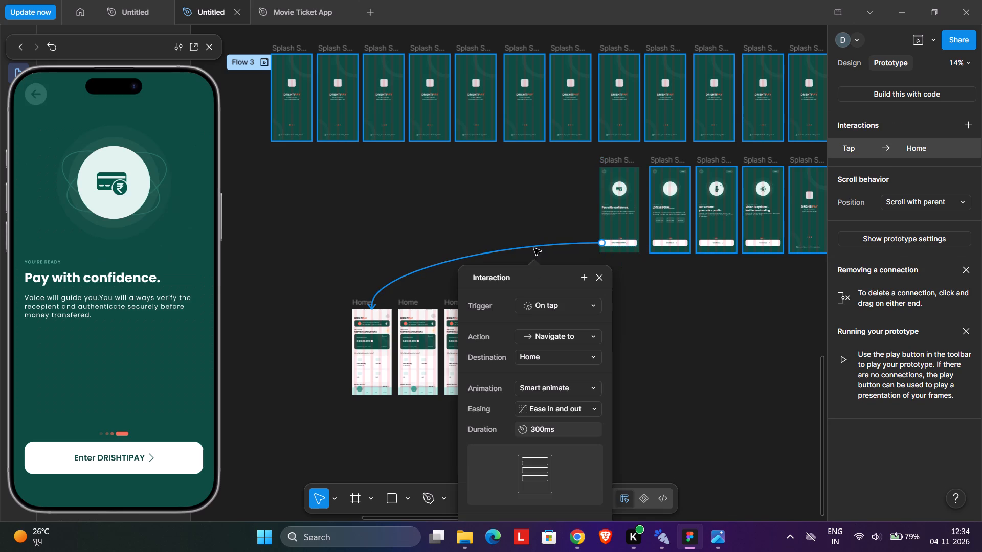
left_click(555, 386)
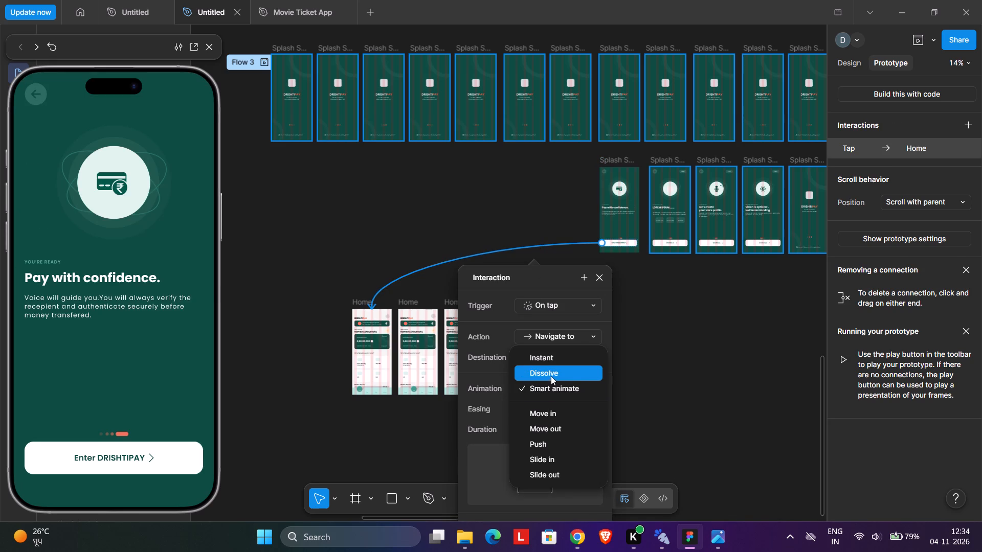
left_click(550, 408)
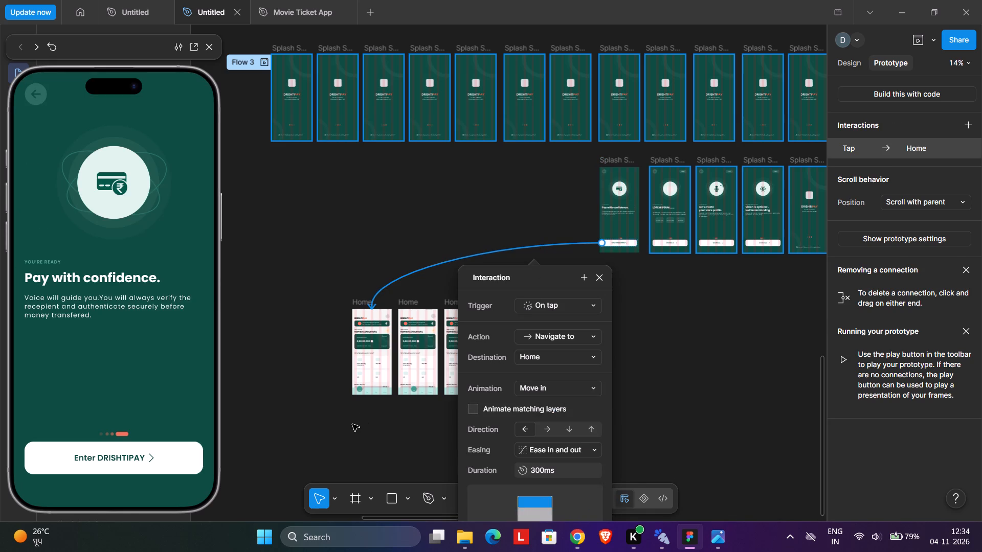
left_click(351, 426)
left_click(138, 452)
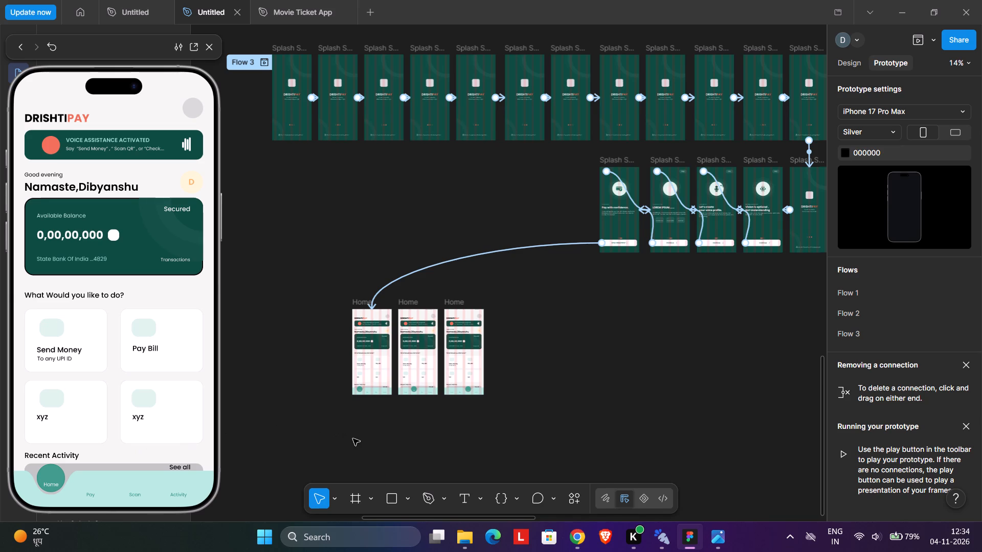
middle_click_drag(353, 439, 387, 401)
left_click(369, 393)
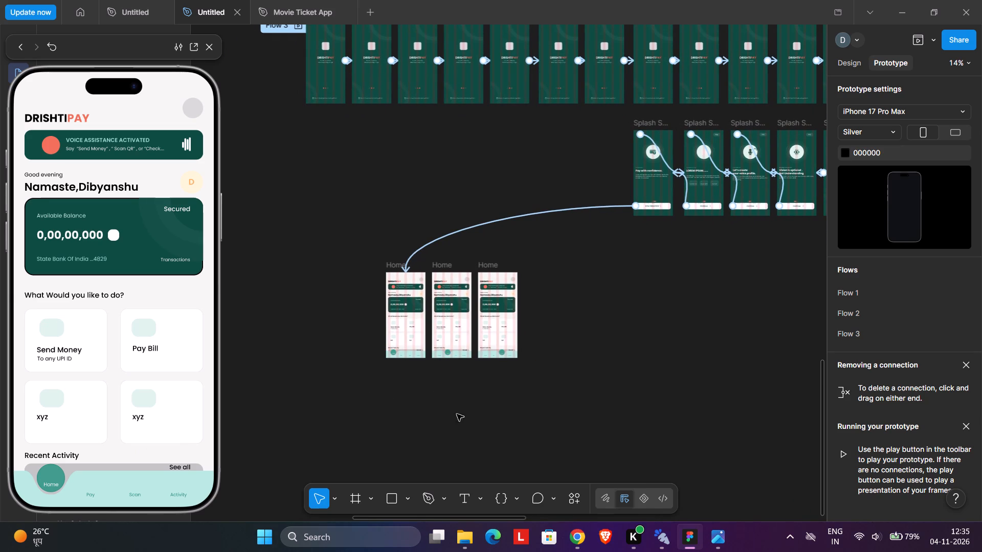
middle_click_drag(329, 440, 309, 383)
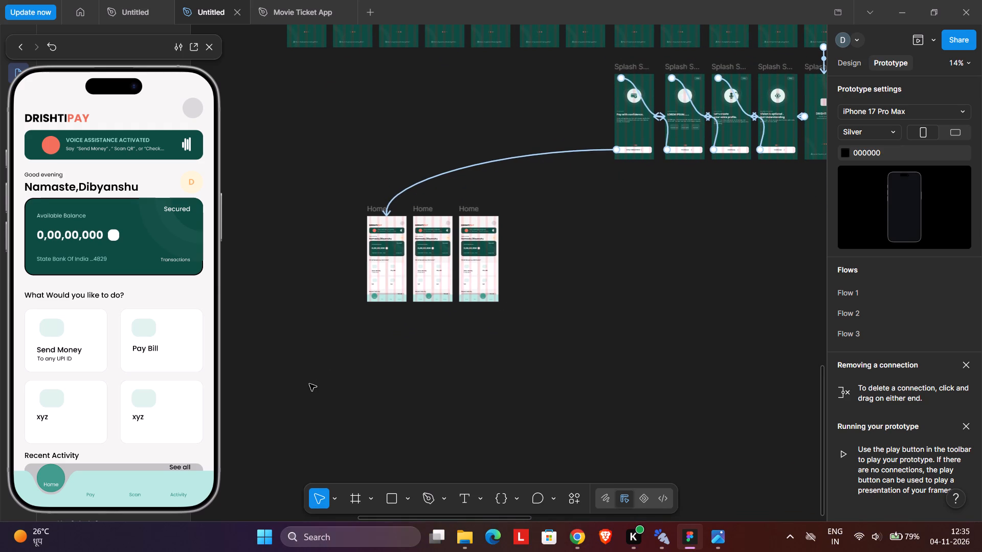
Examine the three linked Home variants and their bottom navigation bars.
scroll(372, 333, "down", 3, "ctrl")
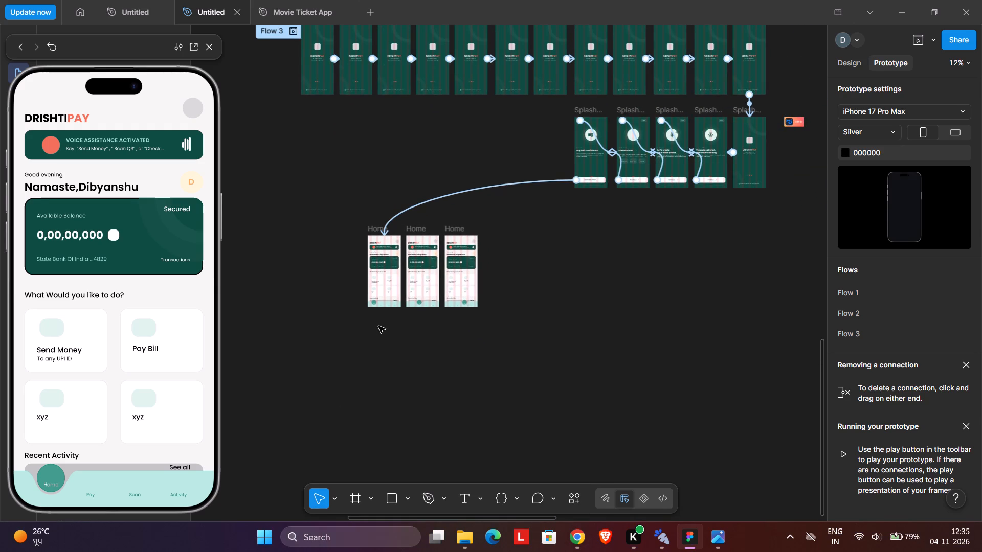
scroll(384, 343, "up", 6, "ctrl")
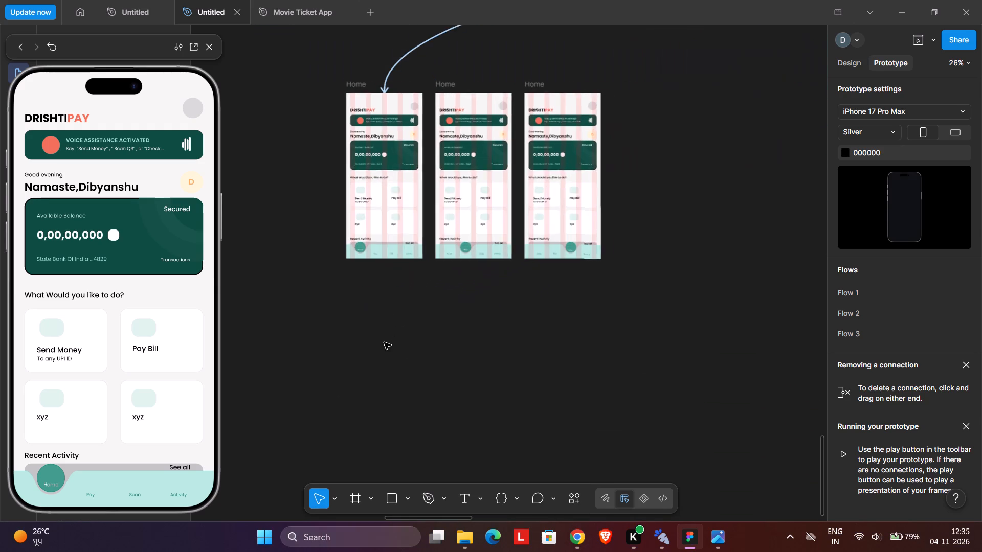
scroll(384, 342, "up", 2, "ctrl")
middle_click_drag(389, 308, 399, 379)
scroll(399, 379, "up", 8, "ctrl")
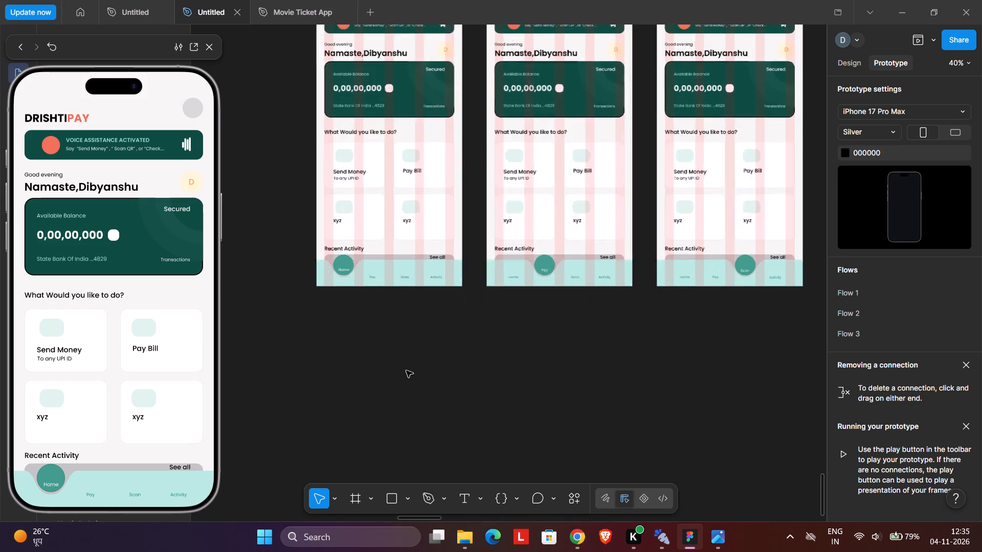
scroll(406, 371, "up", 6, "ctrl")
scroll(406, 370, "down", 3, "ctrl")
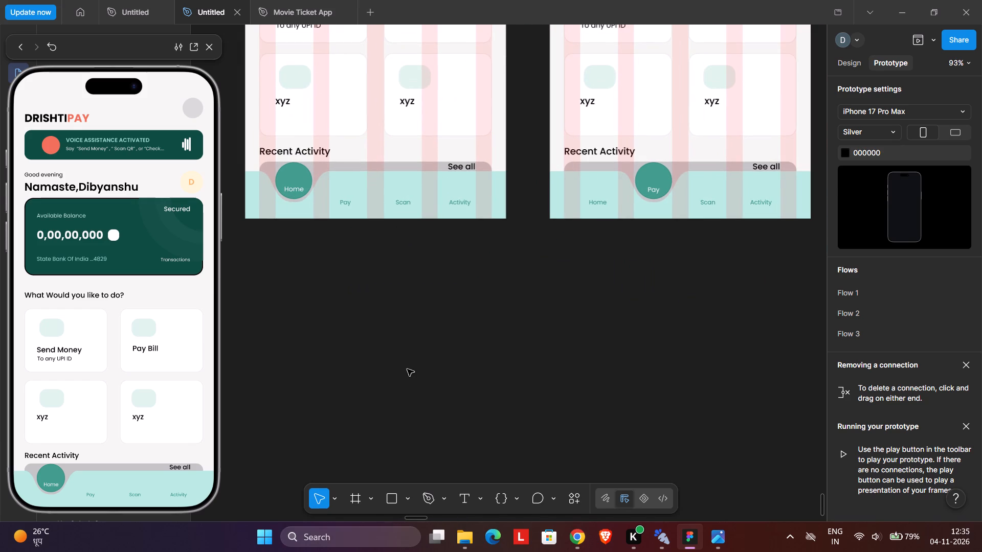
Delete the six Splash Screen frames of Flow 1.
scroll(407, 369, "down", 17, "ctrl")
middle_click_drag(372, 281, 471, 358)
scroll(471, 358, "down", 2, "ctrl")
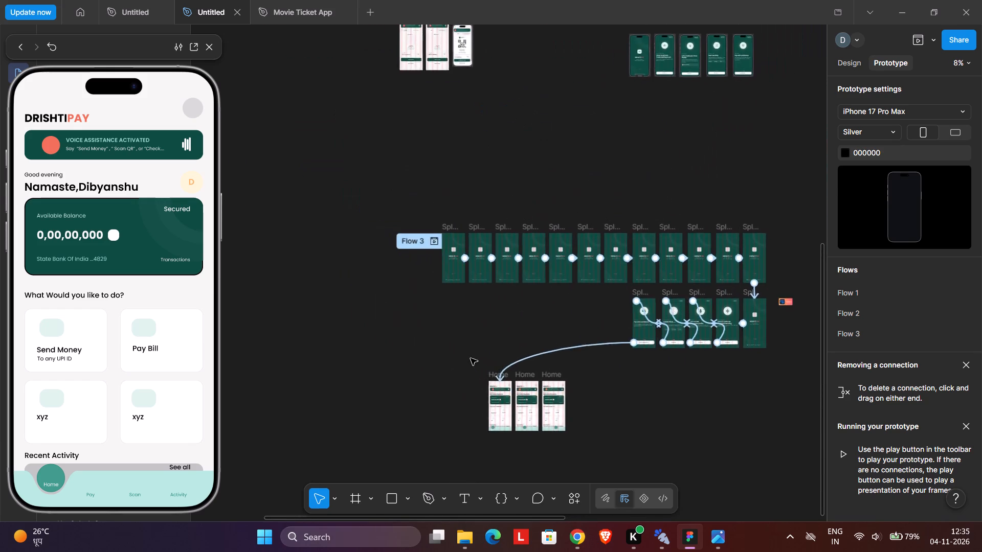
scroll(471, 358, "down", 4, "ctrl")
middle_click_drag(436, 287, 357, 317)
scroll(357, 317, "down", 1)
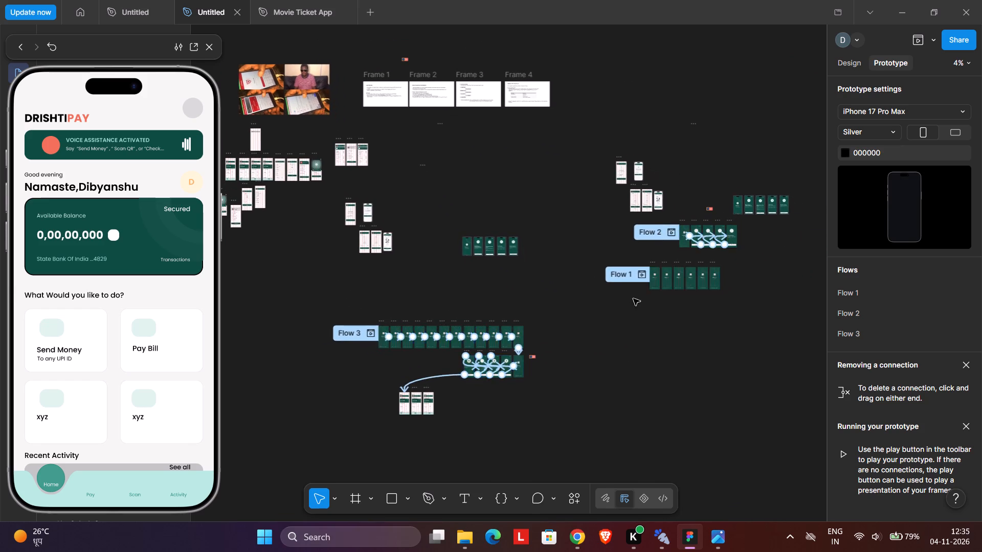
scroll(633, 298, "up", 7, "ctrl")
middle_click_drag(683, 274, 336, 292)
scroll(419, 283, "up", 7, "ctrl")
scroll(429, 280, "down", 3, "ctrl")
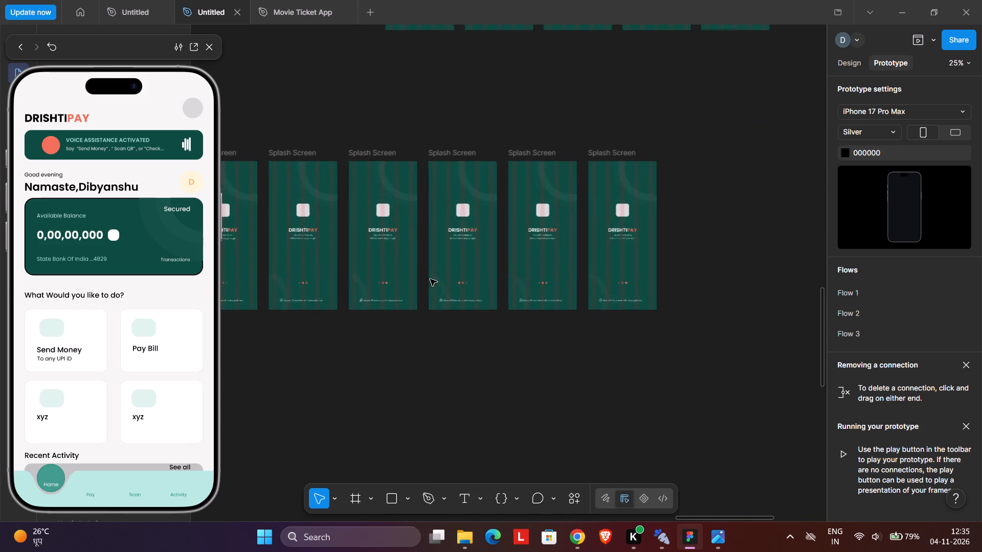
scroll(430, 279, "down", 4, "ctrl")
left_click_drag(266, 204, 547, 304)
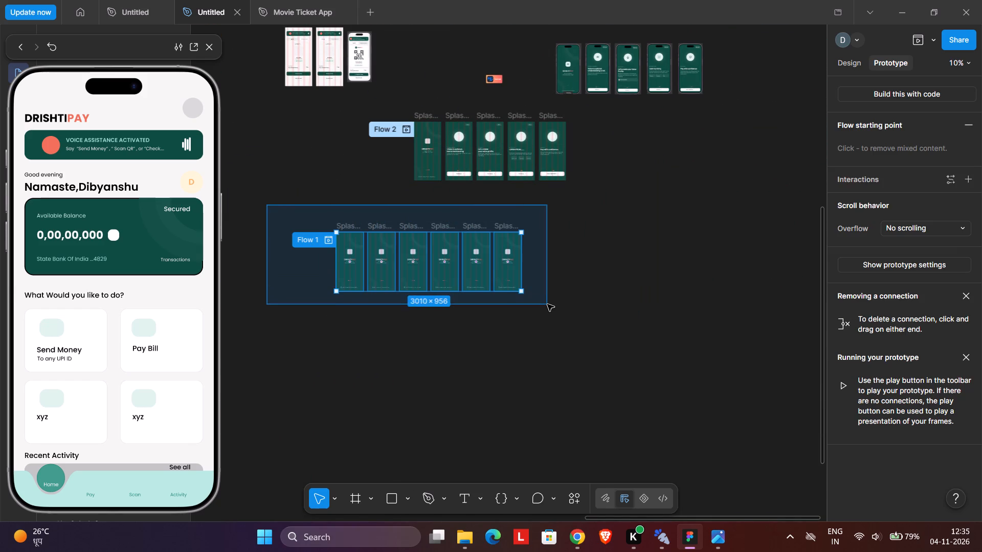
left_click_drag(547, 304, 547, 305)
key("Delete")
Delete the five connected Splash Screen frames of Flow 2.
middle_click_drag(493, 213, 562, 335)
scroll(566, 290, "up", 6, "ctrl")
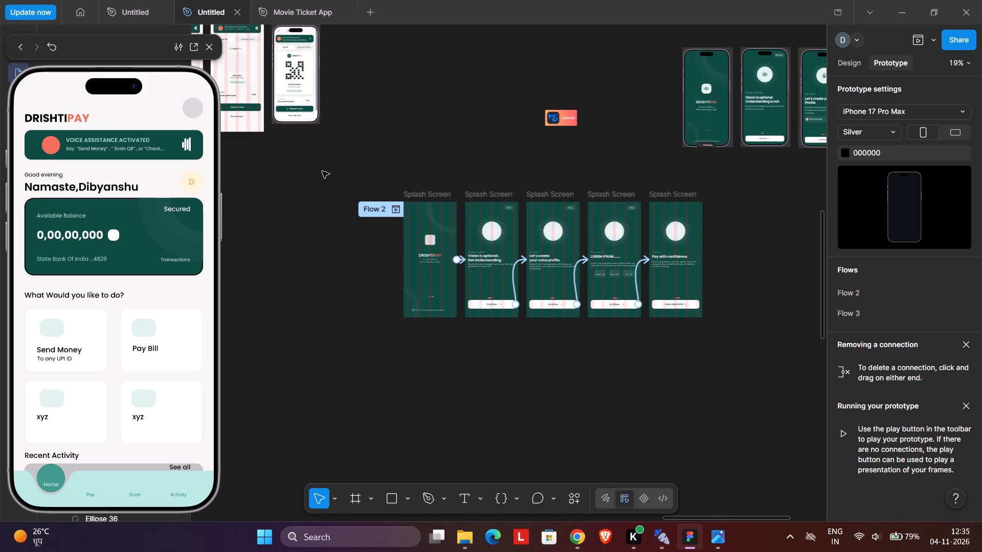
left_click_drag(320, 169, 727, 347)
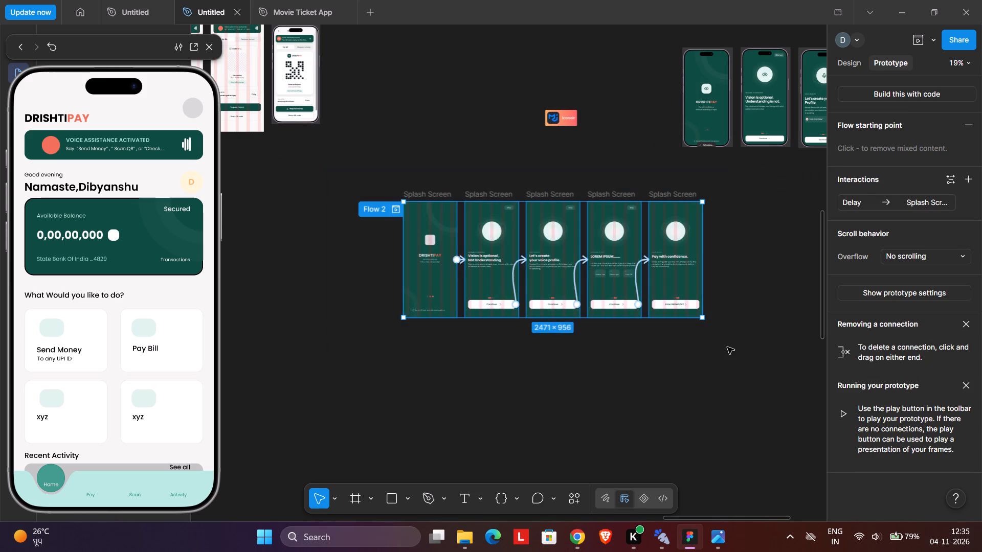
key("Delete")
Look over the remaining screen groups, including the original Home and Payment search row, for frames to add to the flow.
scroll(494, 241, "down", 9, "ctrl")
scroll(450, 240, "down", 1)
middle_click_drag(451, 240, 609, 237)
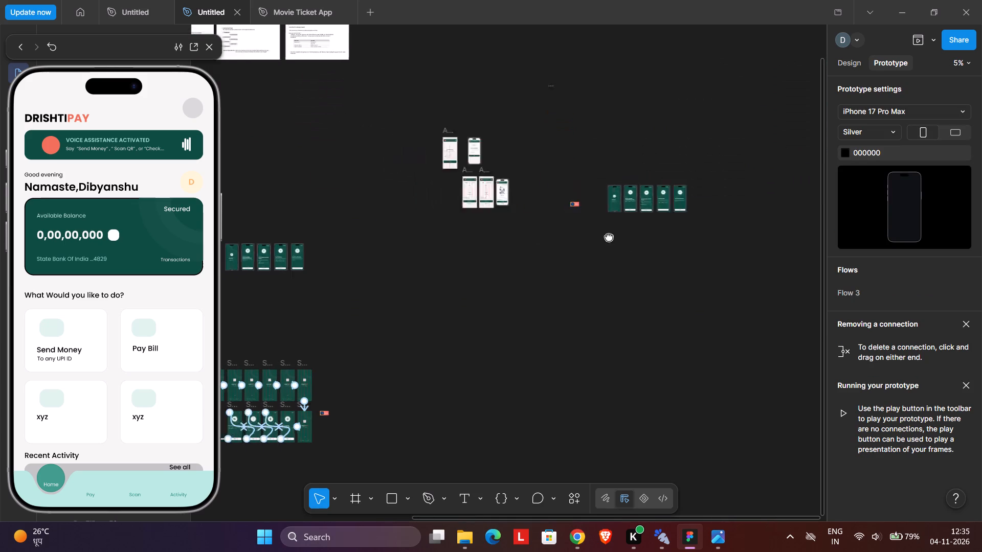
middle_click_drag(609, 237, 744, 197)
middle_click_drag(592, 307, 666, 199)
scroll(550, 281, "up", 8, "ctrl")
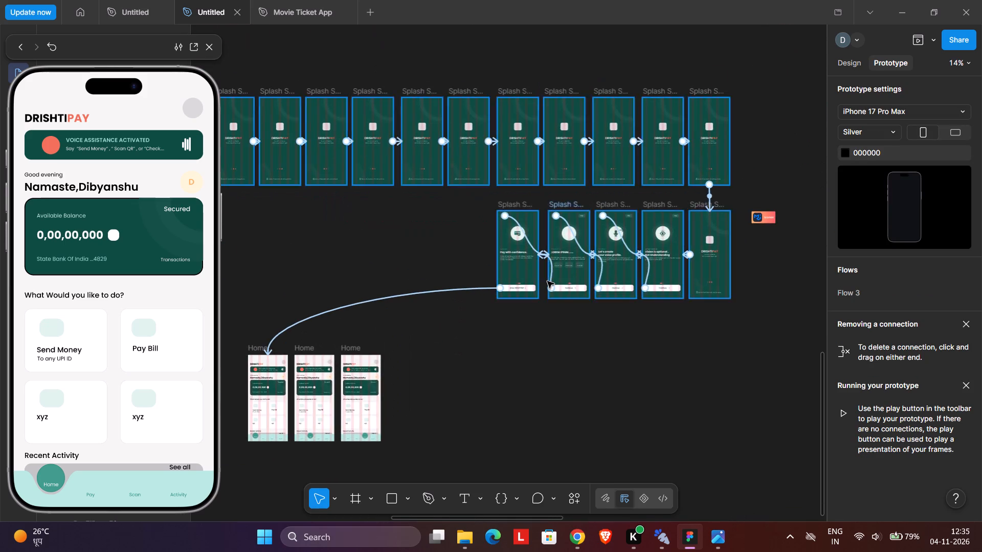
scroll(547, 281, "down", 6, "ctrl")
middle_click_drag(432, 242, 562, 380)
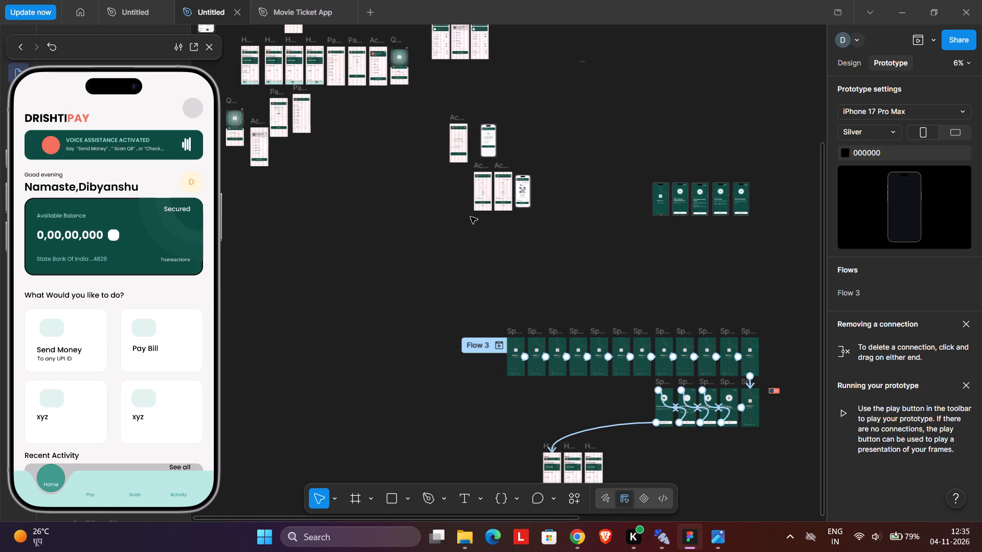
middle_click_drag(500, 301, 522, 377)
middle_click_drag(403, 132, 484, 289)
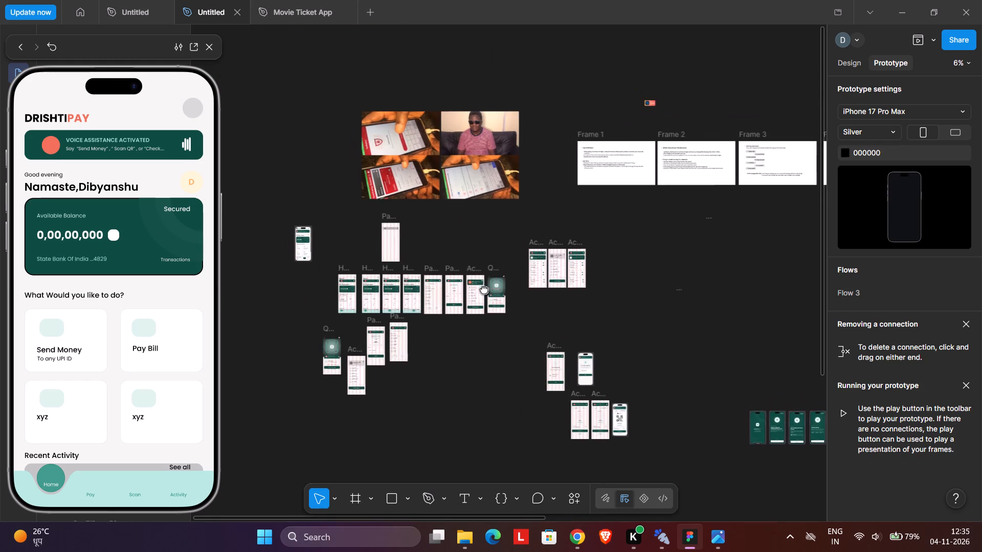
middle_click_drag(484, 289, 486, 291)
scroll(306, 312, "up", 8, "ctrl")
scroll(451, 291, "up", 8, "ctrl")
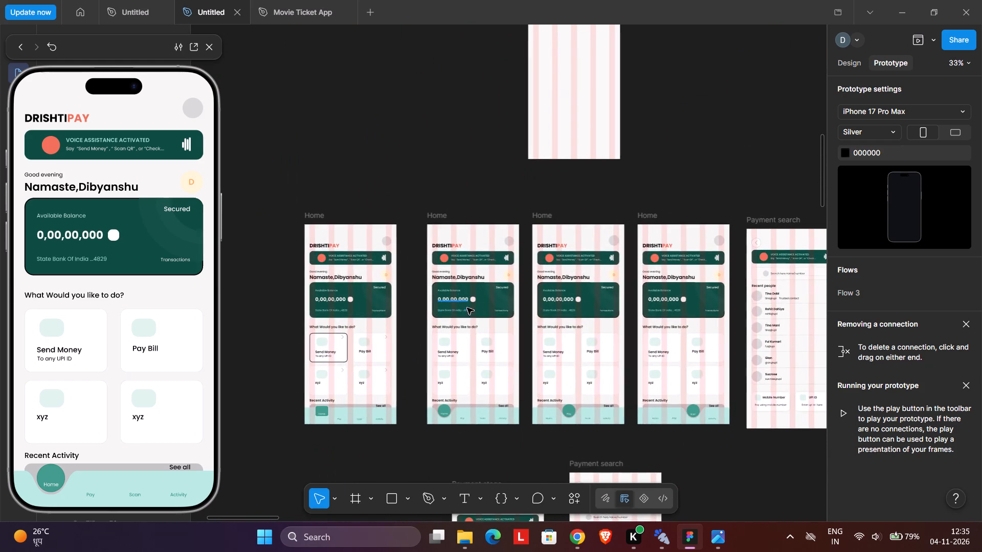
scroll(471, 312, "up", 6, "ctrl")
middle_click_drag(470, 311, 312, 202)
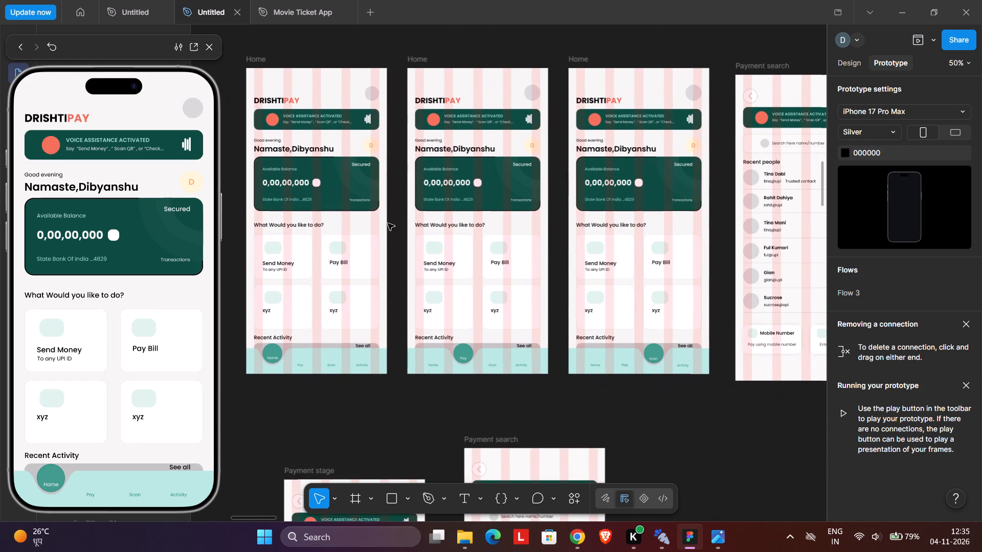
middle_click_drag(645, 274, 497, 239)
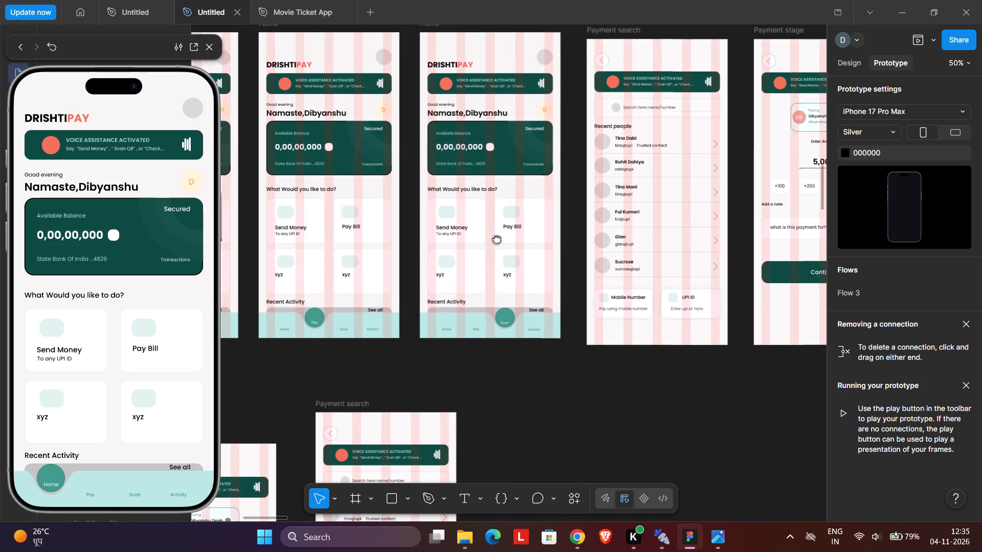
middle_click_drag(497, 239, 498, 246)
Move the Payment search, Payment stage, Account and QR Scanning frames from the original Home row to just below the linked Home frames.
scroll(498, 247, "down", 4, "ctrl")
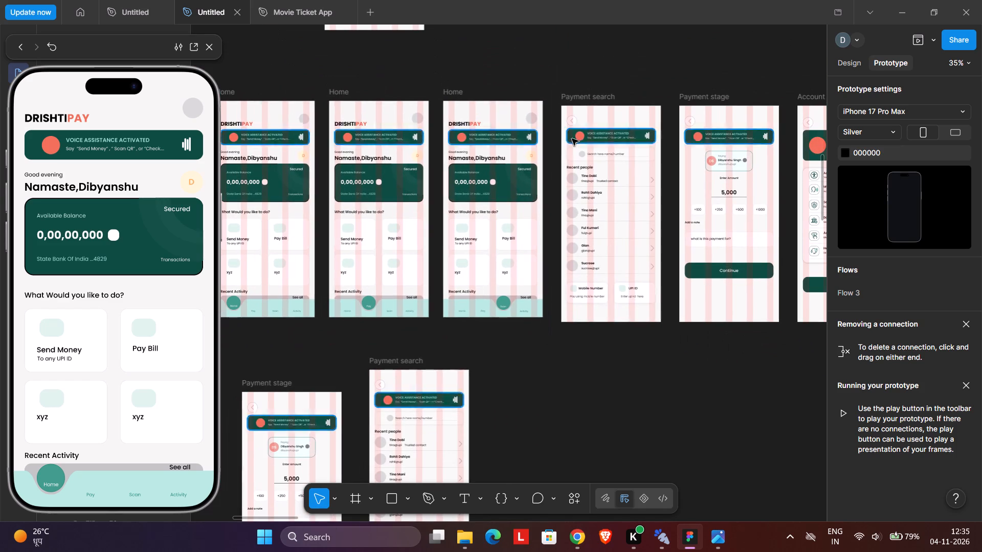
left_click(582, 97)
middle_click_drag(584, 98, 372, 140)
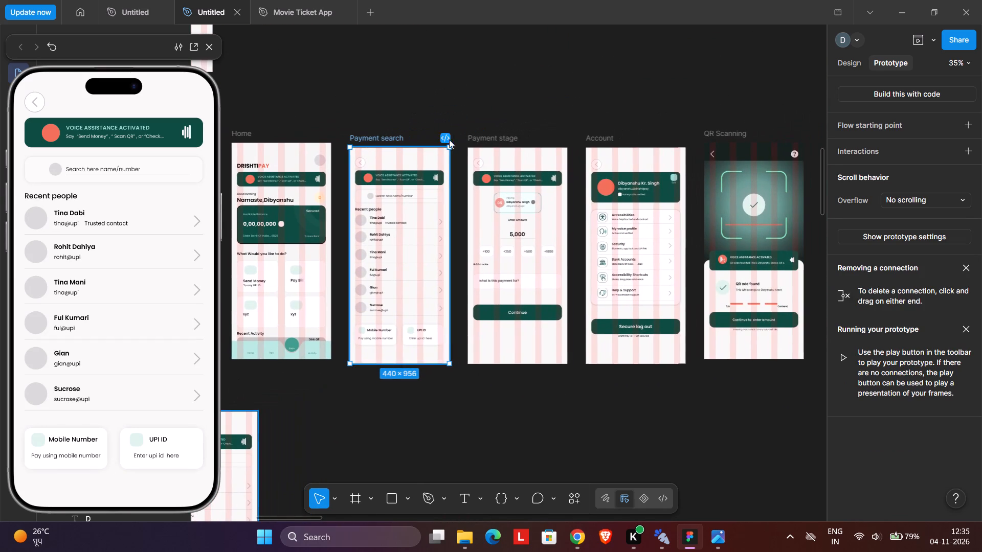
left_click(493, 134, "shift")
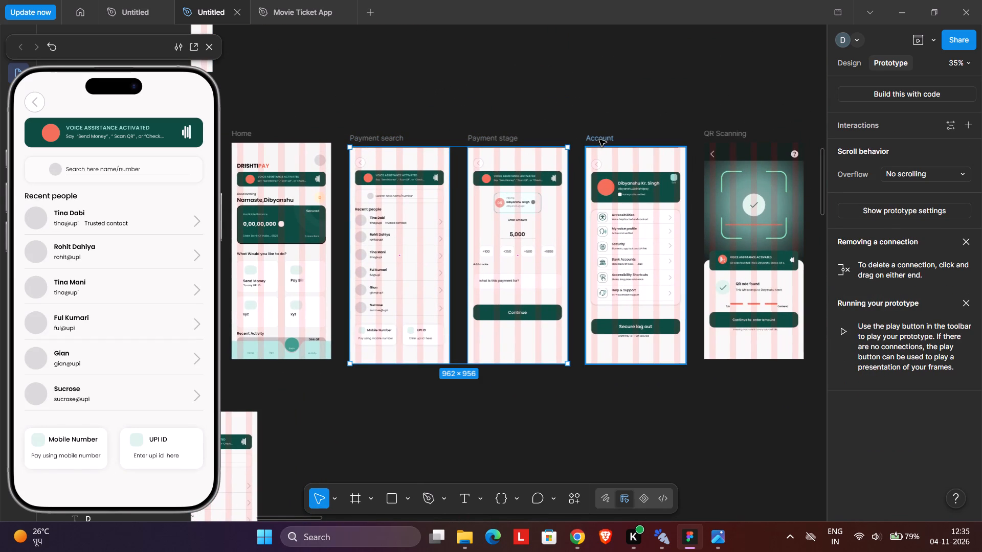
left_click(599, 138, "shift")
left_click(721, 128, "shift")
scroll(568, 111, "down", 7, "ctrl")
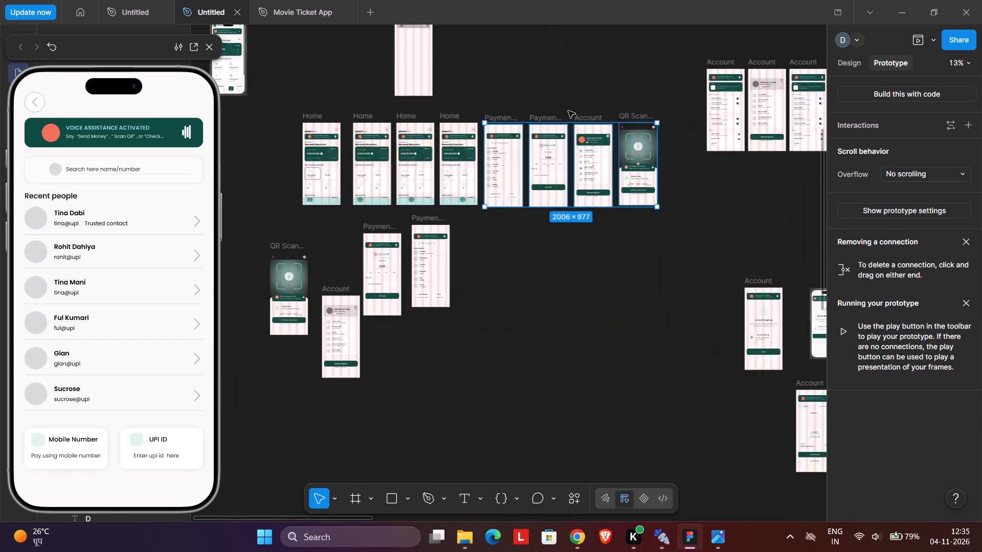
scroll(568, 111, "down", 10, "ctrl")
middle_click_drag(581, 194, 382, 130)
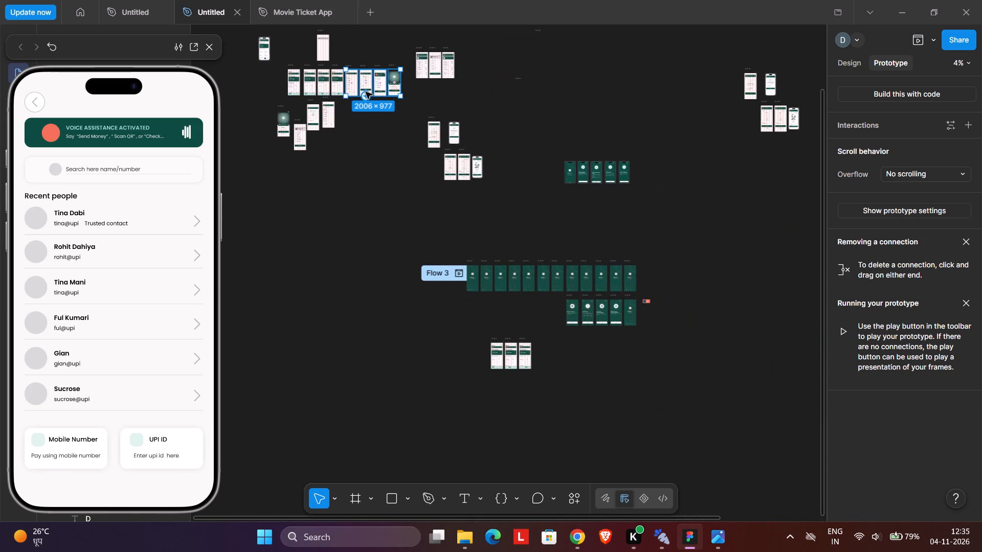
left_click_drag(366, 87, 398, 116)
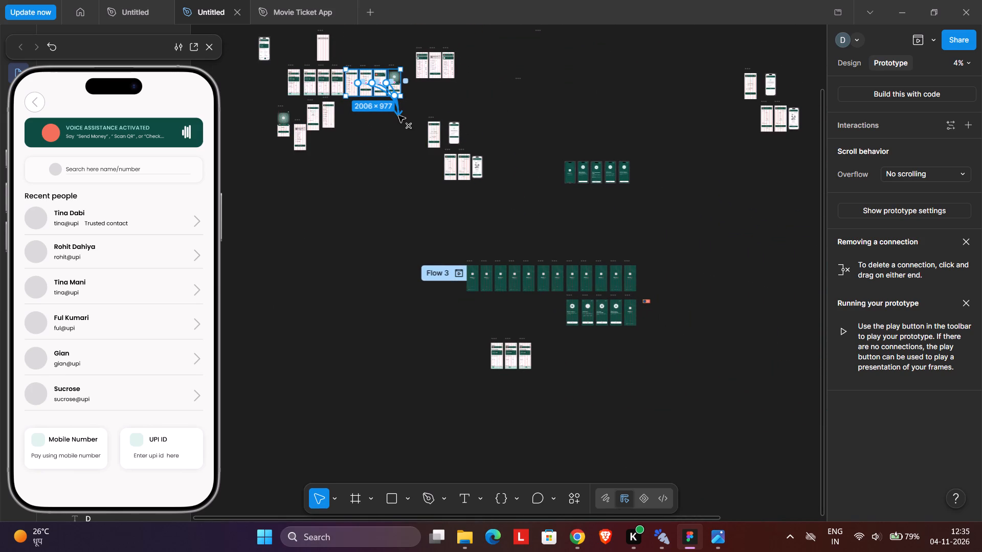
left_click_drag(398, 116, 413, 228)
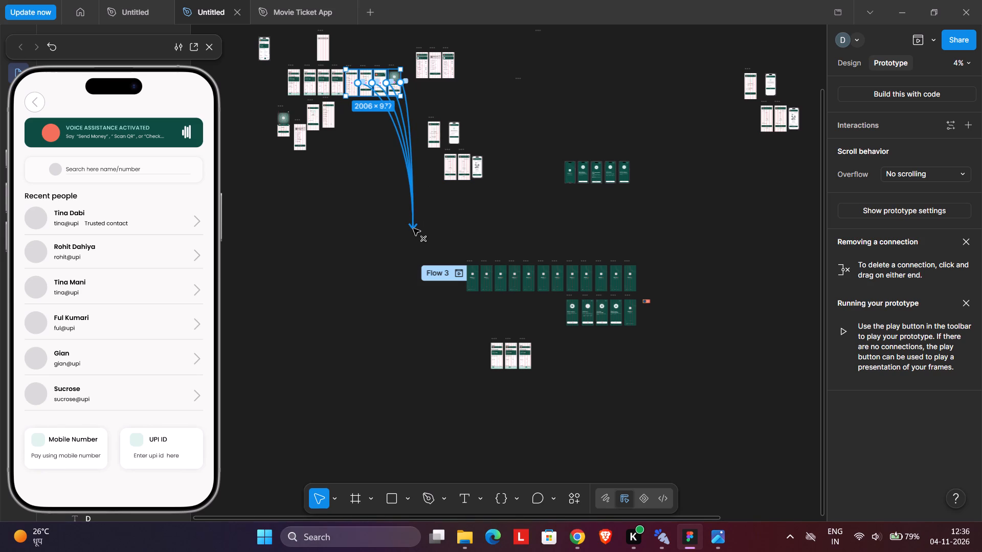
left_click_drag(413, 228, 413, 229)
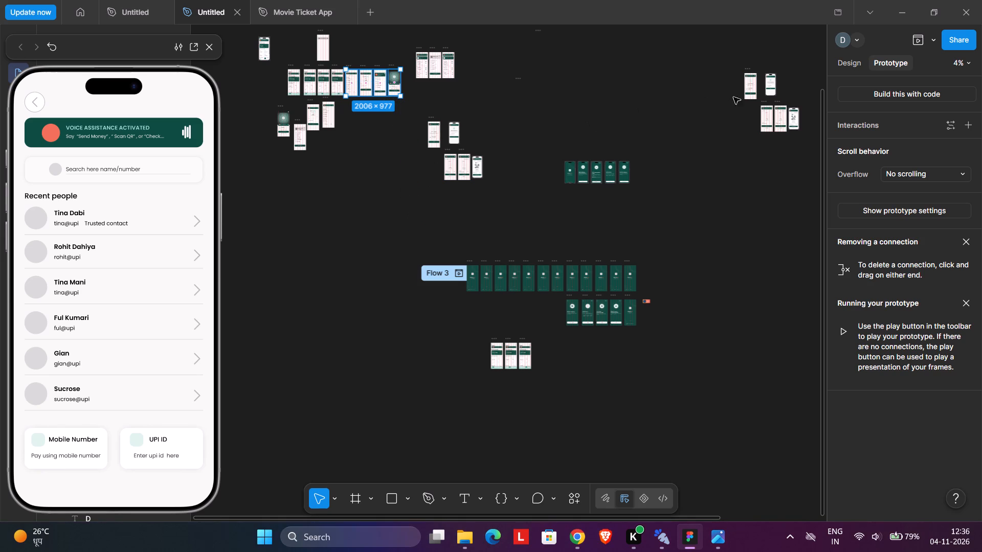
left_click(850, 58)
left_click_drag(381, 89, 513, 246)
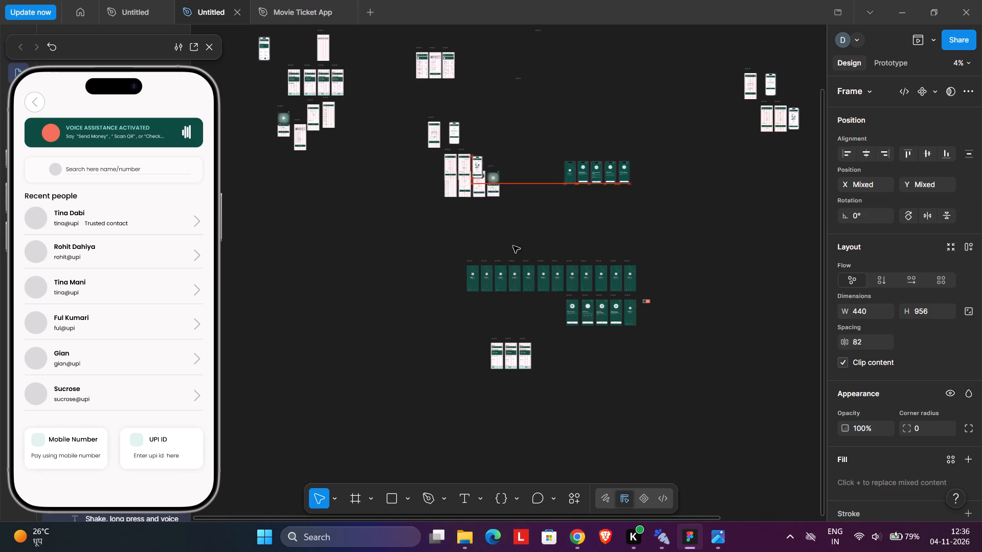
left_click_drag(513, 246, 572, 397)
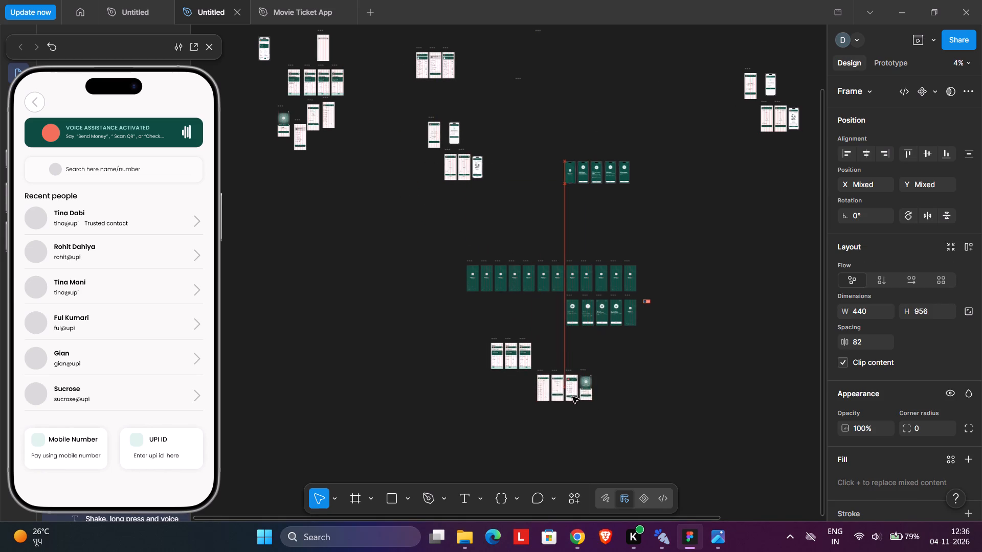
left_click_drag(572, 397, 545, 402)
left_click(382, 347)
Move the "You're all caught up" Account frame into the linked Home frames' row, spaced beyond the third one.
middle_click_drag(416, 379, 446, 449)
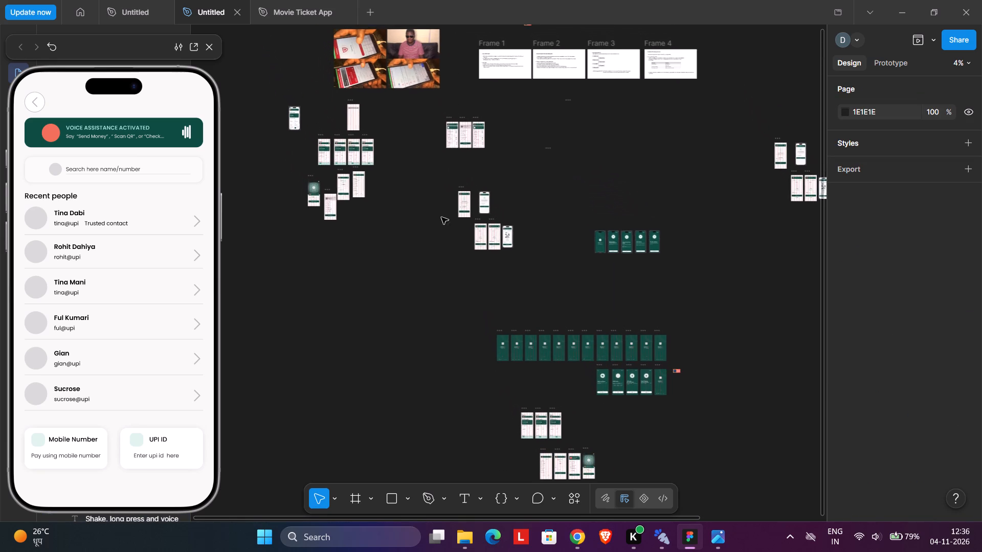
middle_click_drag(452, 215, 465, 275)
scroll(465, 276, "down", 1)
scroll(520, 263, "up", 9, "ctrl")
scroll(463, 239, "up", 6, "ctrl")
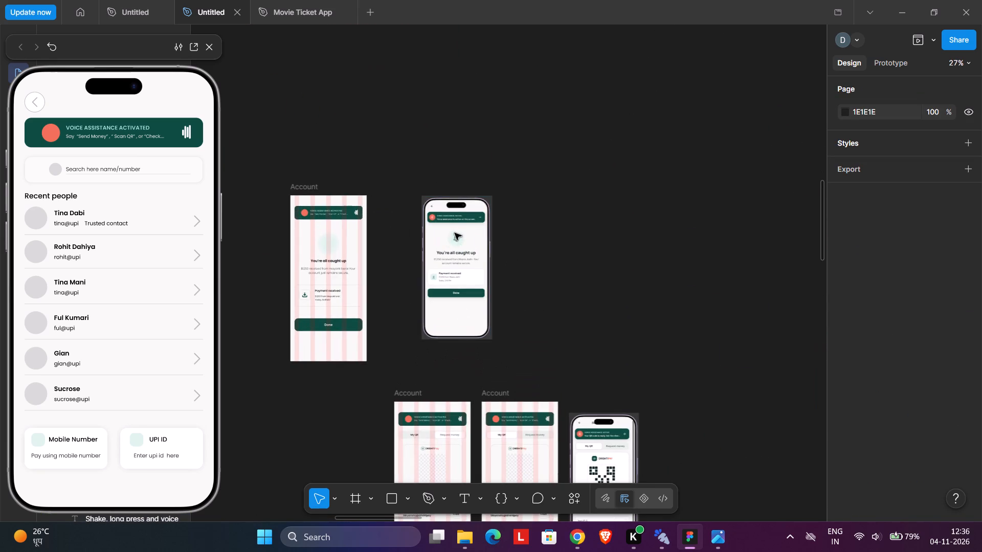
scroll(455, 237, "up", 7, "ctrl")
middle_click_drag(375, 246, 569, 213)
scroll(569, 213, "down", 16, "ctrl")
left_click(539, 184)
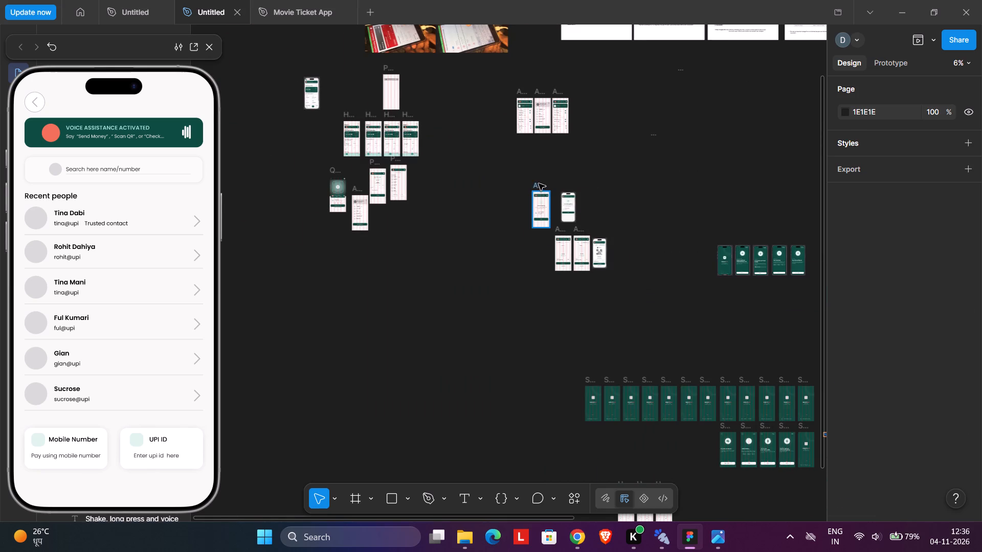
scroll(552, 215, "down", 1)
middle_click_drag(552, 216, 318, 135)
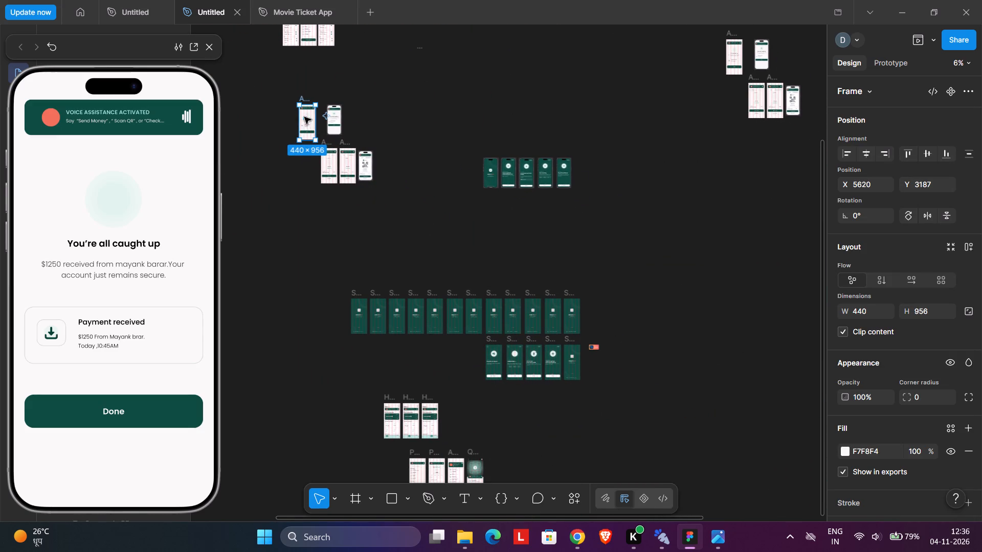
left_click_drag(304, 117, 460, 416)
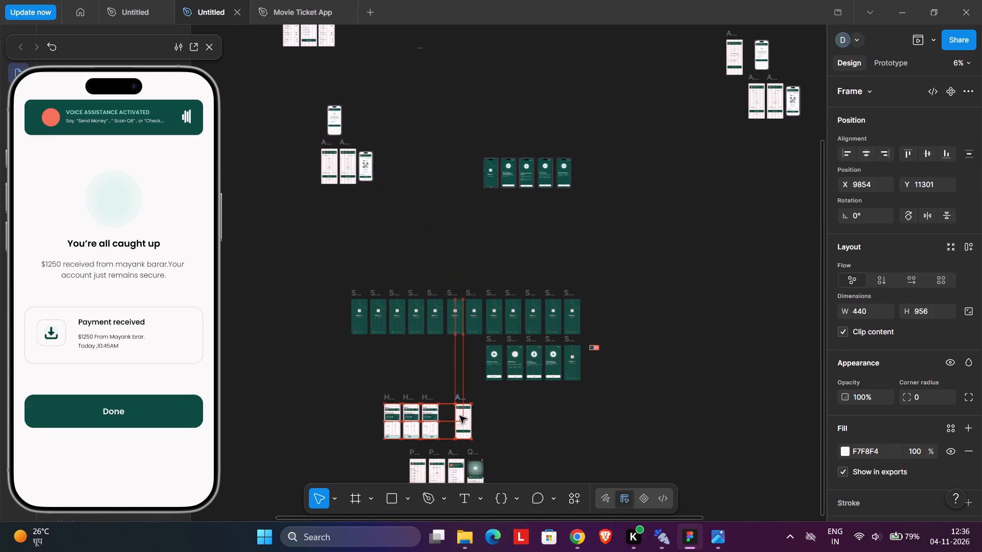
left_click_drag(460, 416, 492, 418)
middle_click_drag(356, 412, 524, 318)
left_click(442, 255)
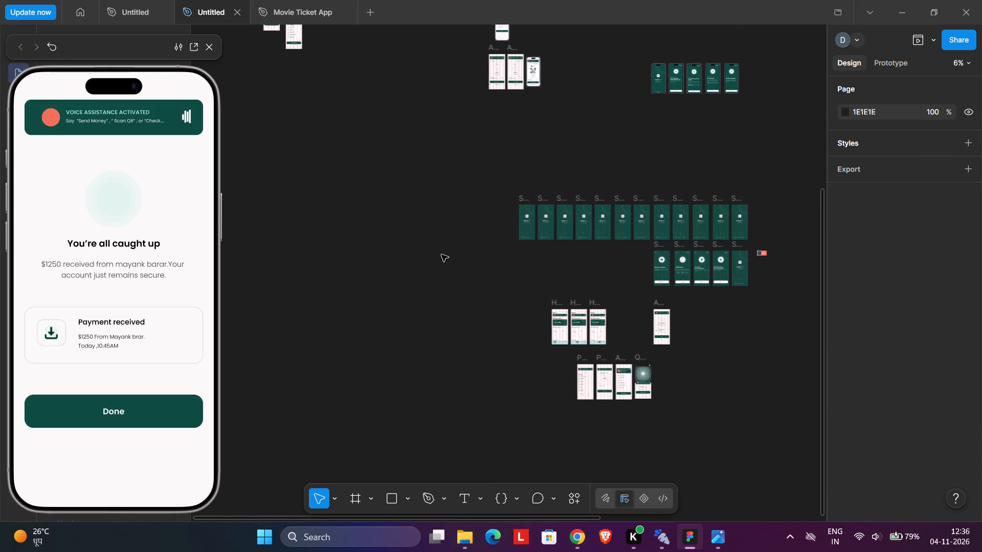
Move the two Account "My QR" frames from the original row to just below the QR Scanning frame near the linked Home frames.
middle_click_drag(435, 177, 466, 379)
scroll(581, 246, "up", 8, "ctrl")
scroll(439, 359, "up", 7, "ctrl")
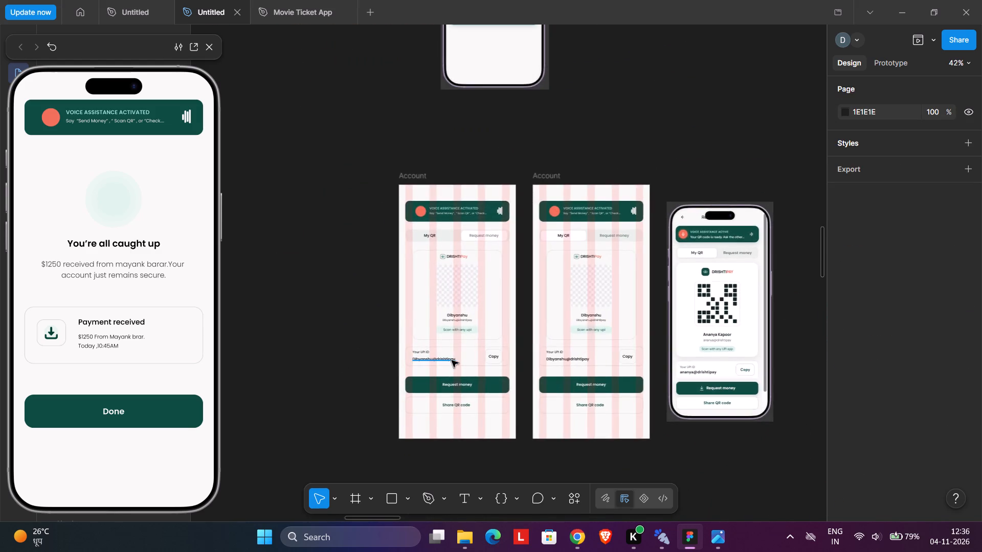
scroll(452, 360, "down", 9, "ctrl")
scroll(489, 334, "up", 8, "ctrl")
scroll(570, 381, "up", 7, "ctrl")
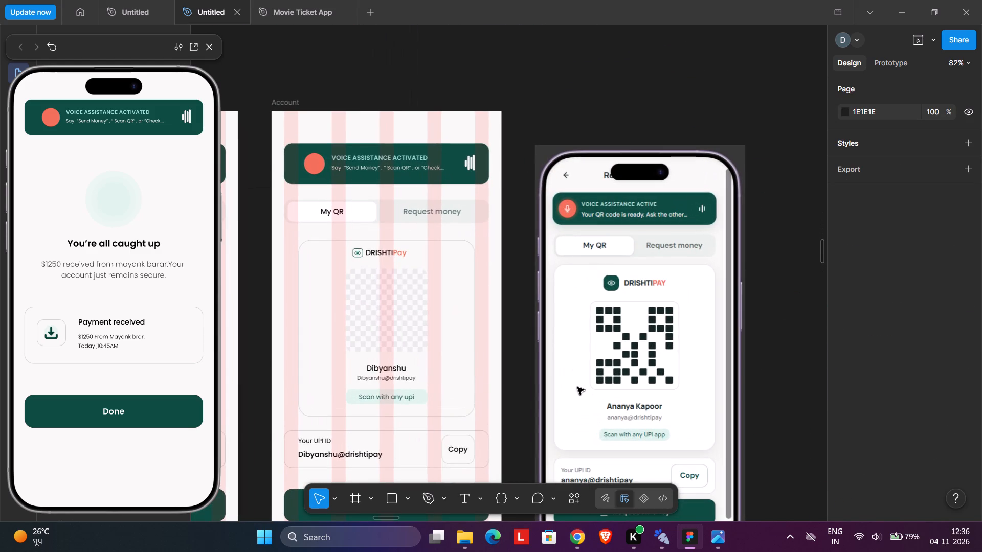
scroll(577, 387, "down", 10, "ctrl")
middle_click_drag(586, 394, 517, 236)
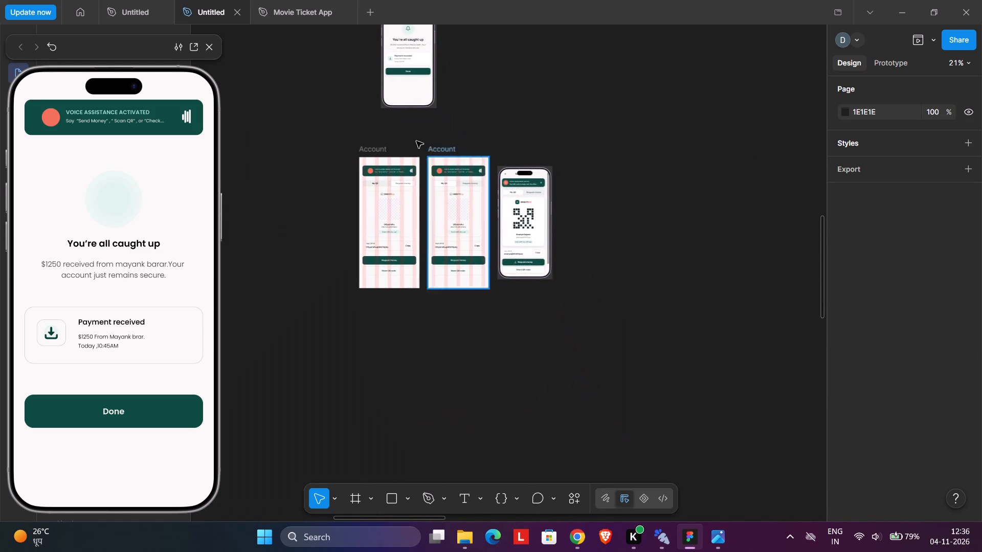
scroll(409, 245, "up", 8, "ctrl")
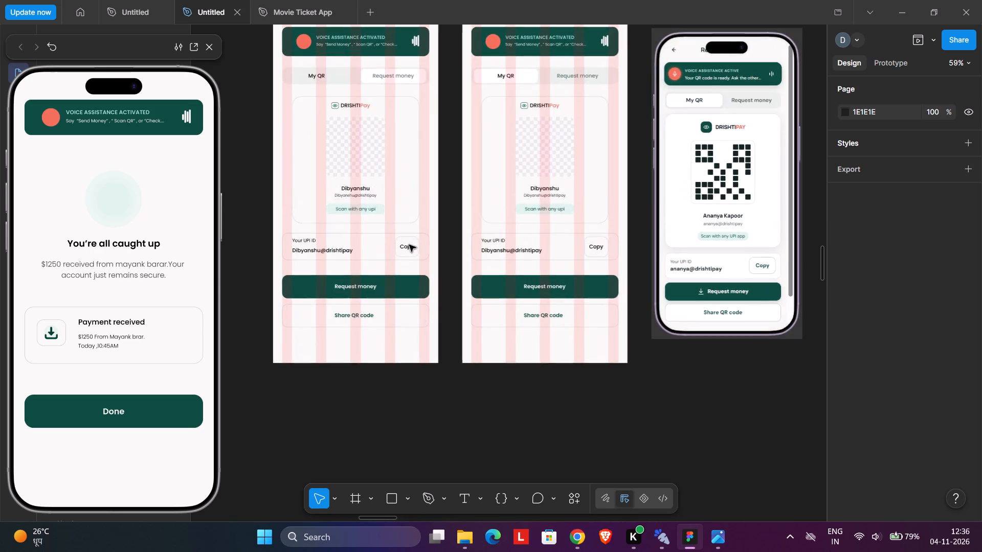
scroll(409, 245, "down", 9, "ctrl")
left_click(388, 172)
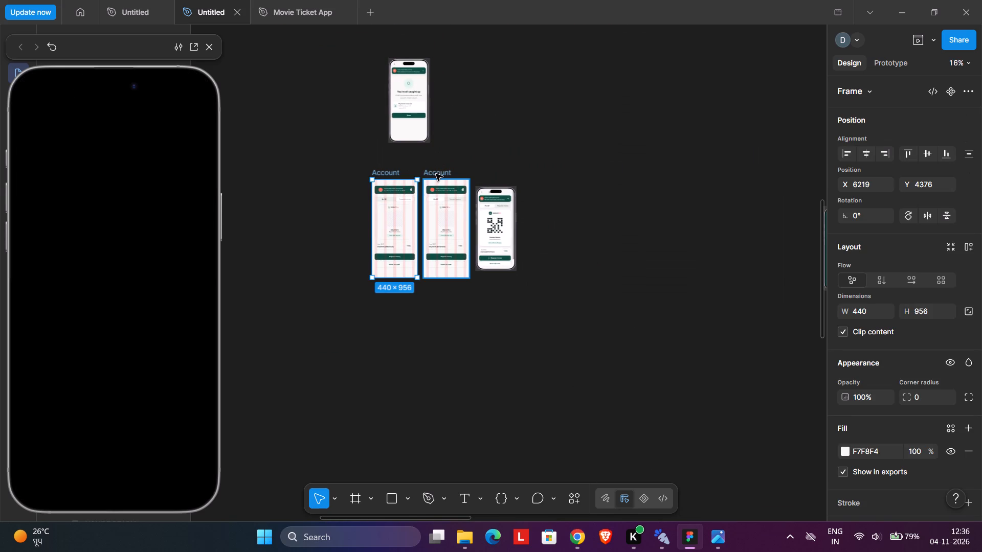
left_click(436, 174, "ctrl")
left_click(389, 173, "shift")
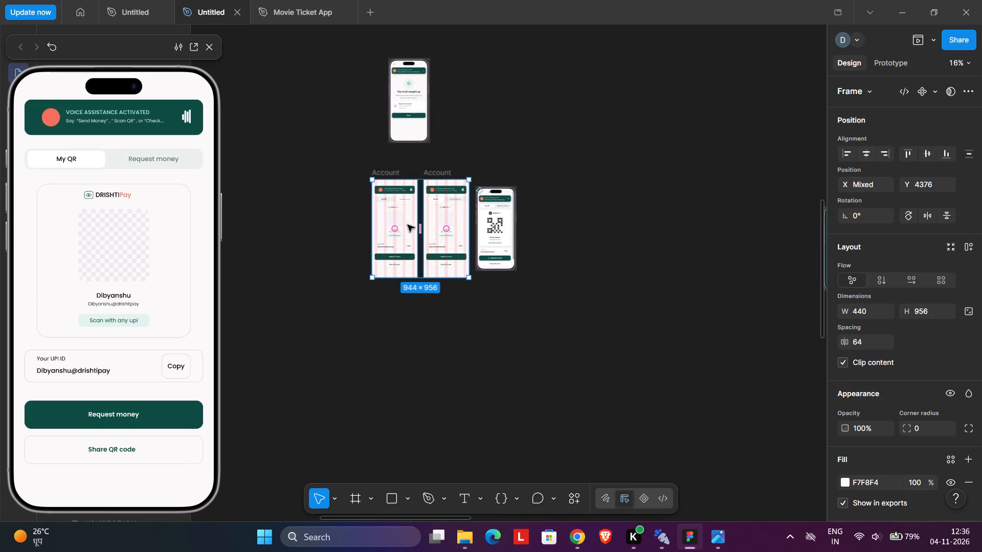
scroll(407, 206, "down", 8, "ctrl")
middle_click_drag(416, 276, 350, 157)
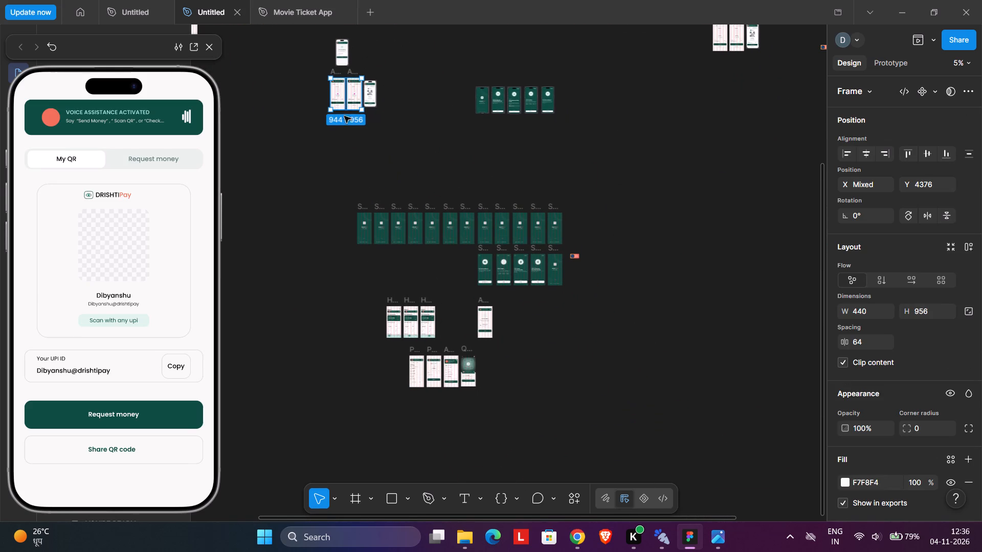
left_click_drag(343, 101, 514, 413)
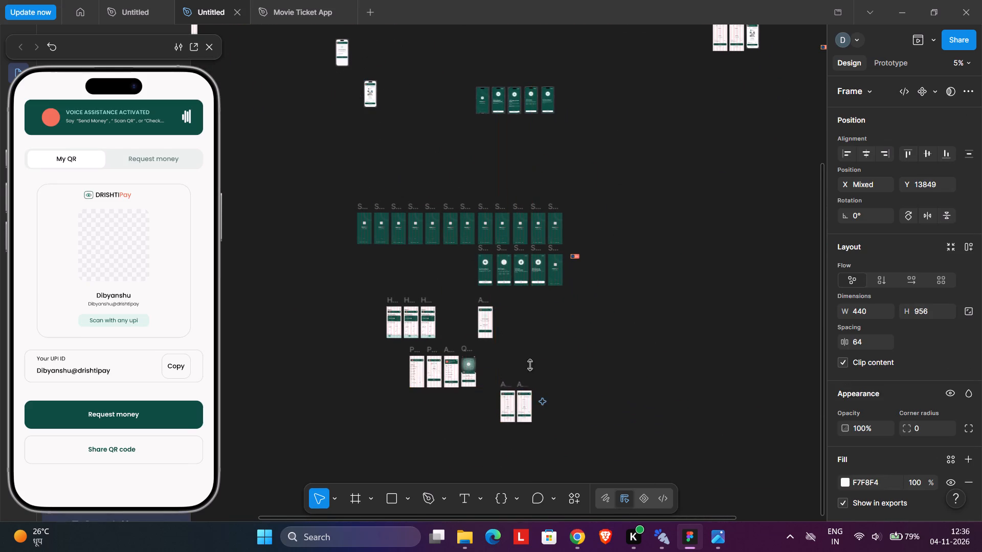
left_click(581, 348)
Look over the gathered Home, Payment, Account and QR frames and the remaining screen groups across the canvas.
scroll(448, 349, "up", 10, "ctrl")
scroll(544, 304, "up", 6, "ctrl")
middle_click_drag(581, 281, 632, 307)
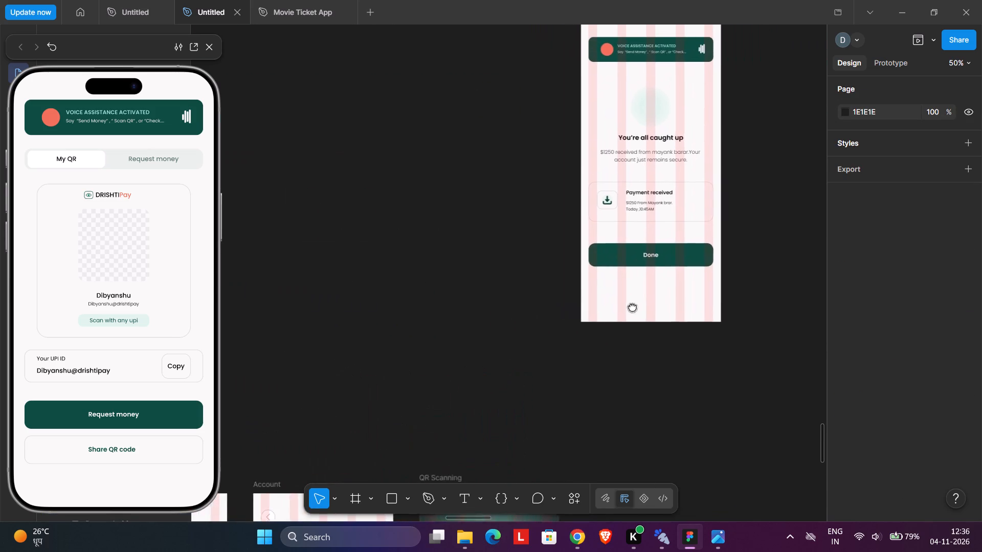
middle_click_drag(632, 307, 717, 328)
scroll(723, 328, "down", 9, "ctrl")
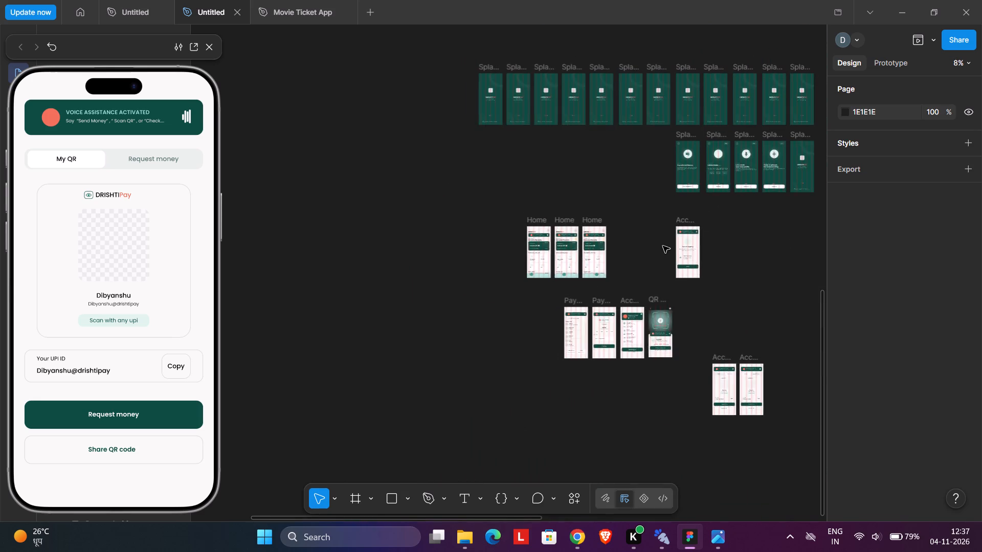
scroll(663, 246, "left", 2)
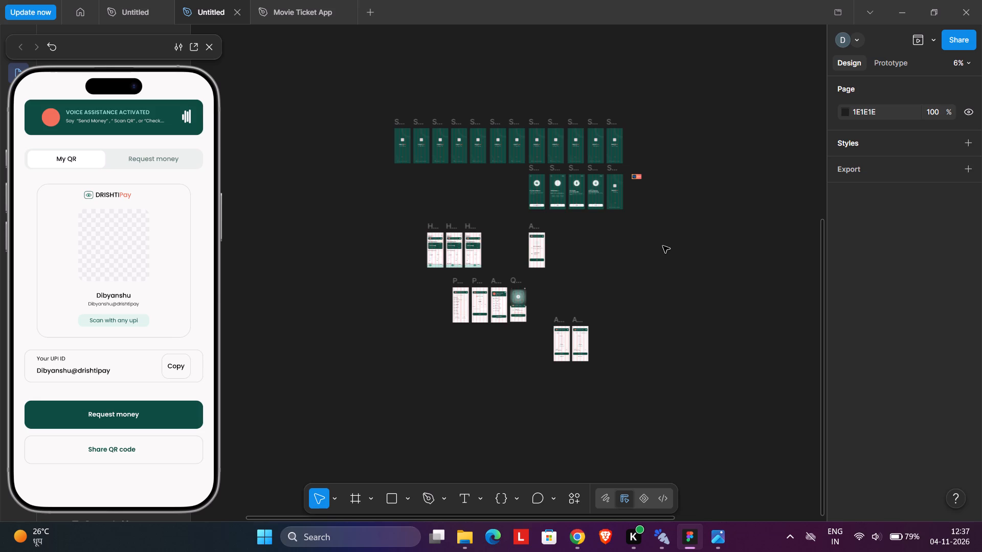
scroll(663, 246, "left", 1)
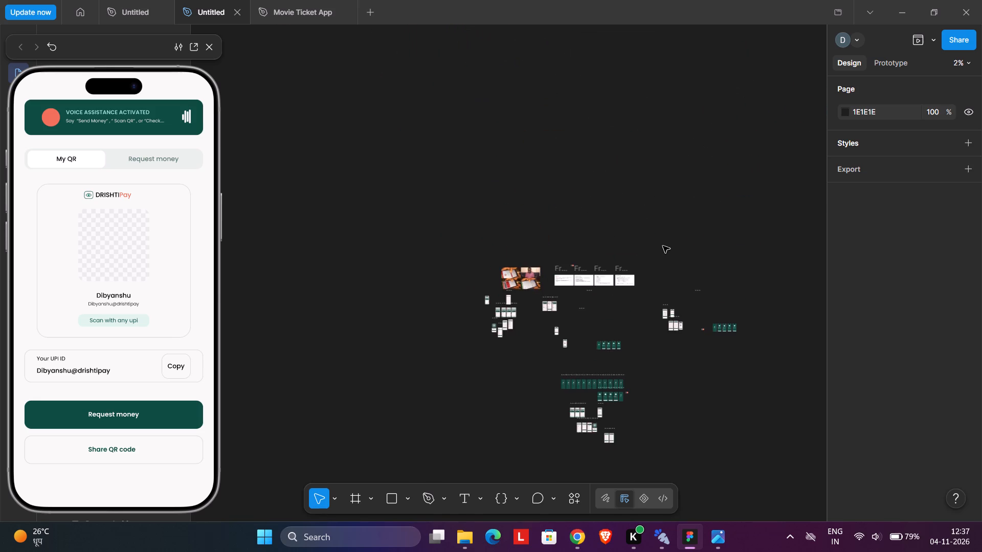
scroll(663, 246, "left", 1)
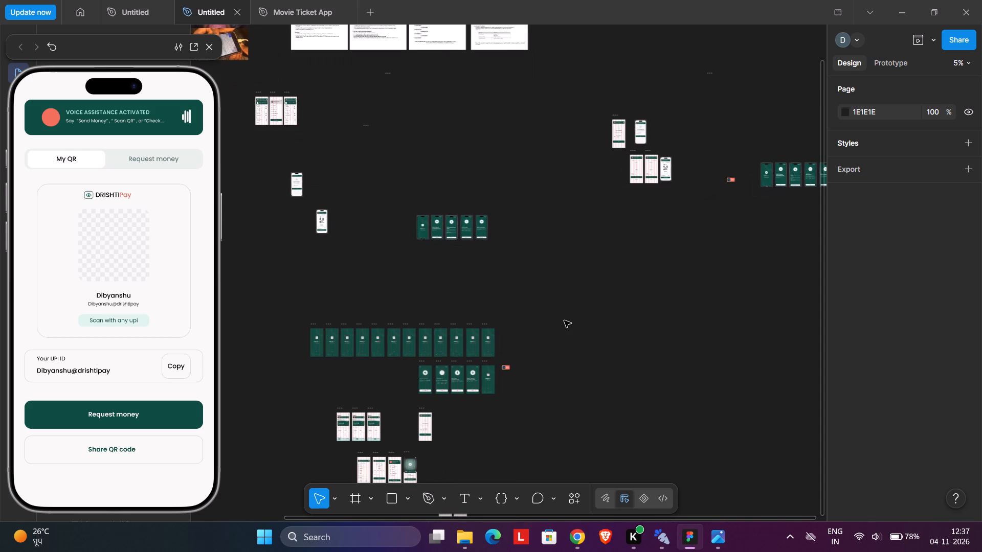
scroll(425, 400, "down", 1)
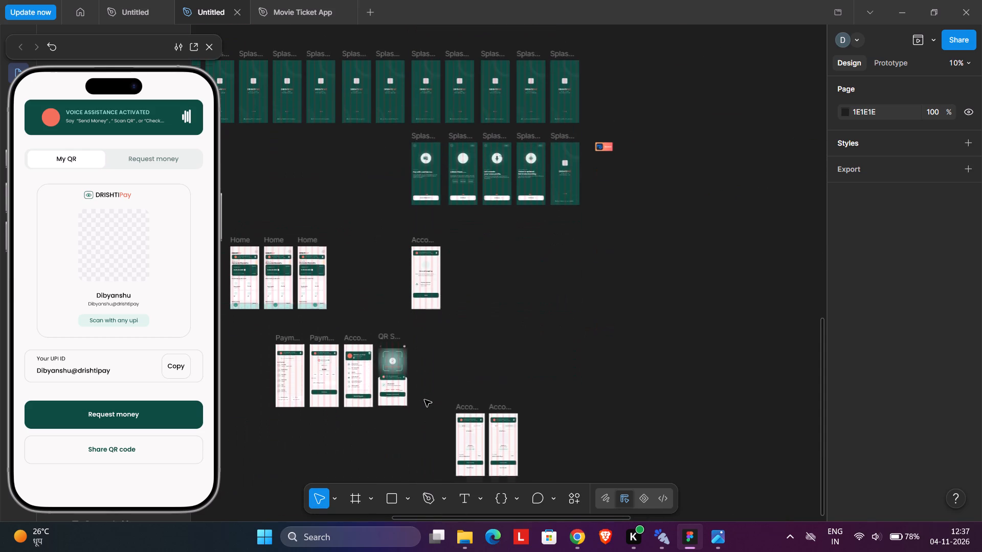
scroll(425, 400, "down", 1)
scroll(425, 400, "right", 2)
scroll(425, 400, "up", 1)
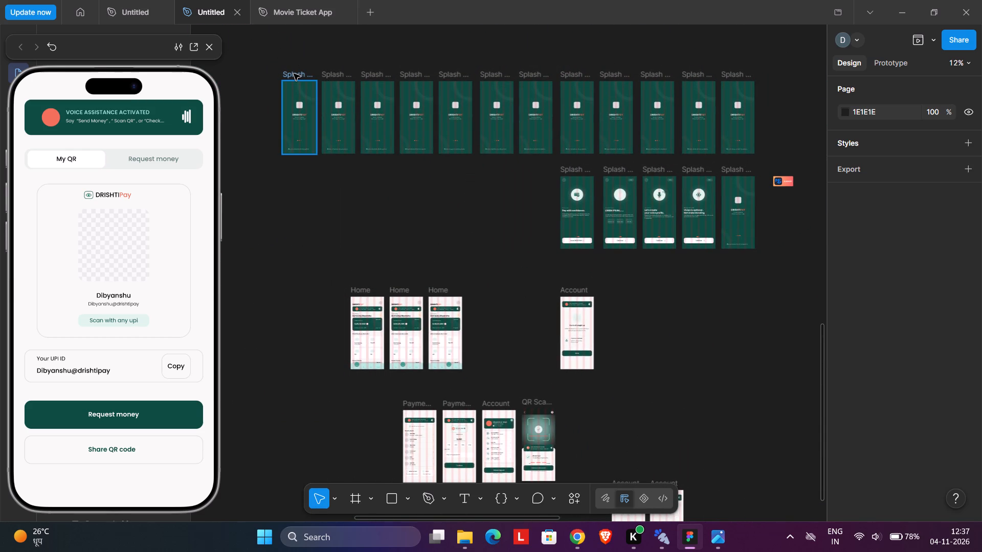
Preview the prototype from the first Splash Screen frame, advancing through the onboarding screens and entering DRISHTIPAY at the Home screen.
left_click(294, 74)
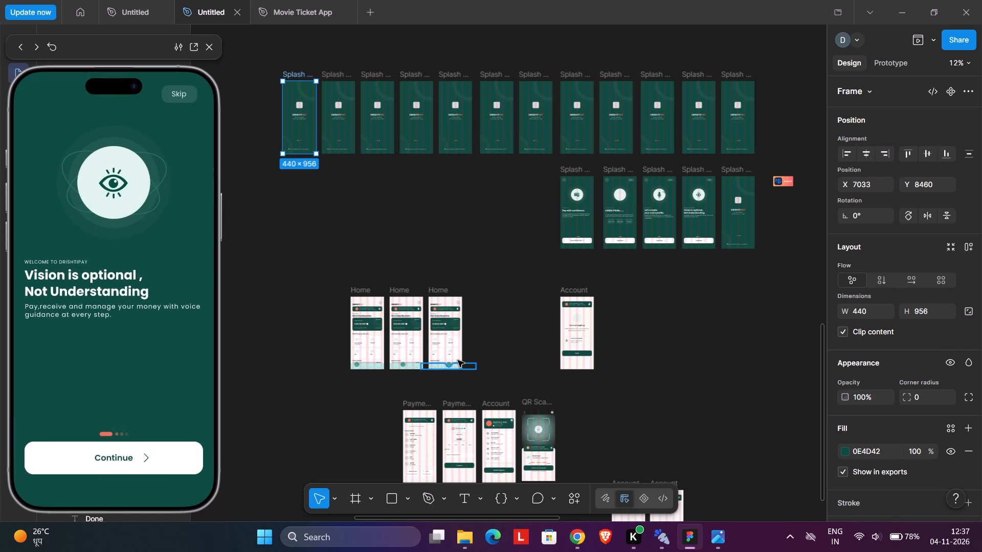
left_click(104, 459)
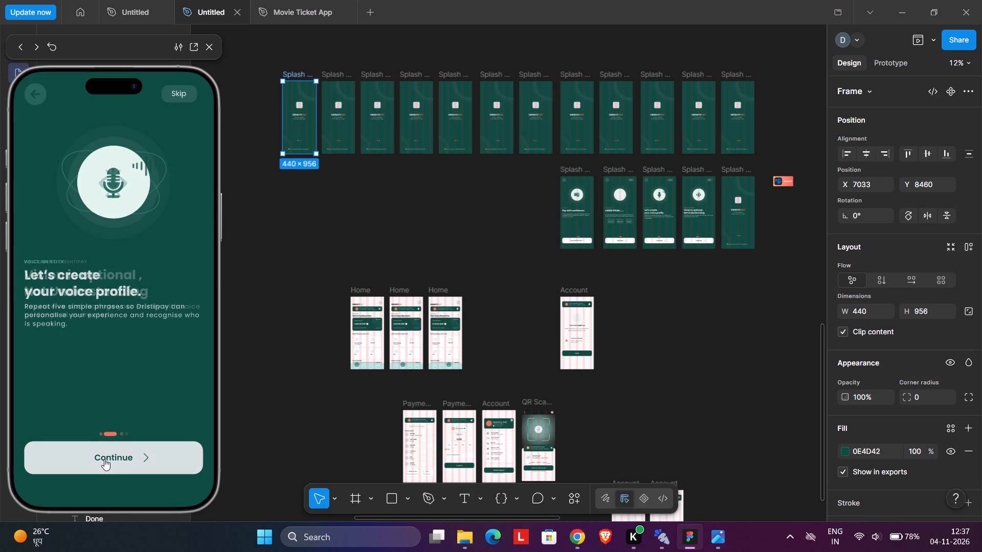
left_click(104, 459)
left_click(104, 459)
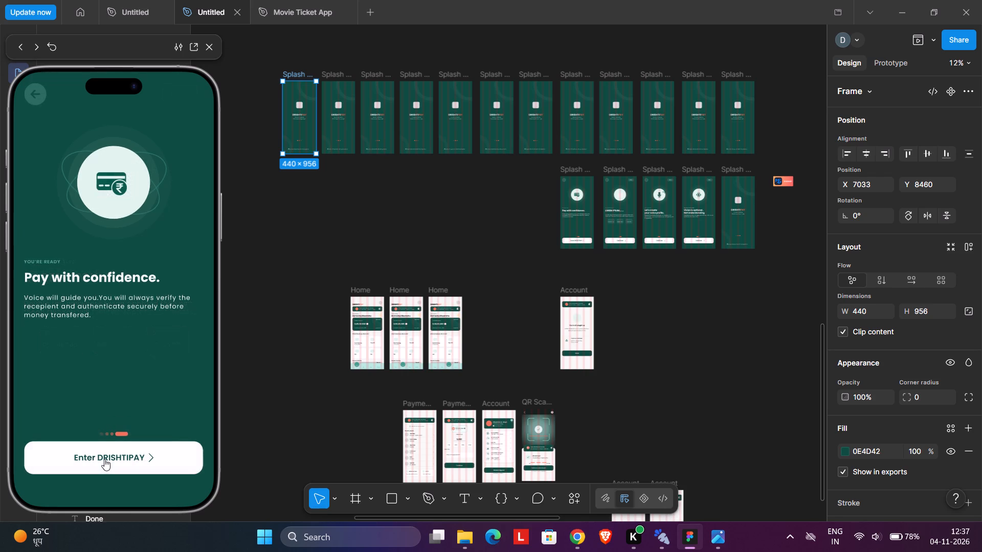
left_click(104, 459)
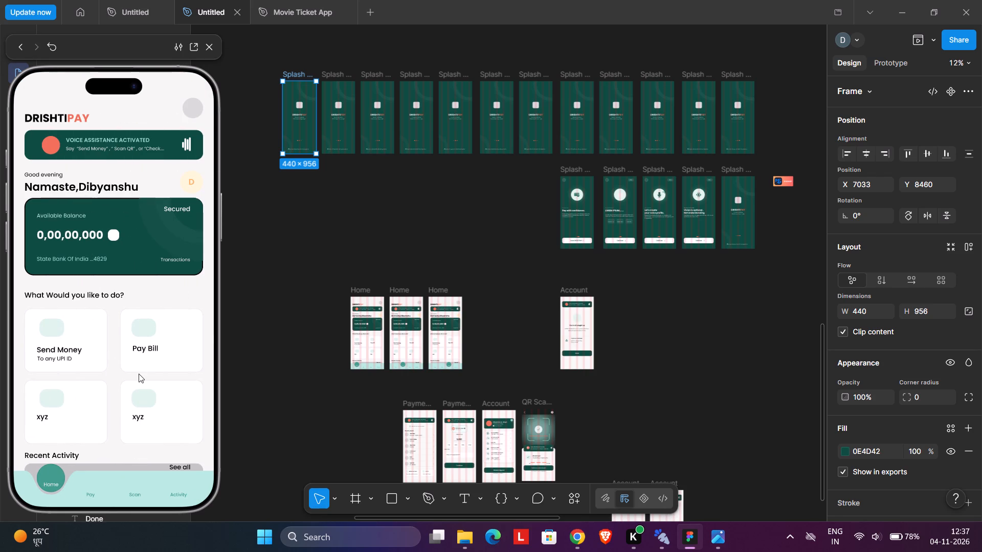
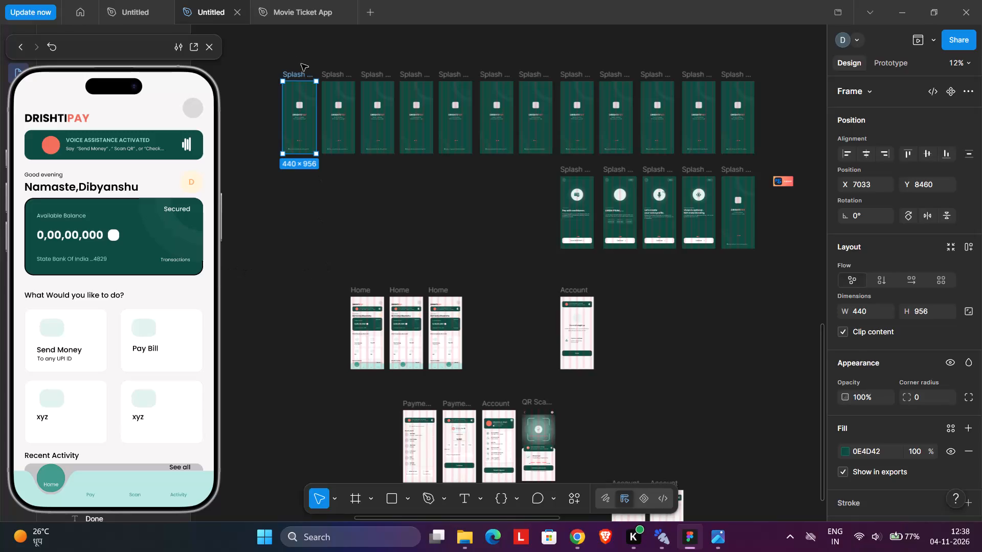
Step the prototype preview back from the Home screen to the DRISHTIPAY splash screen to replay the flow, leaving no frame selected.
left_click(291, 73)
triple_click(21, 46)
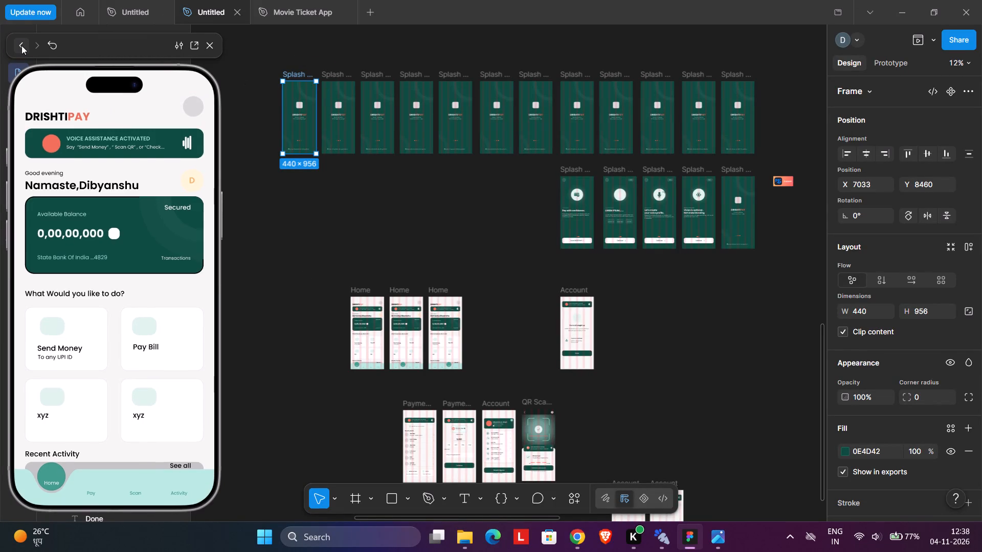
triple_click(21, 45)
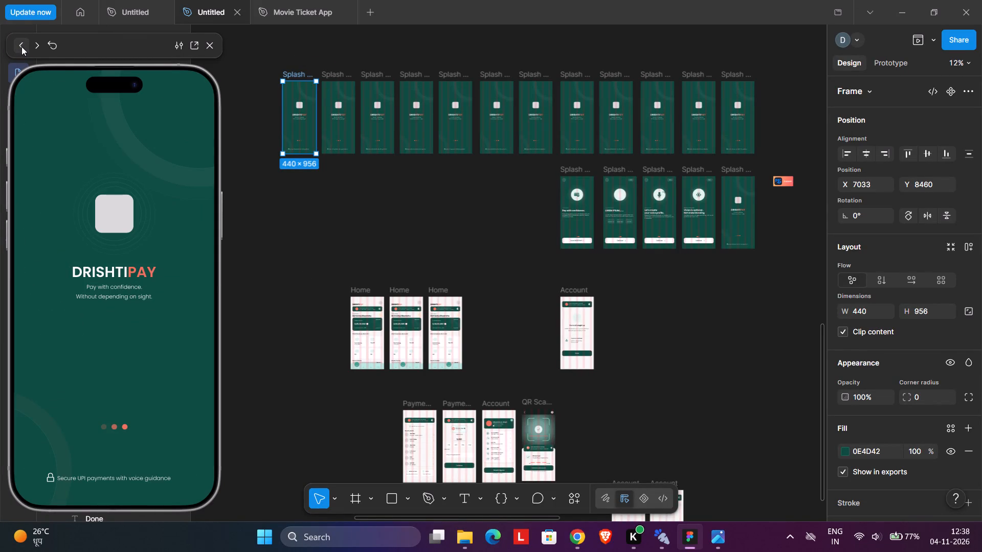
middle_click_drag(369, 193, 422, 265)
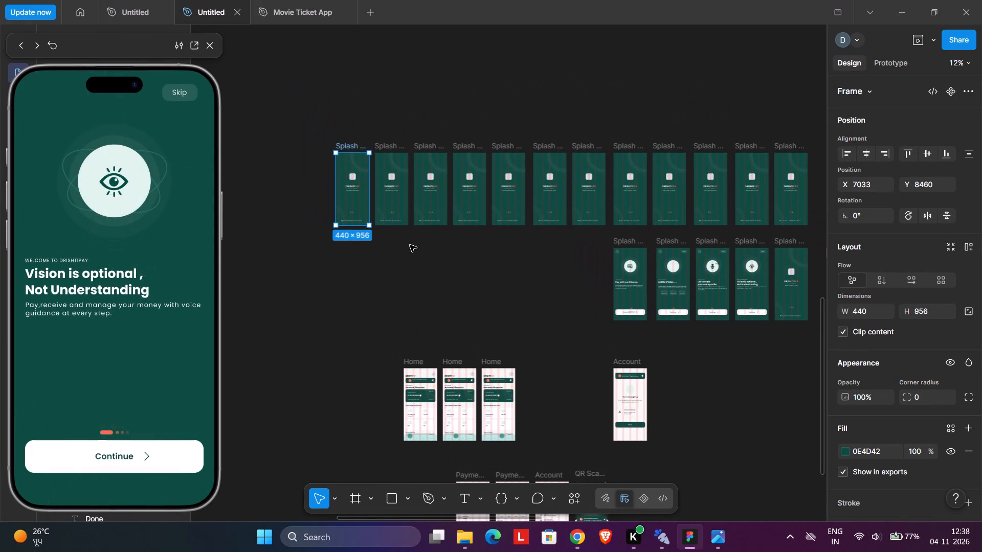
left_click(415, 261)
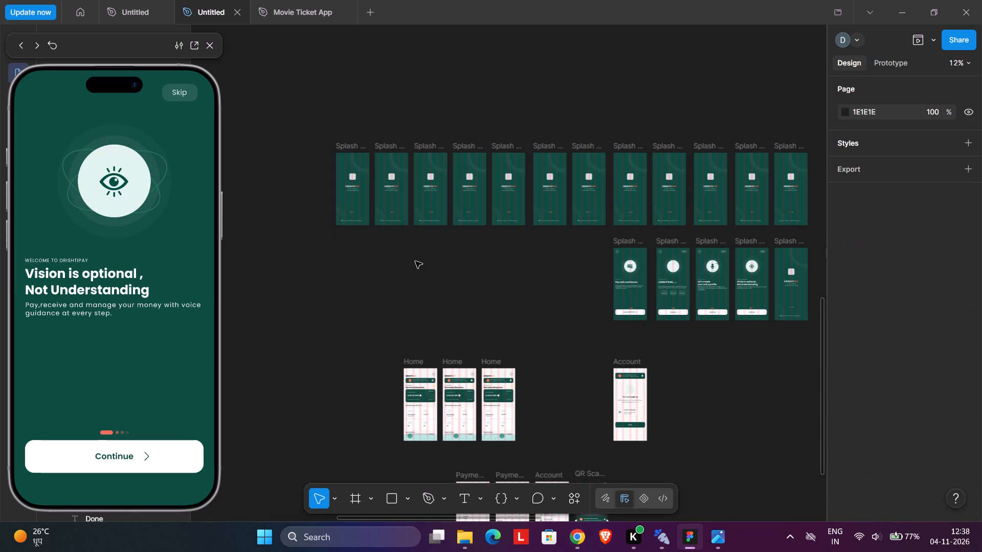
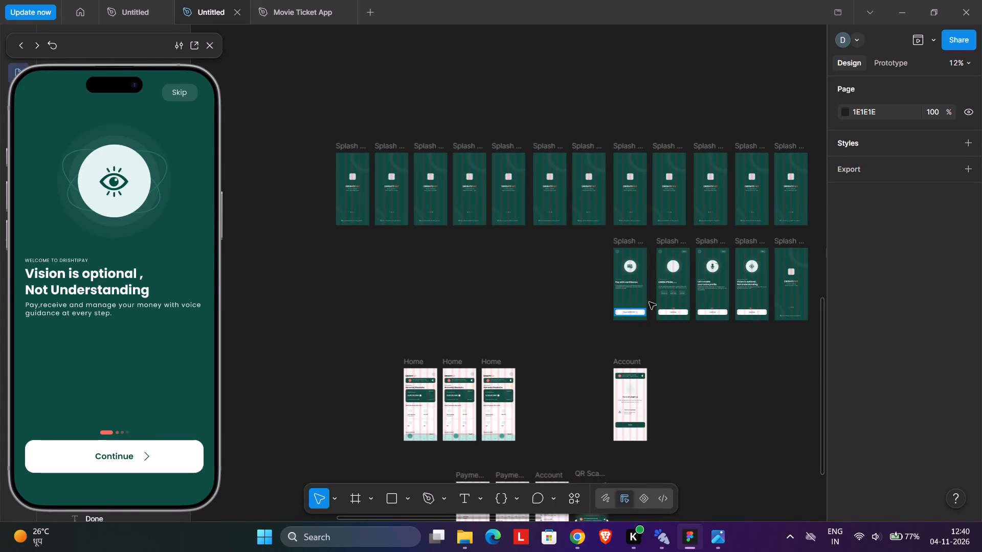
Examine the splash, Home, payment, Account and QR Scanning frames, zooming in on the profile Account screen's options.
middle_click_drag(544, 229, 522, 224)
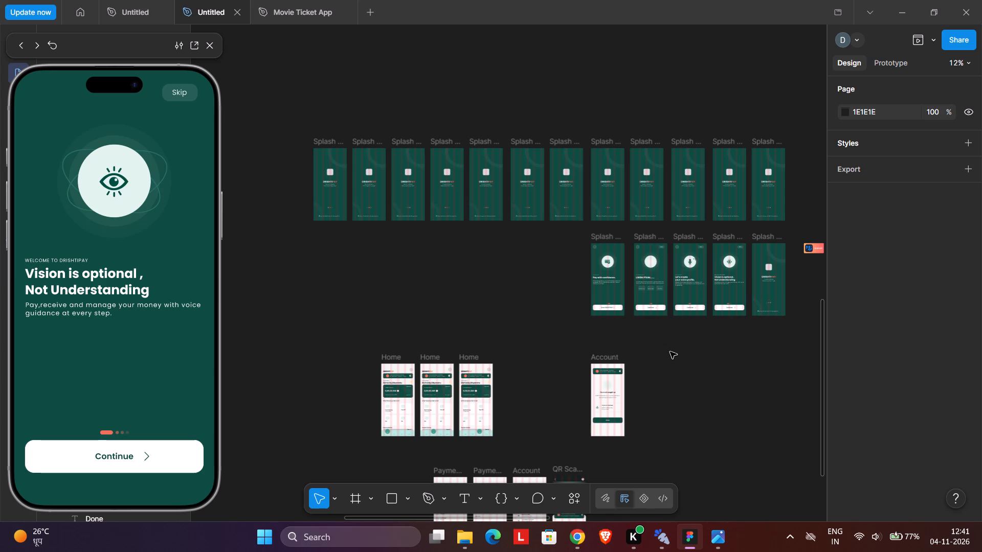
middle_click_drag(507, 293, 423, 223)
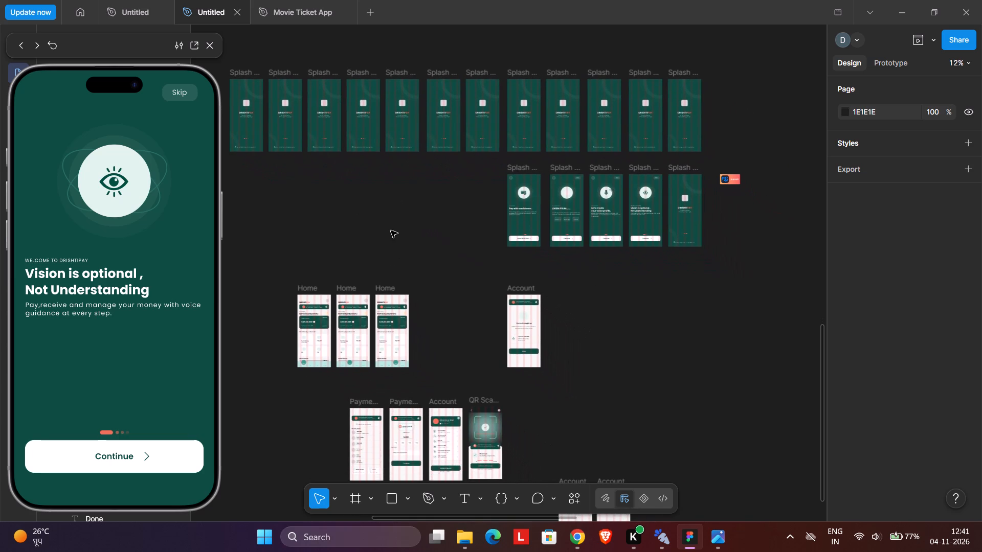
scroll(403, 311, "up", 1, "ctrl")
scroll(474, 285, "down", 1, "ctrl")
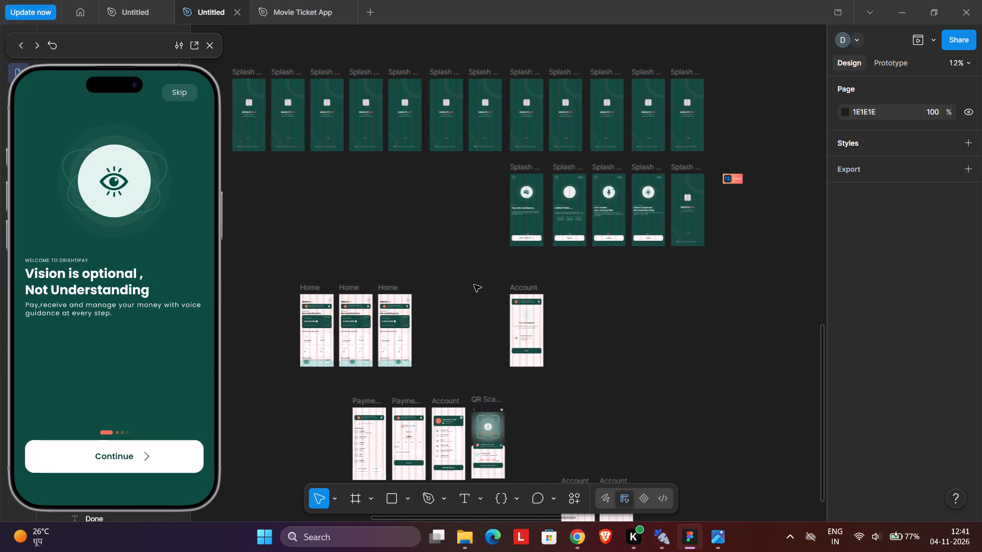
middle_click_drag(521, 290, 429, 210)
middle_click_drag(376, 235, 472, 229)
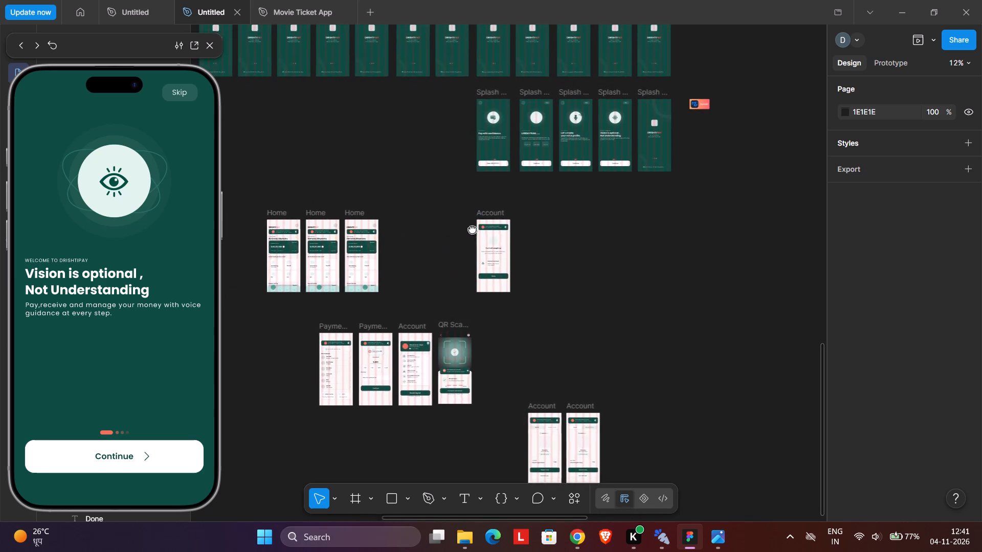
middle_click_drag(472, 229, 549, 200)
scroll(489, 222, "up", 7, "ctrl")
middle_click_drag(550, 267, 494, 242)
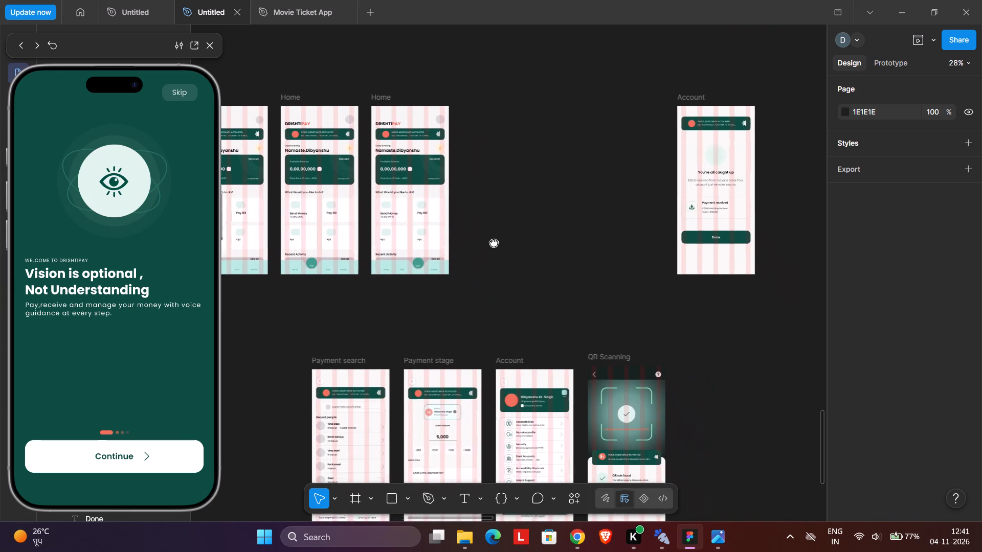
middle_click_drag(494, 242, 583, 181)
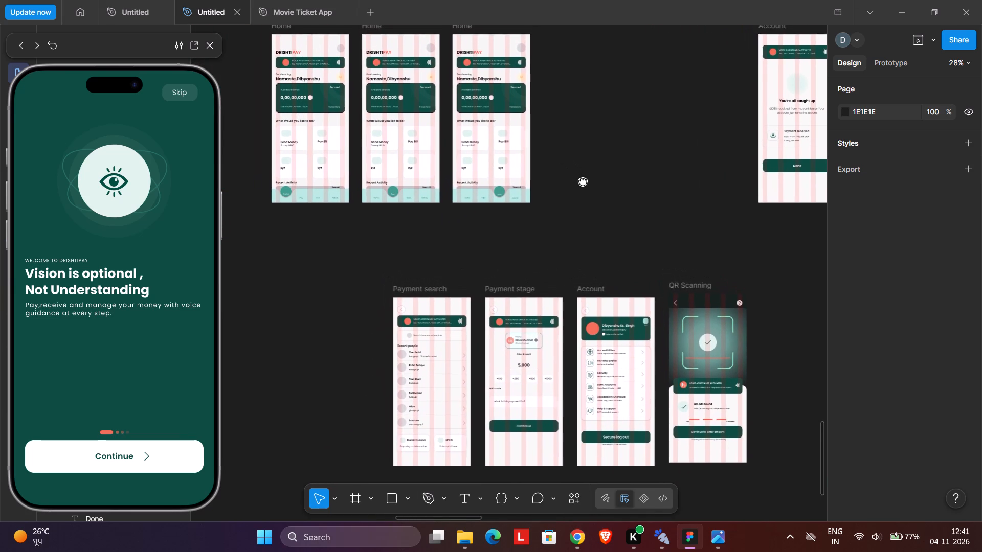
middle_click_drag(583, 181, 583, 183)
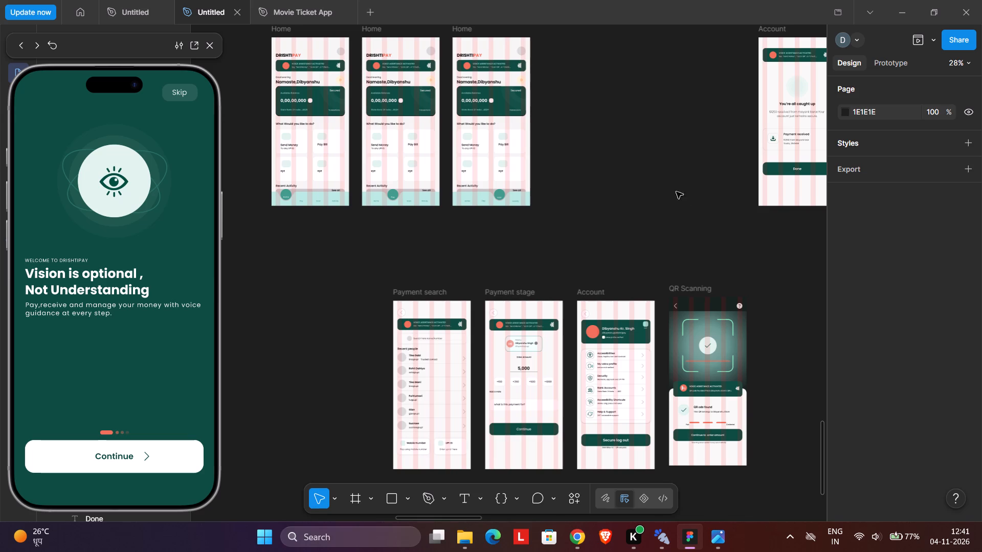
middle_click_drag(593, 308, 569, 291)
middle_click(569, 291)
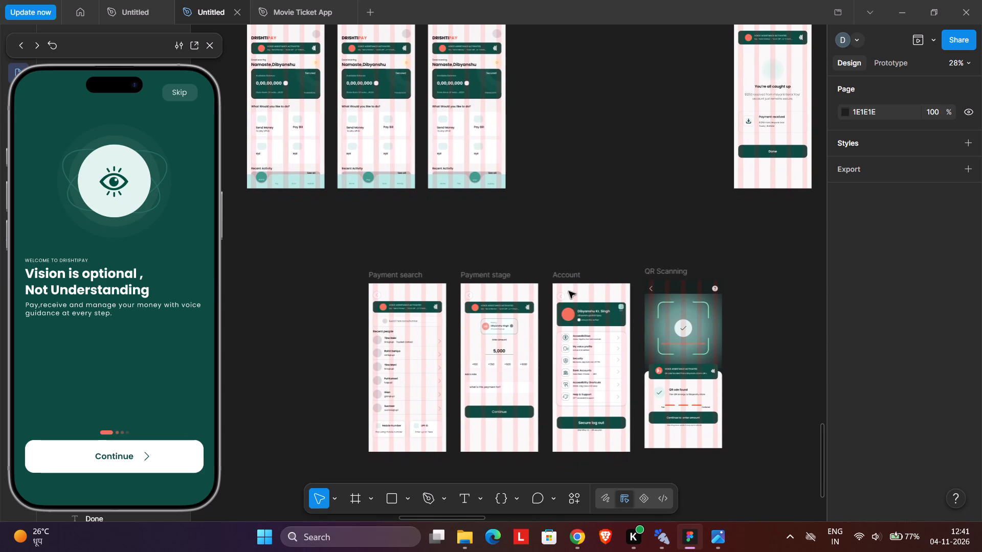
scroll(418, 205, "up", 5)
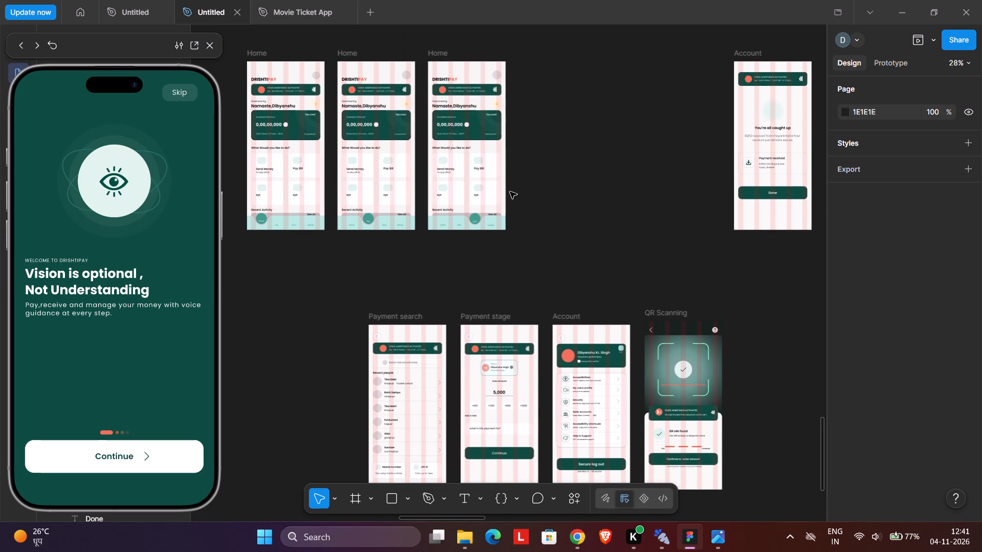
scroll(503, 180, "up", 8, "ctrl")
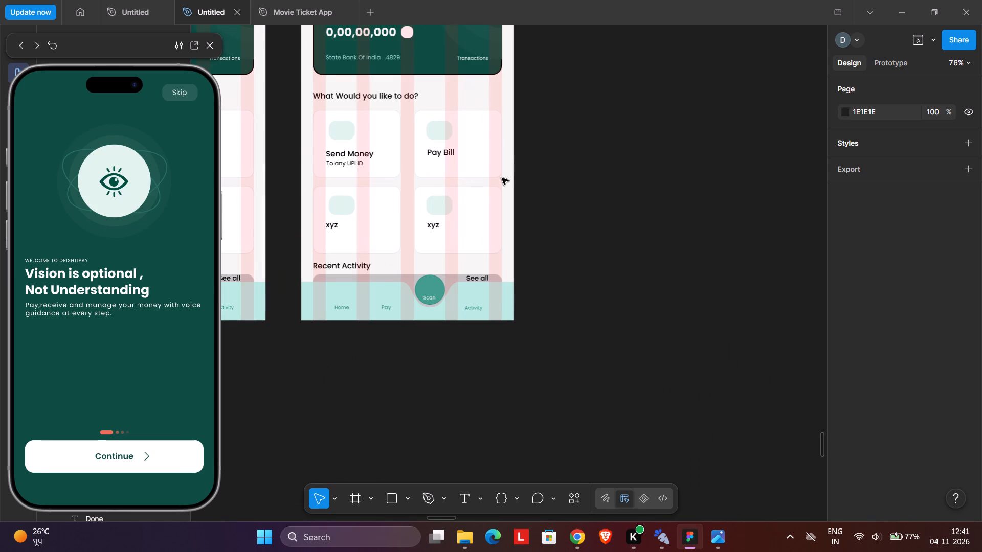
scroll(502, 178, "down", 9, "ctrl")
scroll(502, 346, "up", 8, "ctrl")
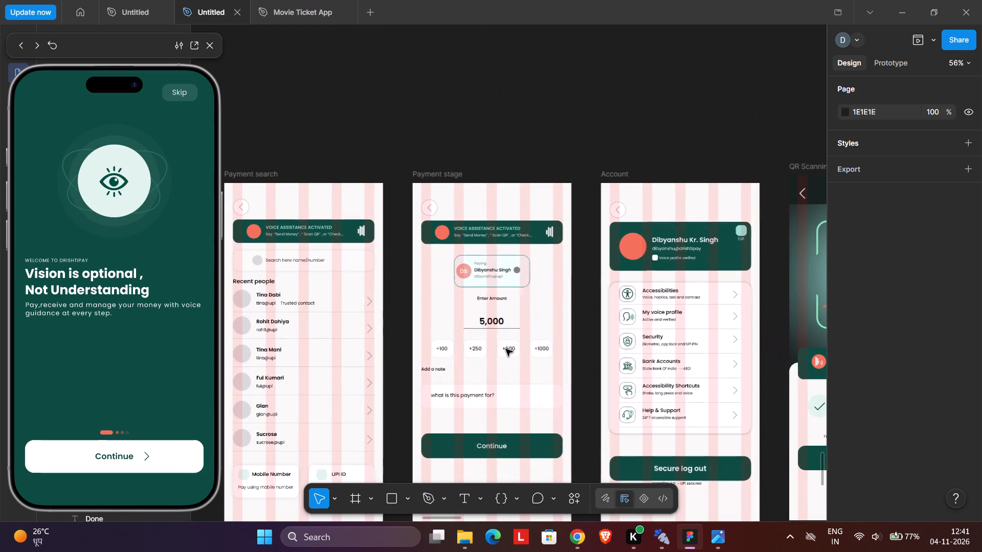
middle_click_drag(546, 358, 366, 263)
scroll(487, 240, "up", 8, "ctrl")
scroll(487, 240, "down", 3, "ctrl")
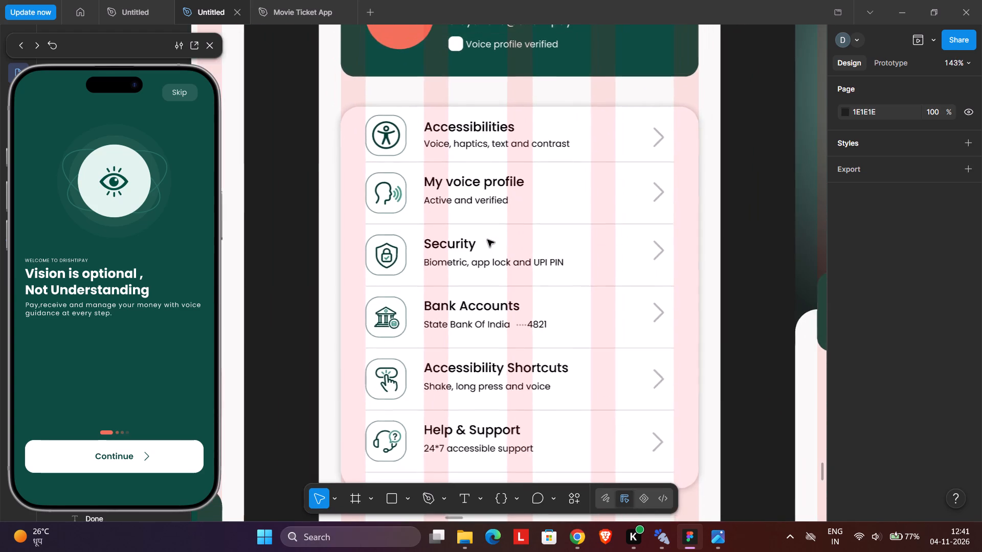
scroll(487, 240, "down", 11, "ctrl")
scroll(487, 240, "up", 4, "ctrl")
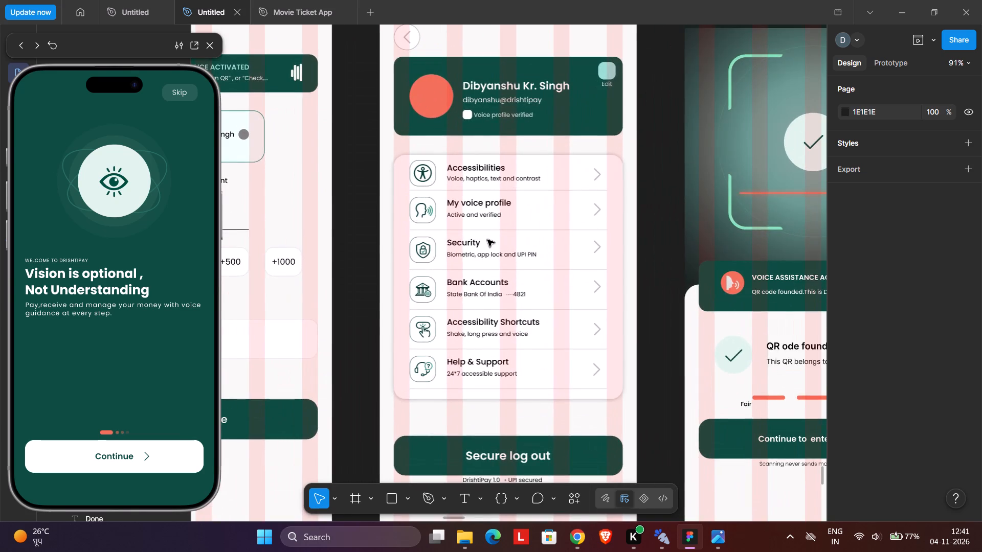
scroll(487, 240, "down", 13, "ctrl")
middle_click_drag(477, 137, 483, 160)
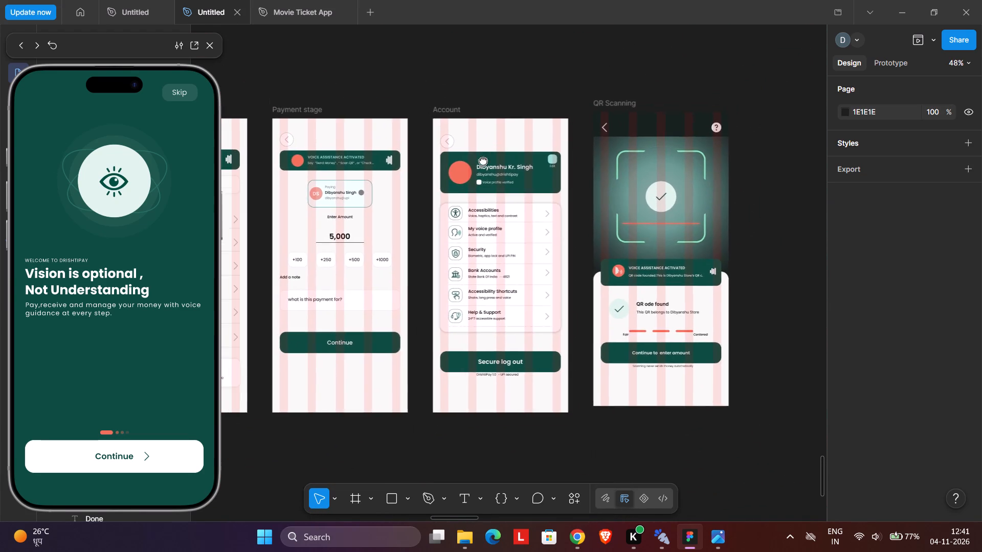
Group the "D" initial with its pale circle beside the greeting in the last Home frame of the row.
middle_click_drag(483, 160, 640, 409)
middle_click_drag(495, 186, 501, 320)
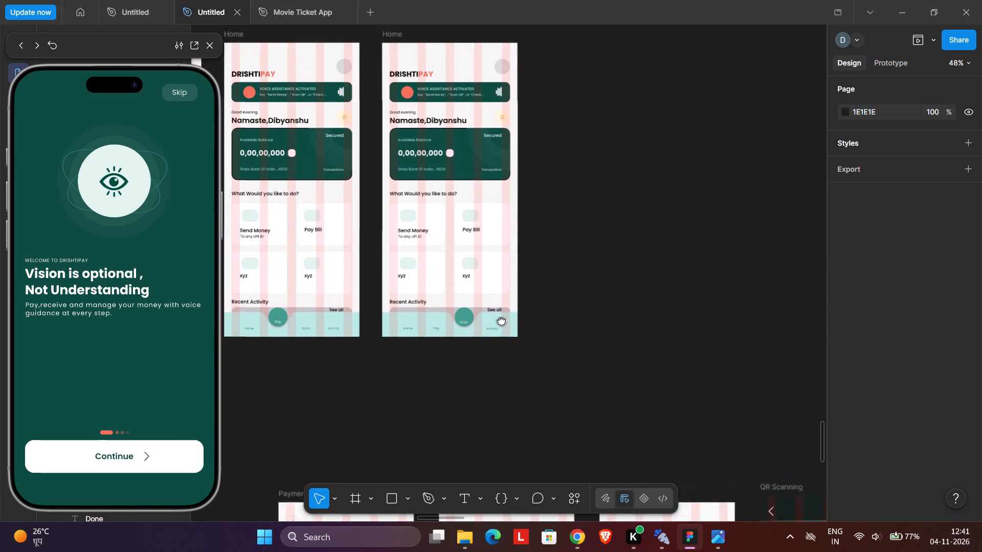
middle_click_drag(501, 320, 516, 407)
scroll(524, 215, "up", 8, "ctrl")
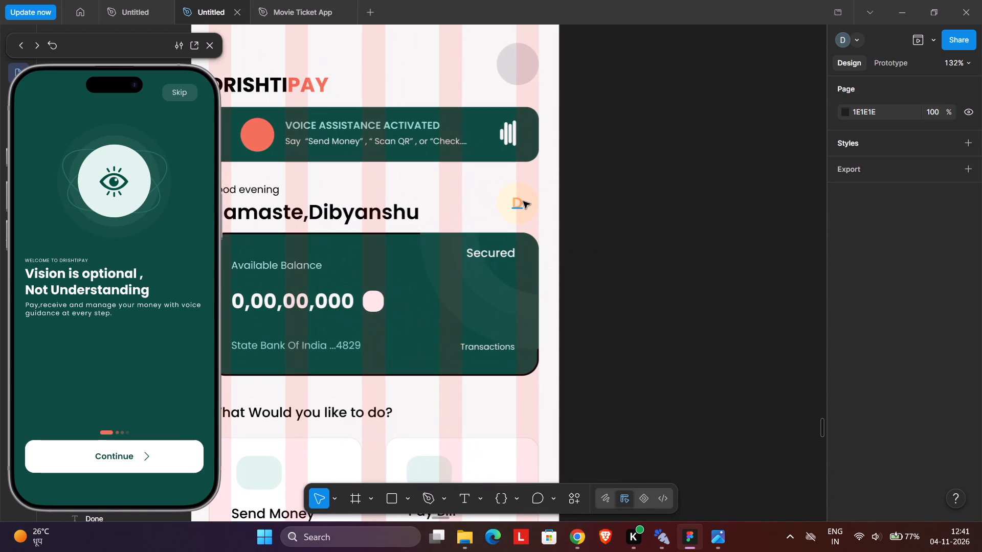
left_click(524, 202)
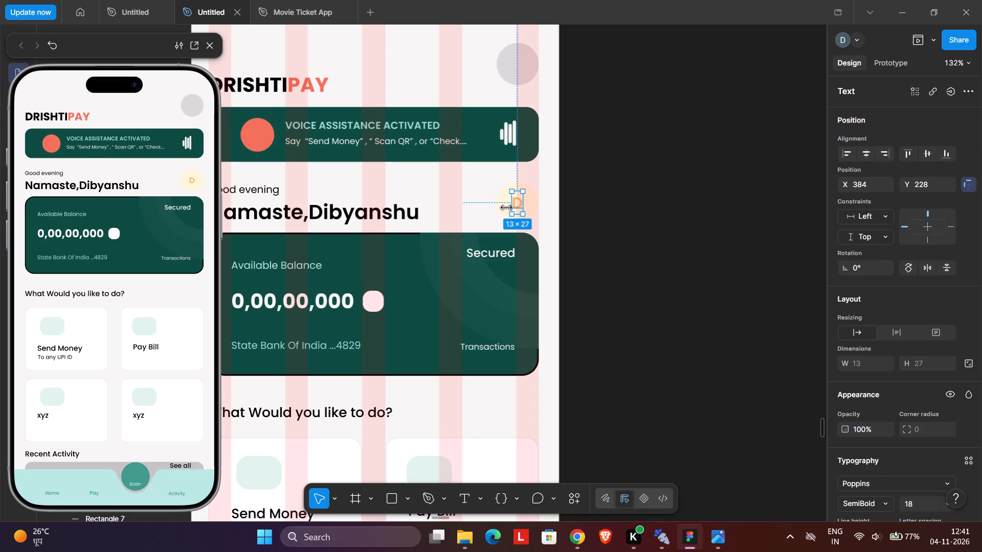
left_click(501, 204, "shift")
key("ctrl+g")
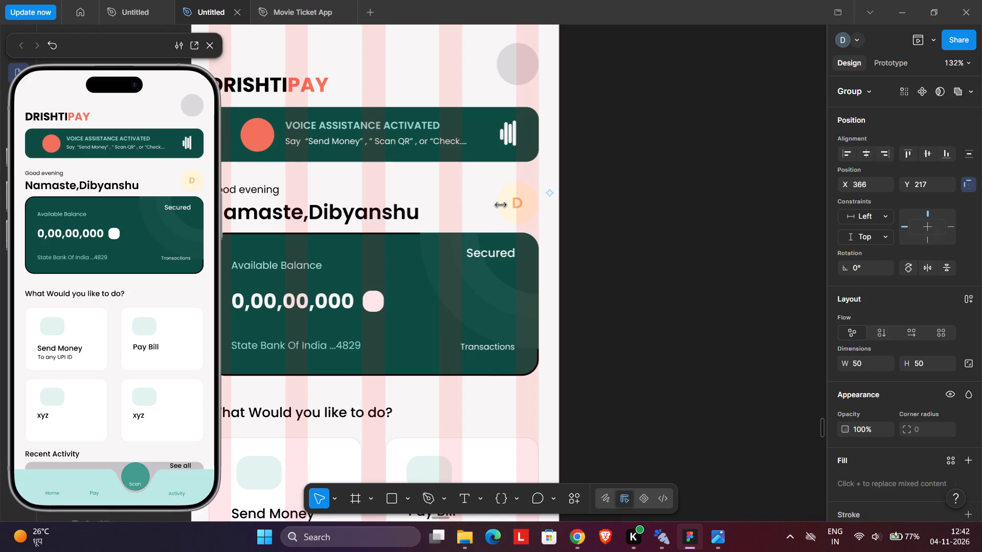
left_click(659, 198)
Move the profile Account frame out of the payment row to beside the last Home frame, top-aligned with it at X 9536, Y 11301.
scroll(583, 194, "down", 8, "ctrl")
middle_click_drag(614, 206, 607, 206)
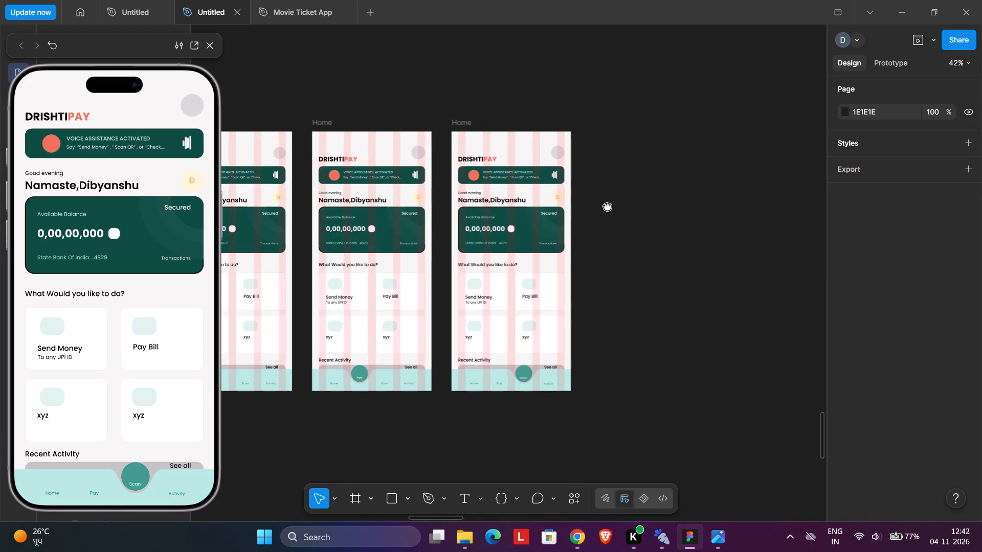
middle_click_drag(607, 206, 454, 162)
left_click(408, 155)
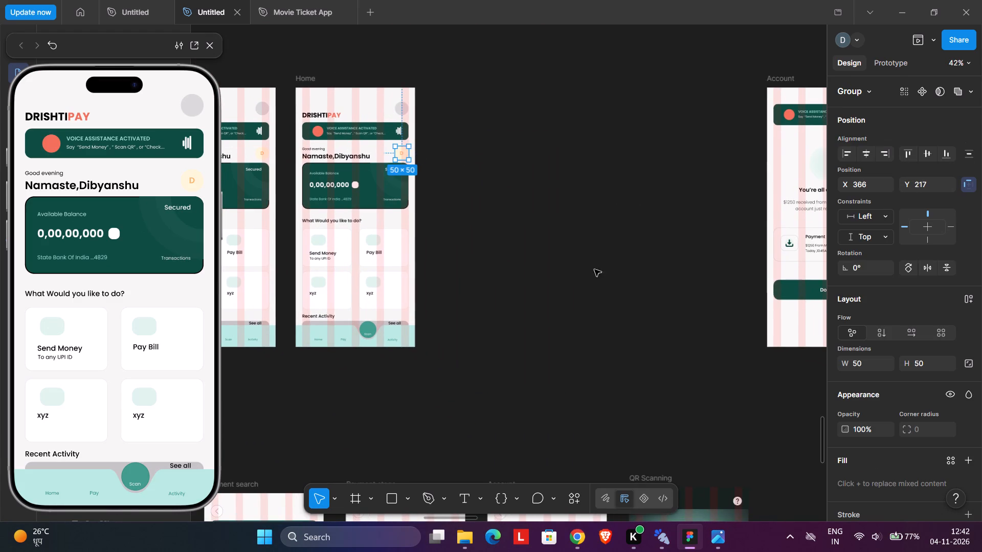
middle_click_drag(591, 269, 507, 142)
scroll(507, 142, "down", 1, "ctrl")
middle_click_drag(519, 147, 537, 164, "ctrl")
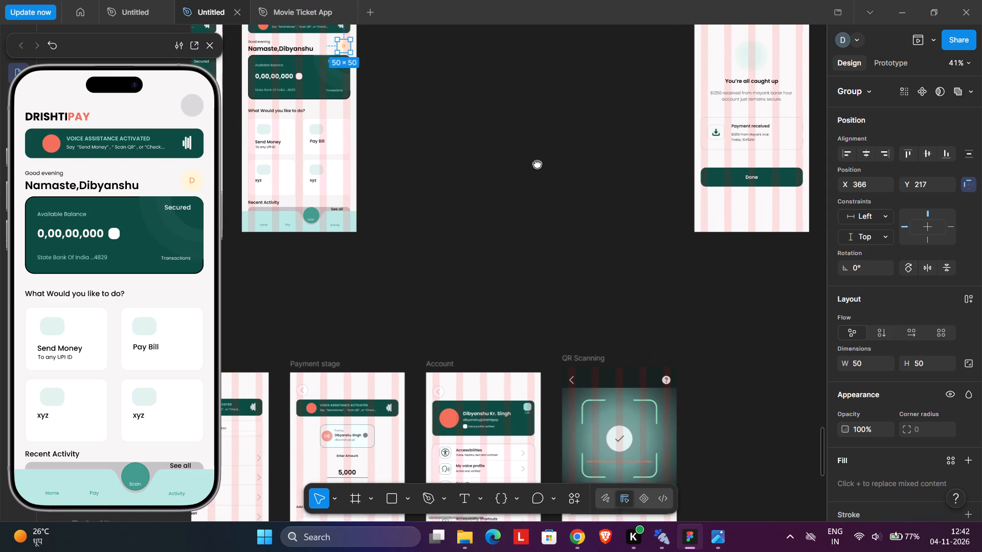
middle_click_drag(537, 164, 547, 162, "ctrl")
scroll(555, 157, "down", 3, "ctrl")
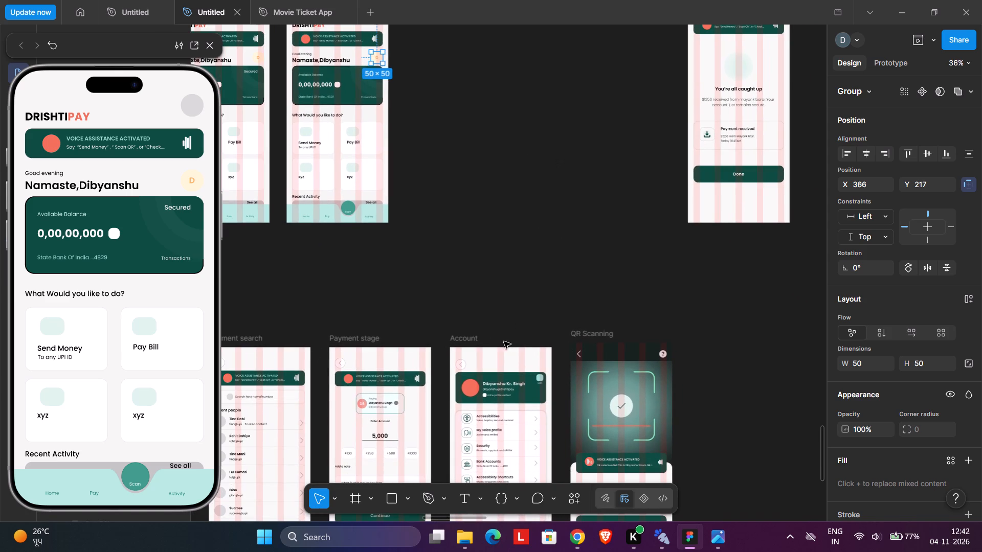
left_click_drag(473, 339, 464, 149)
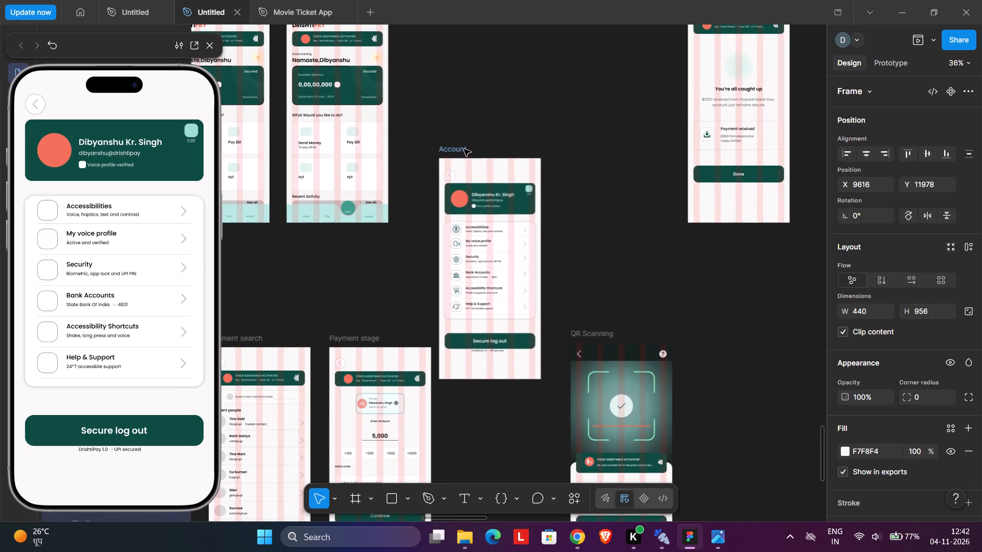
left_click_drag(464, 149, 469, 148)
middle_click_drag(426, 117, 512, 260)
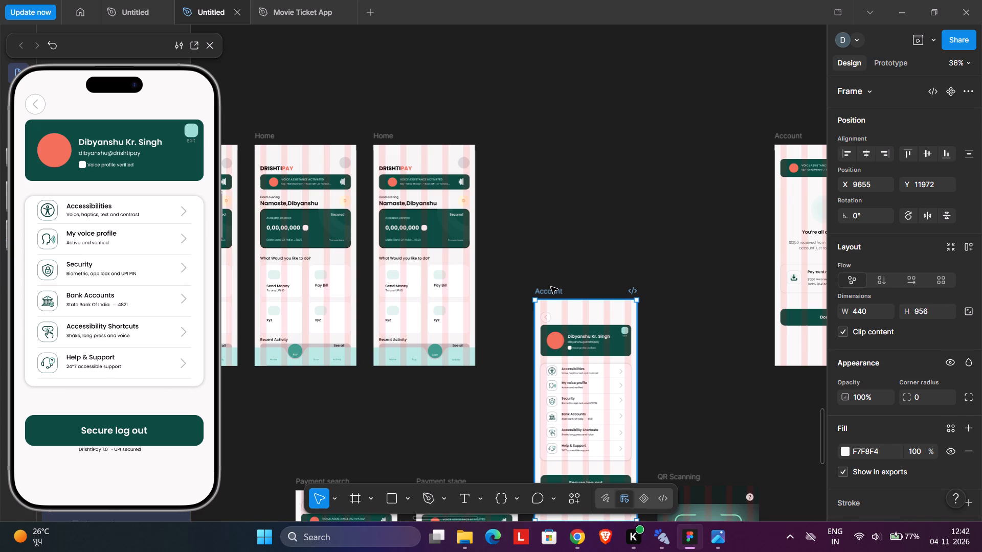
left_click_drag(552, 293, 520, 170)
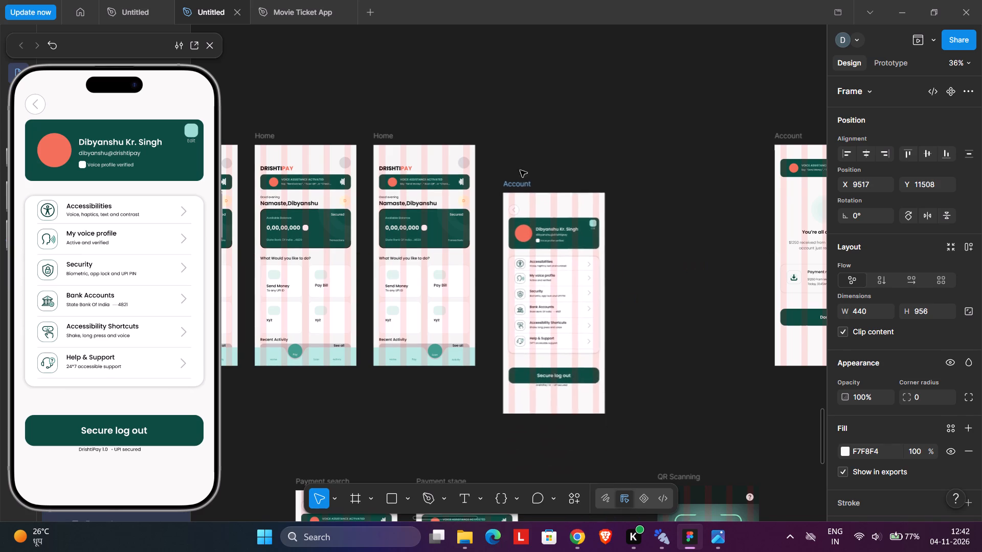
left_click_drag(520, 170, 525, 141)
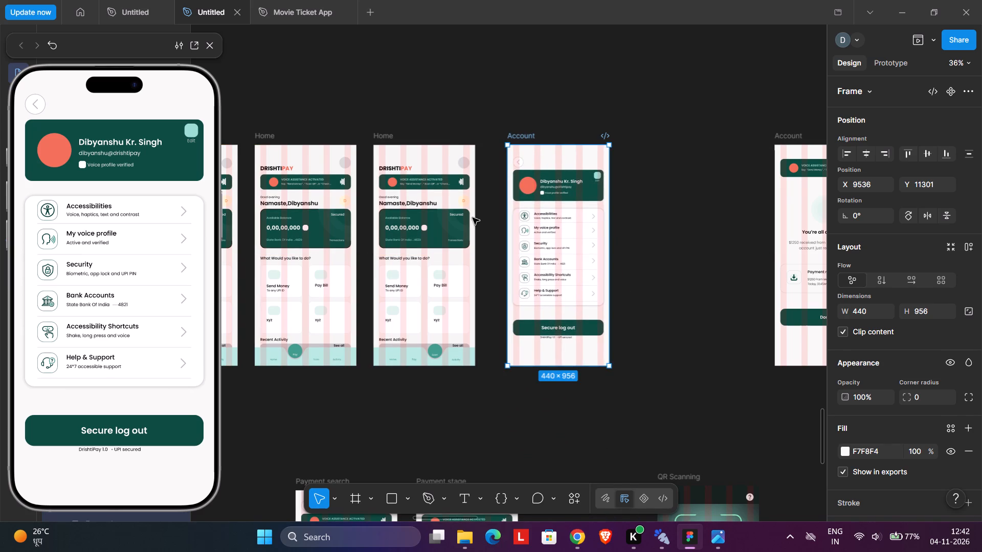
Connect the "D" avatar group in the last Home frame to the adjacent profile Account frame as a prototype interaction.
left_click(466, 197)
left_click(886, 52)
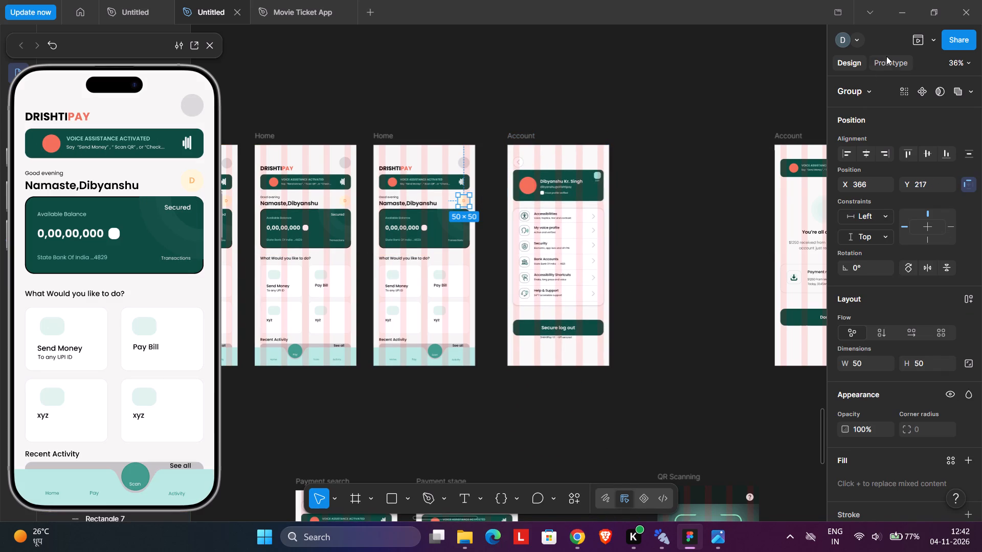
left_click(887, 57)
left_click_drag(472, 201, 520, 212)
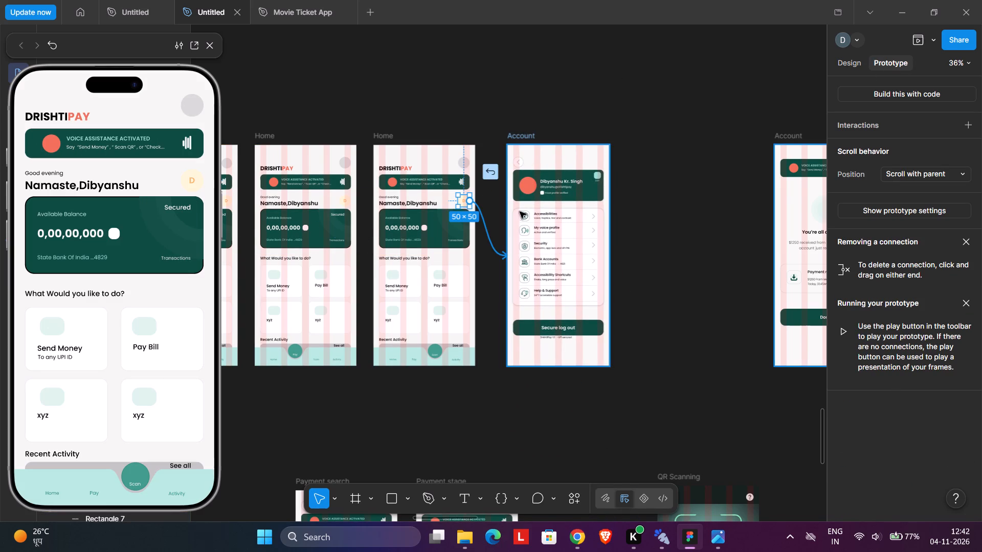
left_click_drag(520, 212, 521, 212)
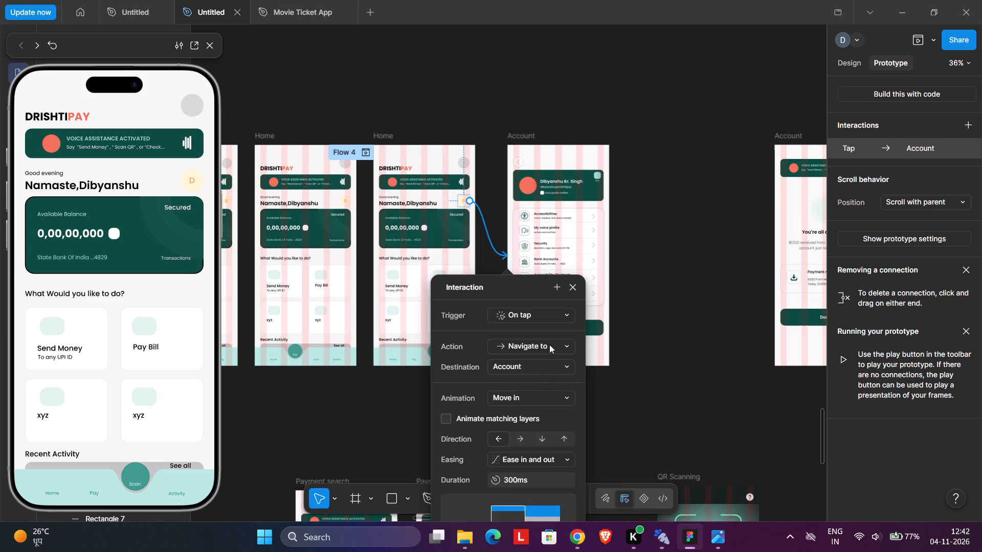
Set the animation of the avatar's tap interaction to Smart animate, keeping Ease in and out as the easing.
left_click(551, 393)
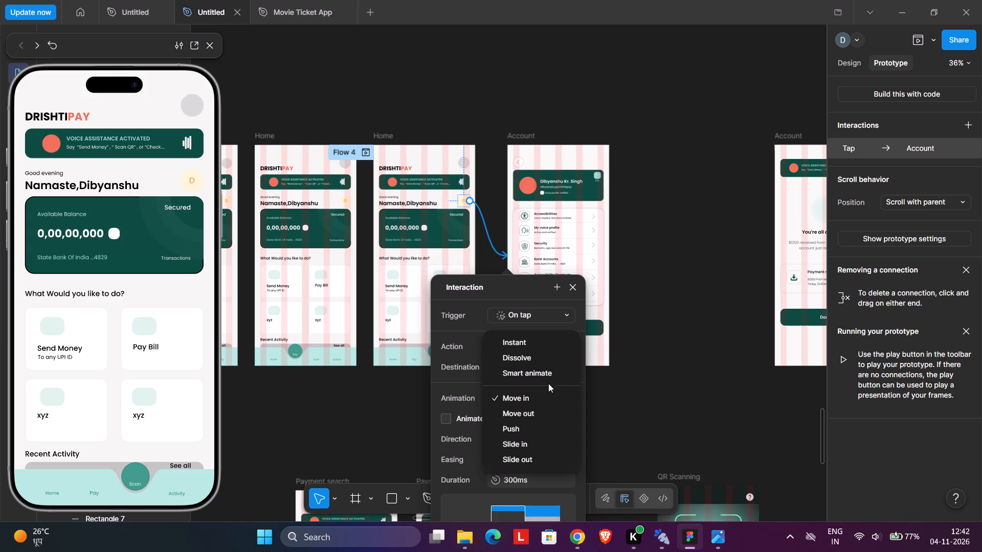
left_click(556, 369)
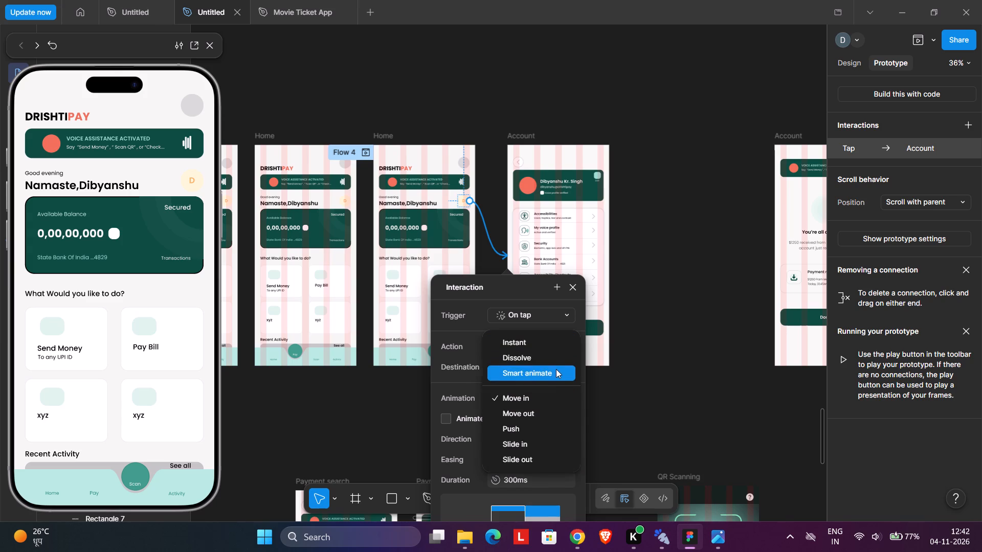
left_click(546, 418)
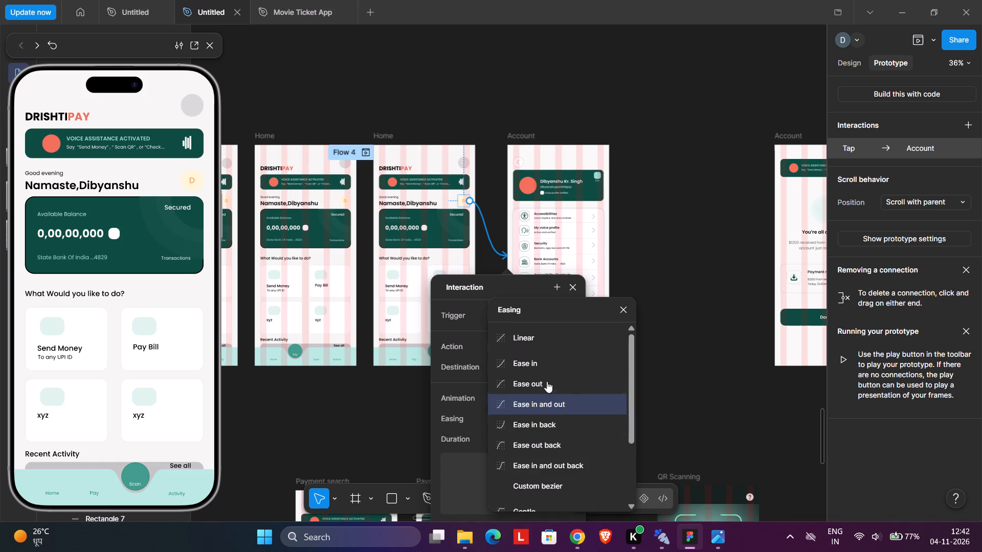
scroll(558, 405, "up", 8)
scroll(558, 405, "down", 9)
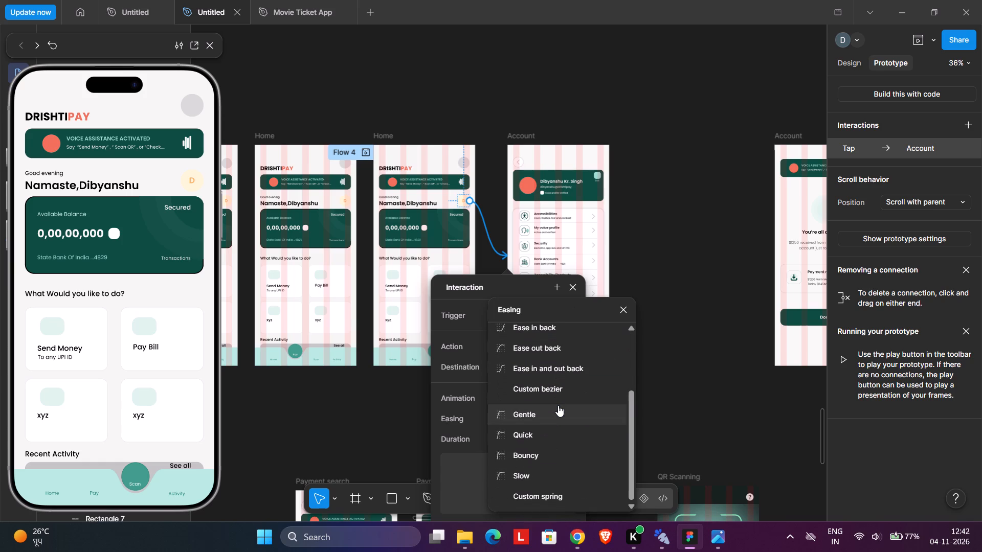
scroll(558, 405, "up", 9)
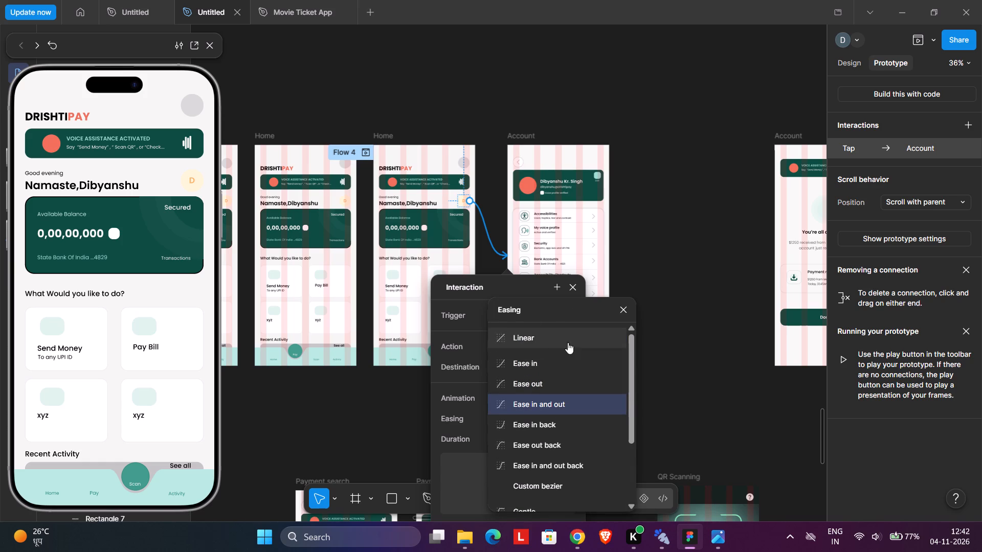
left_click(695, 323)
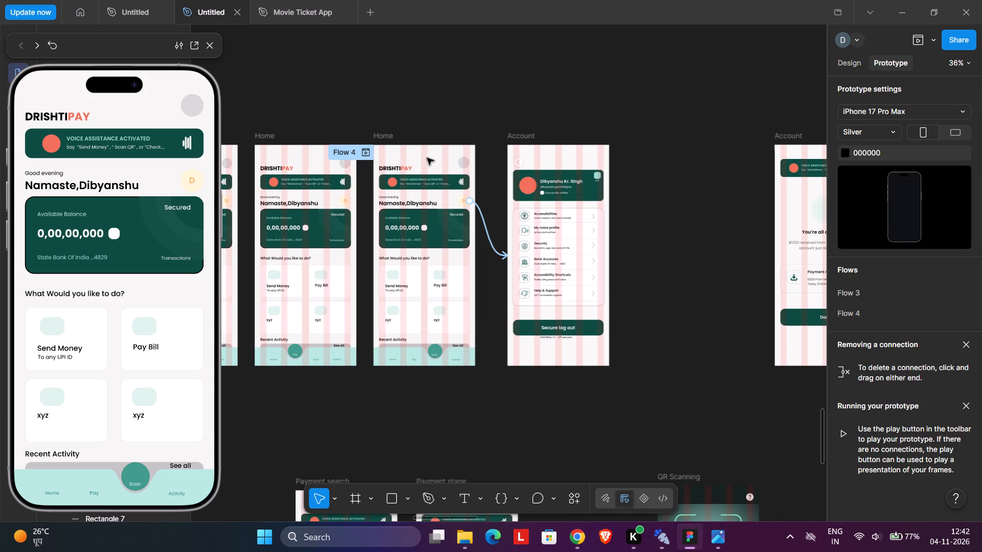
Test the avatar interaction in the prototype preview, starting from the last Home frame.
left_click(390, 135)
left_click(189, 177)
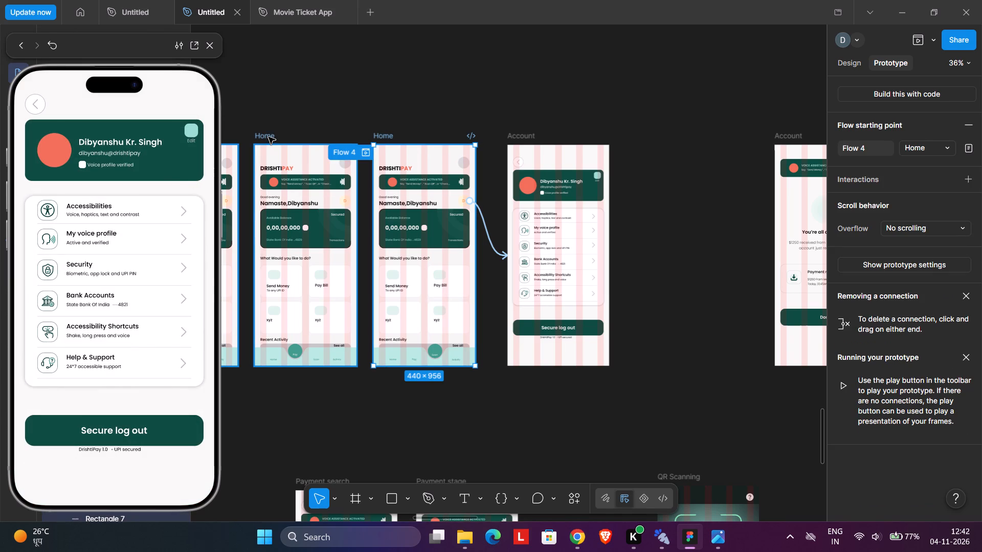
Move the Flow 4 starting point from the last Home frame to the first Home frame in the row.
left_click(345, 110)
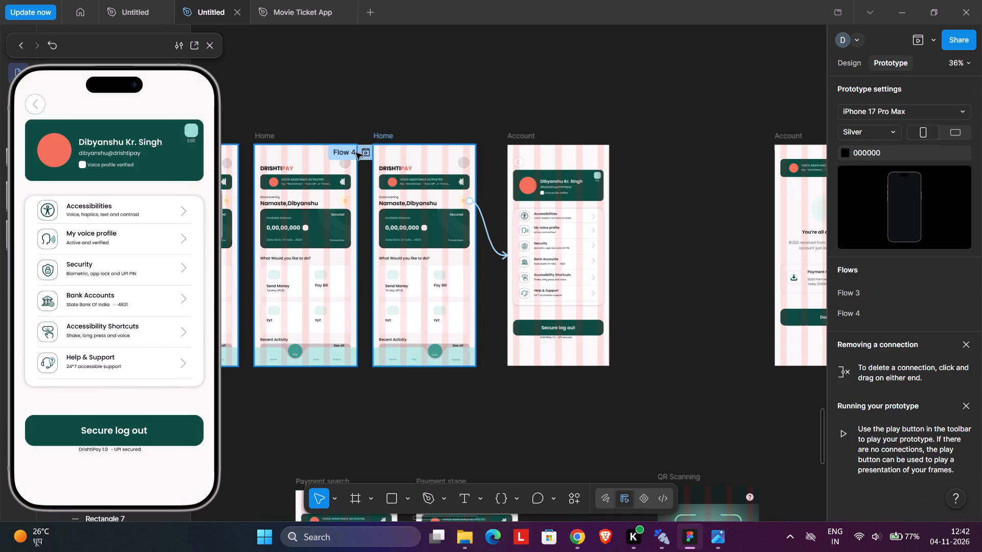
left_click(356, 153)
scroll(356, 153, "down", 12, "ctrl")
middle_click_drag(281, 146, 363, 212)
scroll(380, 219, "up", 6, "ctrl")
scroll(451, 215, "up", 6, "ctrl")
left_click_drag(565, 206, 495, 205)
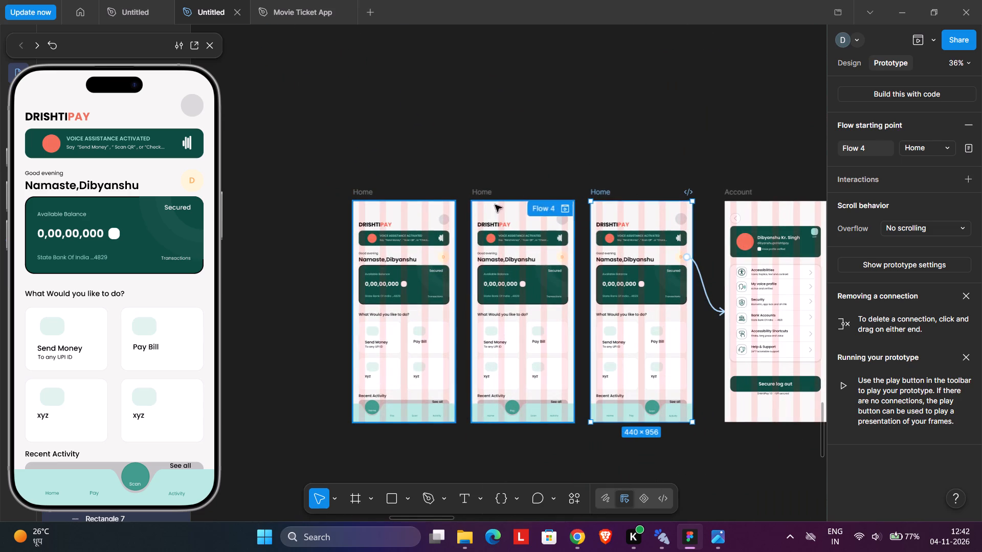
left_click_drag(495, 205, 326, 199)
left_click(427, 148)
Examine the layout of the Home, Account, payment and QR Scanning frames and the Scan button in the Home navigation bar.
scroll(427, 148, "down", 8, "ctrl")
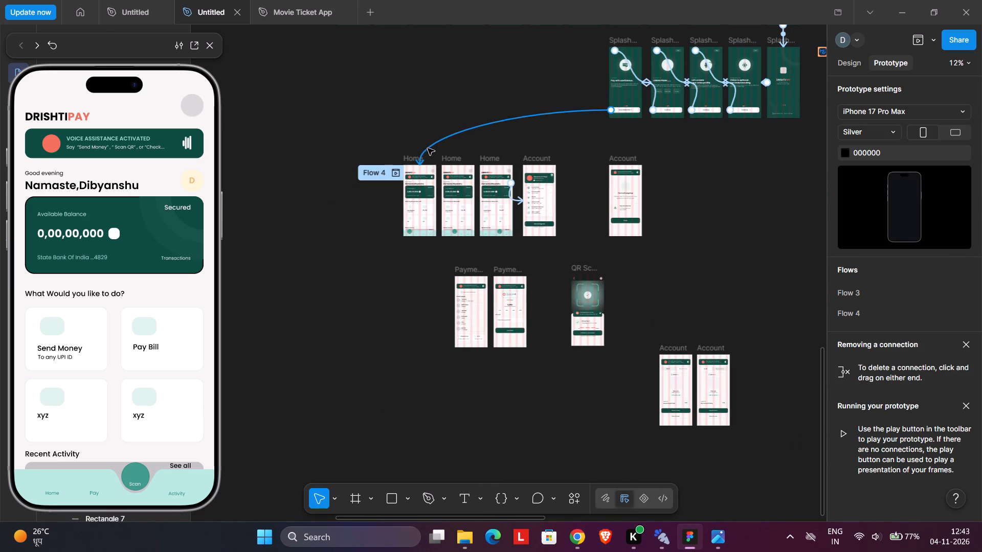
middle_click_drag(495, 163, 426, 211)
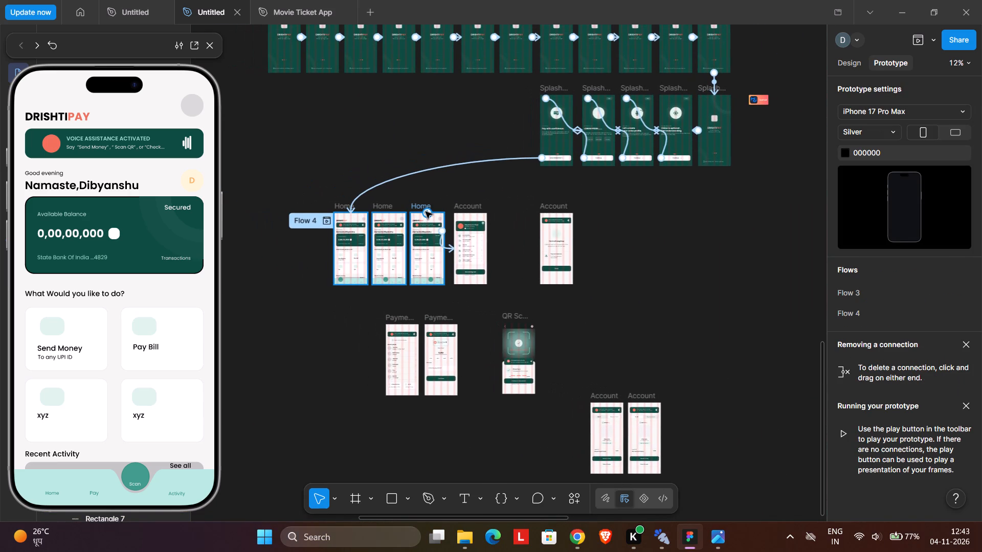
middle_click_drag(486, 370, 472, 348)
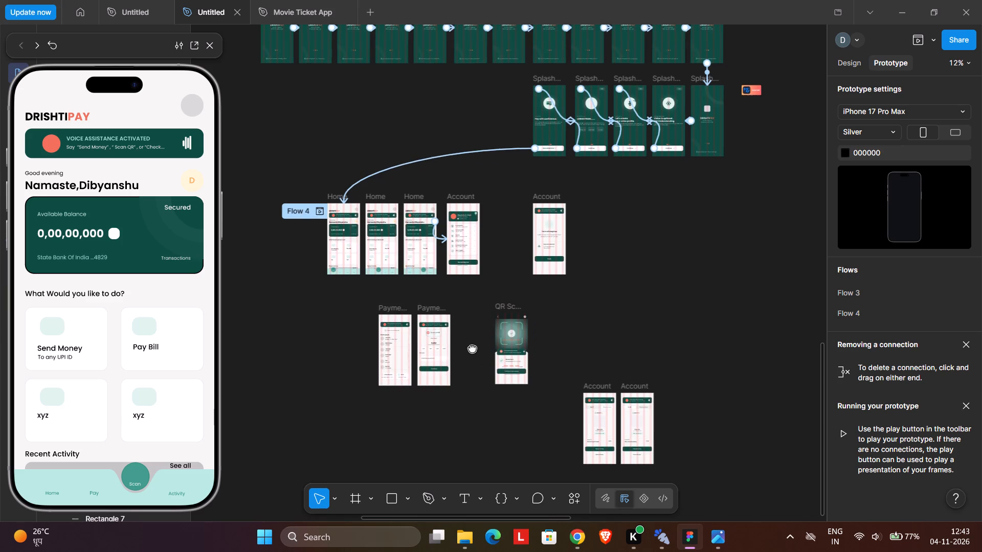
middle_click_drag(472, 348, 462, 307)
scroll(467, 222, "up", 8, "ctrl")
scroll(499, 281, "up", 5, "ctrl")
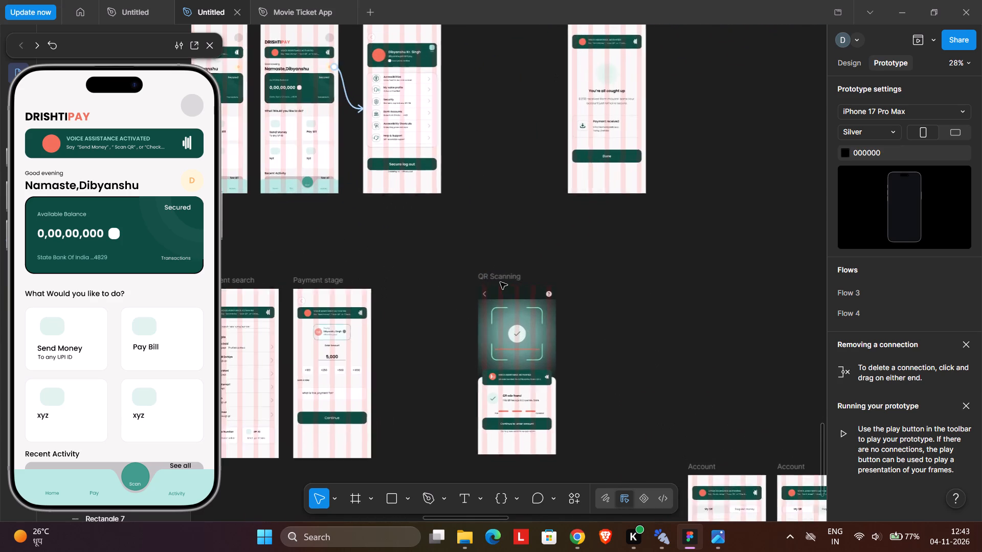
scroll(500, 282, "up", 2, "ctrl")
middle_click_drag(392, 210, 534, 274)
scroll(435, 240, "up", 8, "ctrl")
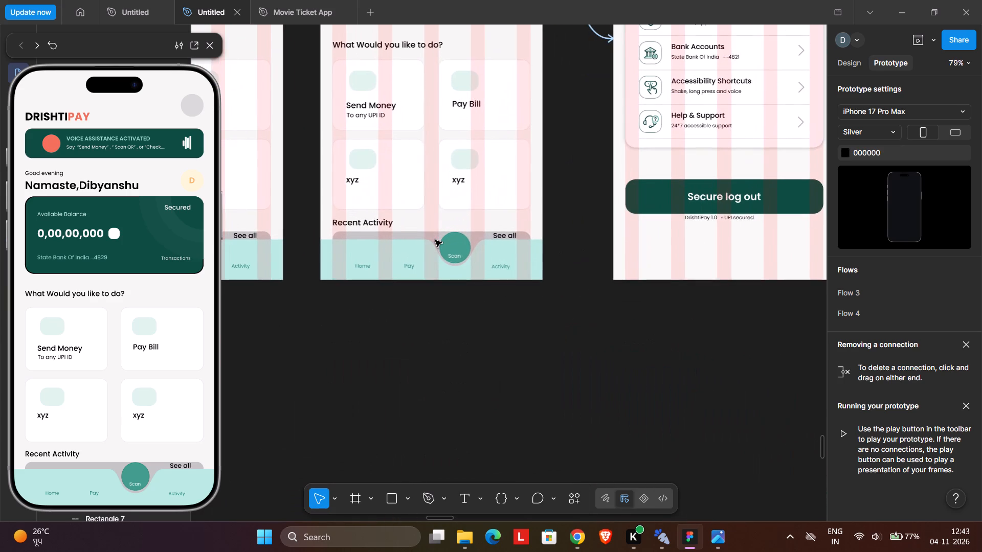
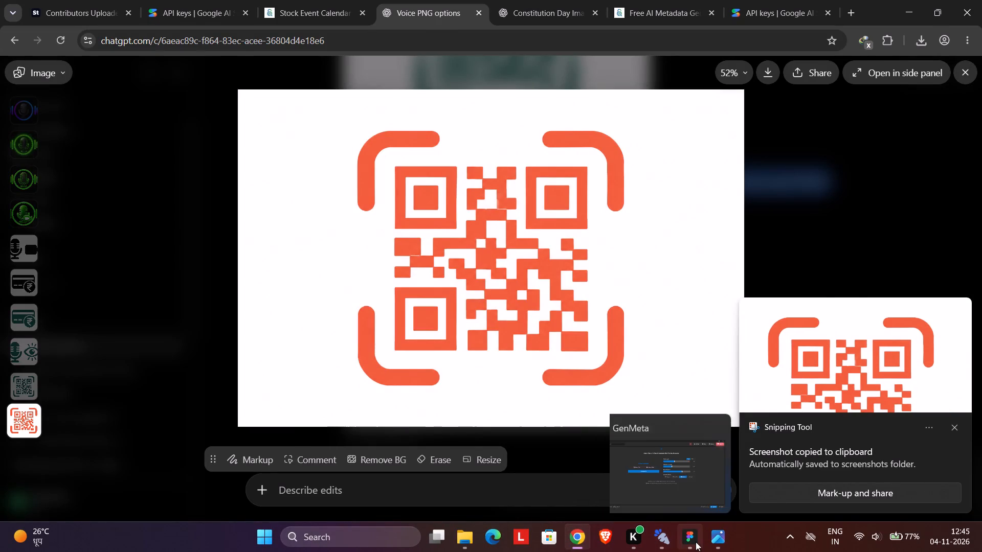
Switch to Figma and paste the captured QR image on the empty canvas above the Home frames.
left_click(696, 542)
scroll(460, 289, "down", 20)
scroll(460, 289, "down", 1)
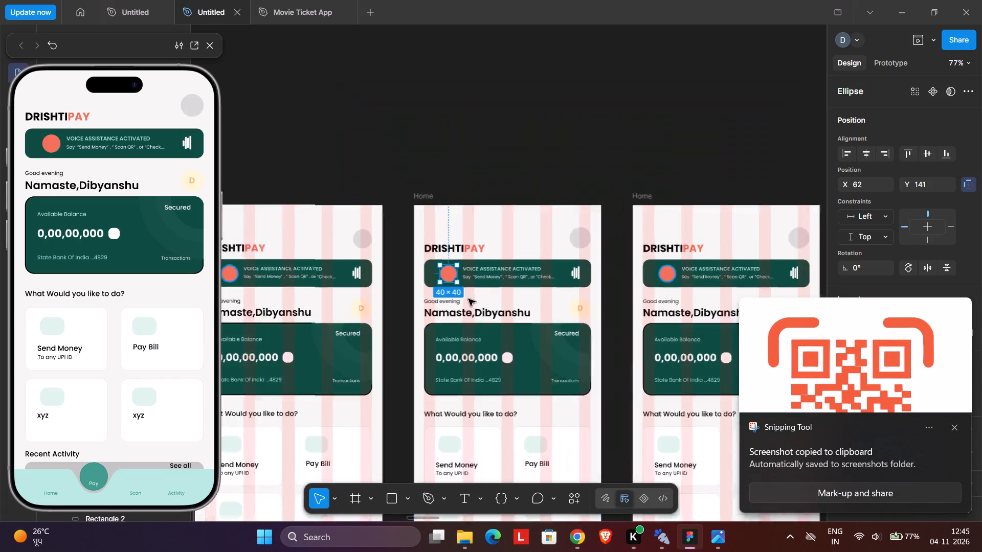
scroll(468, 299, "down", 3)
middle_click_drag(521, 221, 517, 298)
left_click(530, 264)
key("ctrl+v")
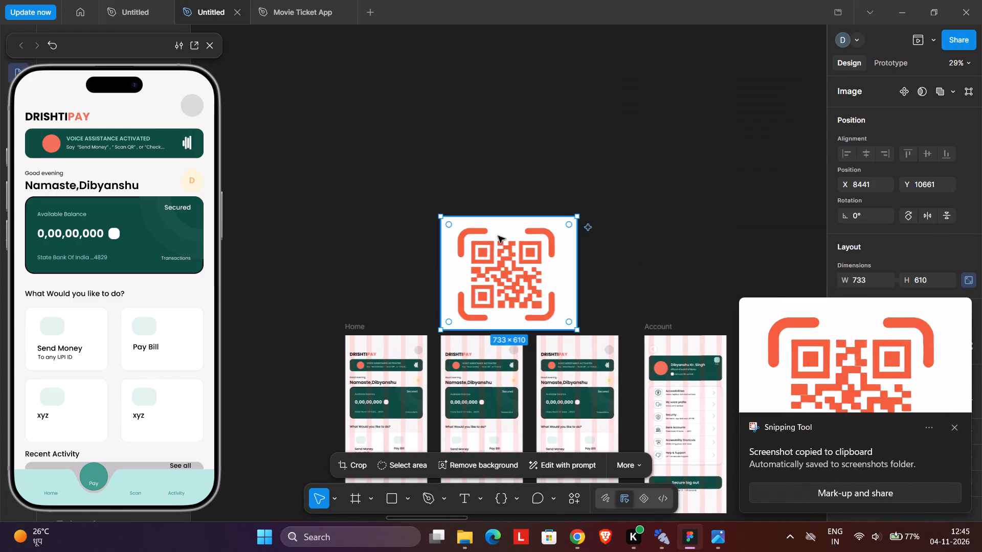
left_click_drag(494, 268, 476, 242)
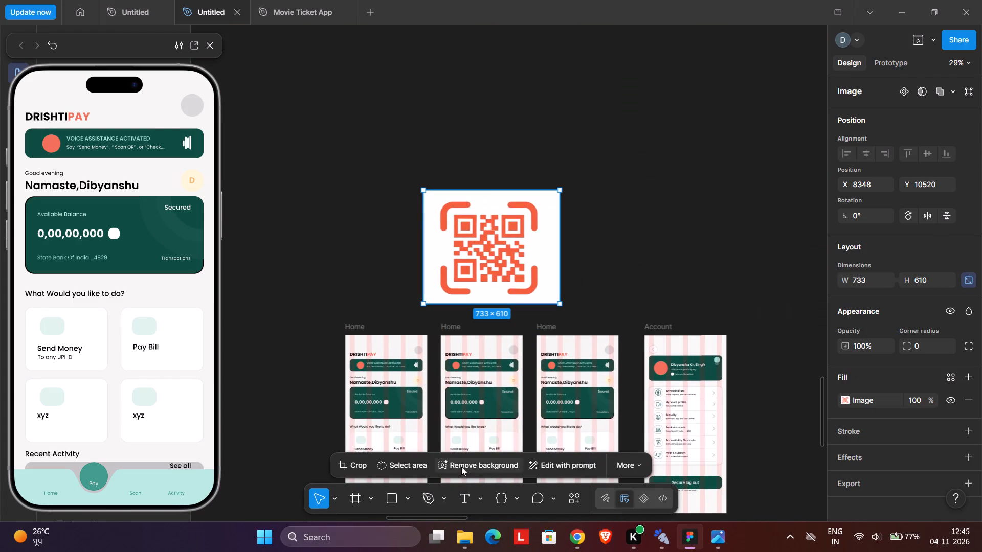
Remove the white background from the pasted QR image.
left_click(462, 465)
middle_click_drag(626, 281, 592, 167)
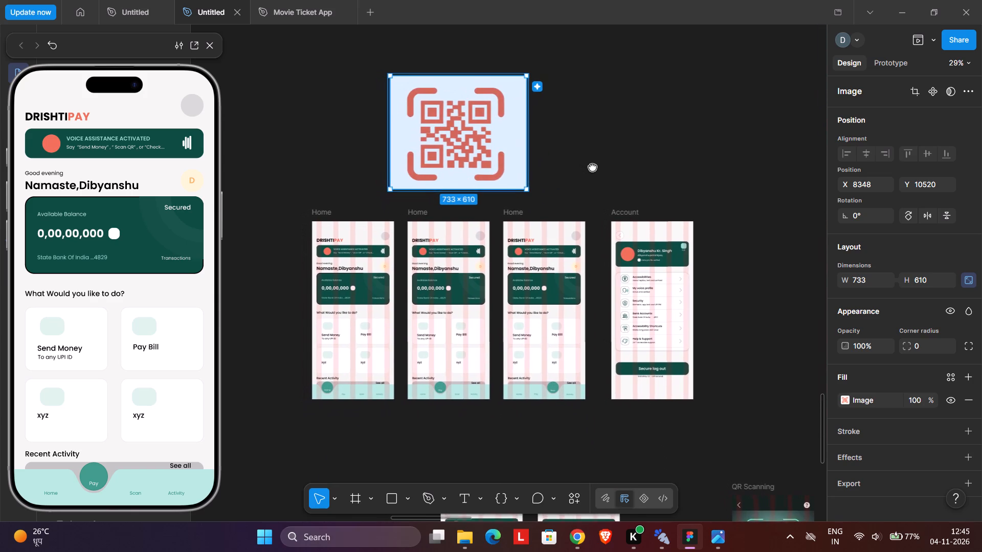
middle_click_drag(592, 167, 593, 167)
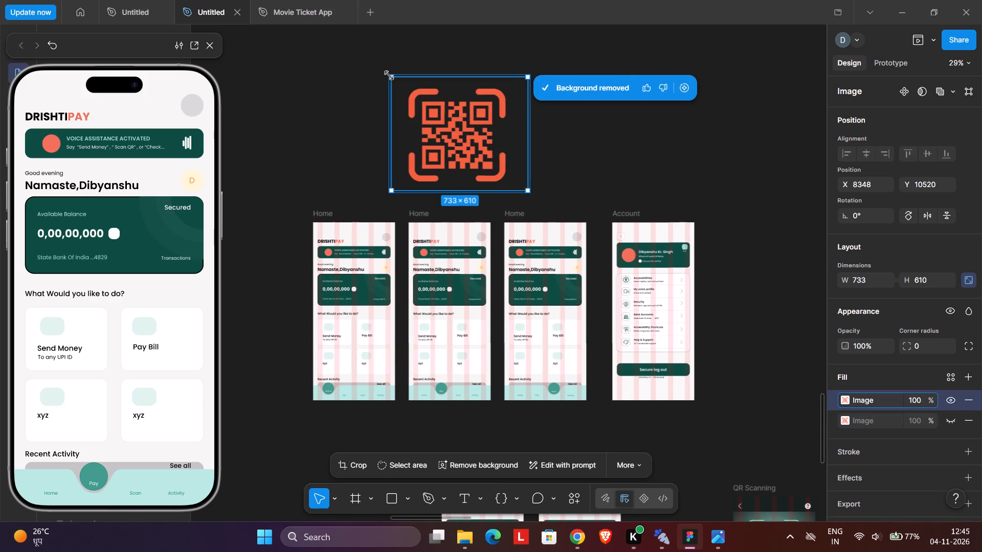
Scale the QR image down to about 199 × 166 and move it onto the middle Home frame's bottom navigation bar.
left_click_drag(390, 76, 493, 175)
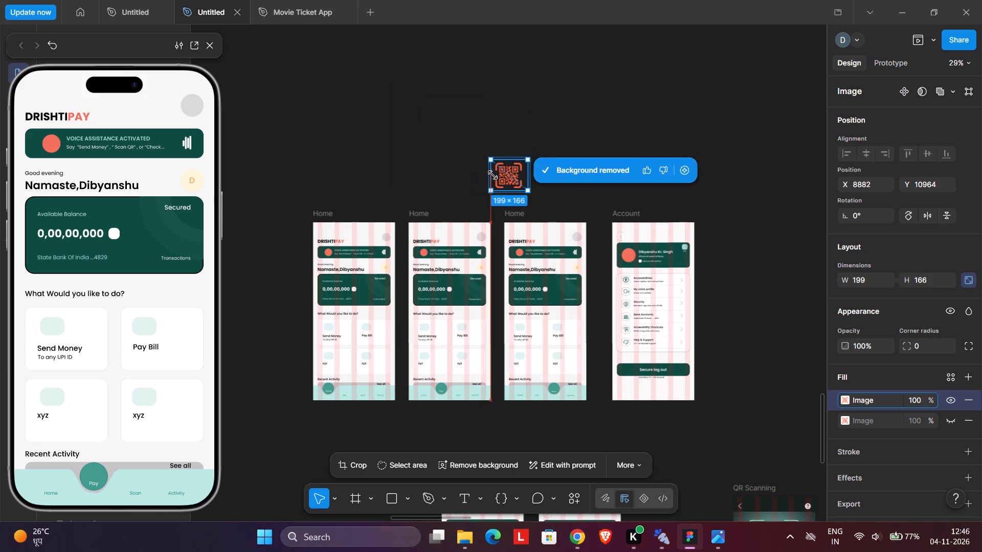
left_click_drag(493, 175, 493, 175)
left_click_drag(508, 173, 503, 224)
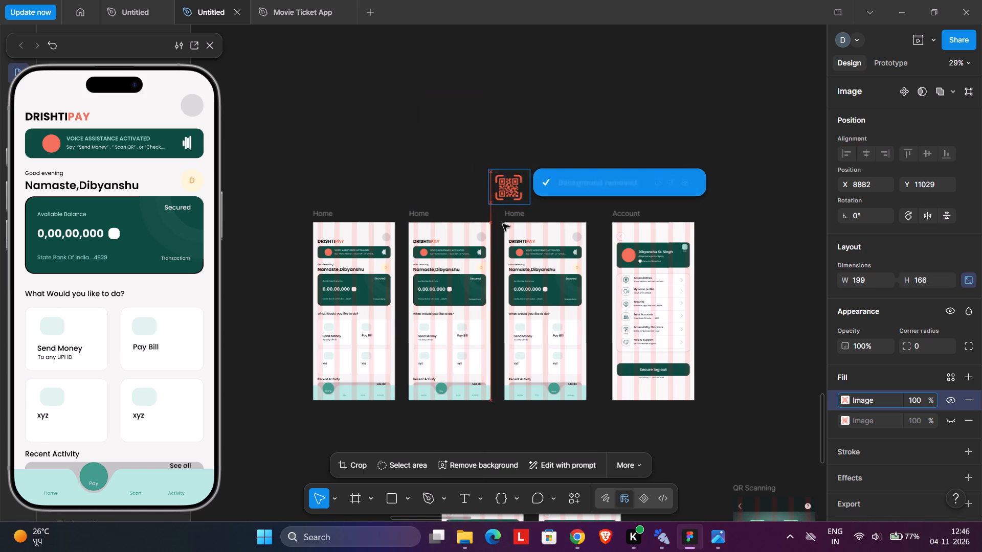
left_click_drag(503, 224, 448, 383)
Shrink the QR icon to about 42 × 35 and place it inside the round Pay button, above its label.
scroll(435, 404, "up", 13, "ctrl")
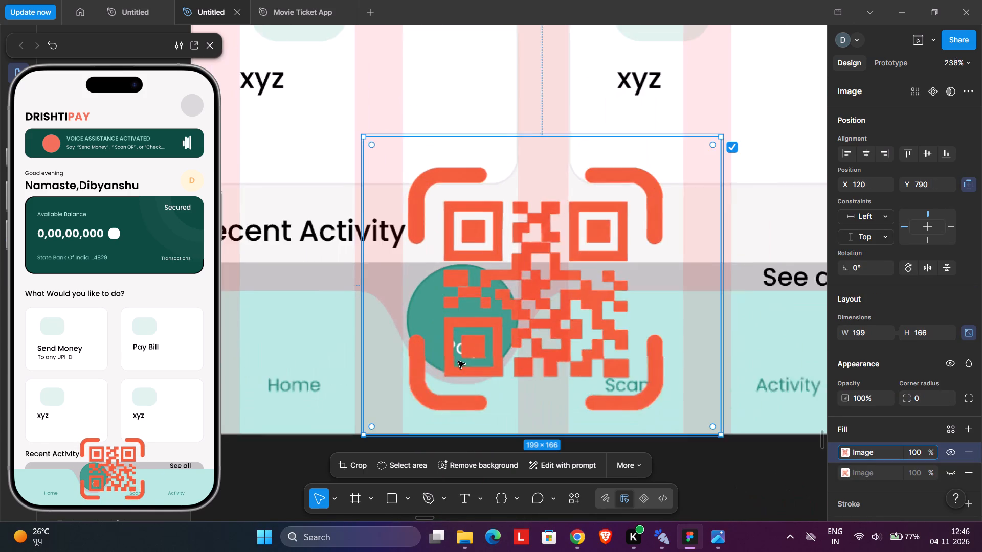
scroll(458, 361, "up", 8, "ctrl")
scroll(372, 126, "down", 6, "ctrl")
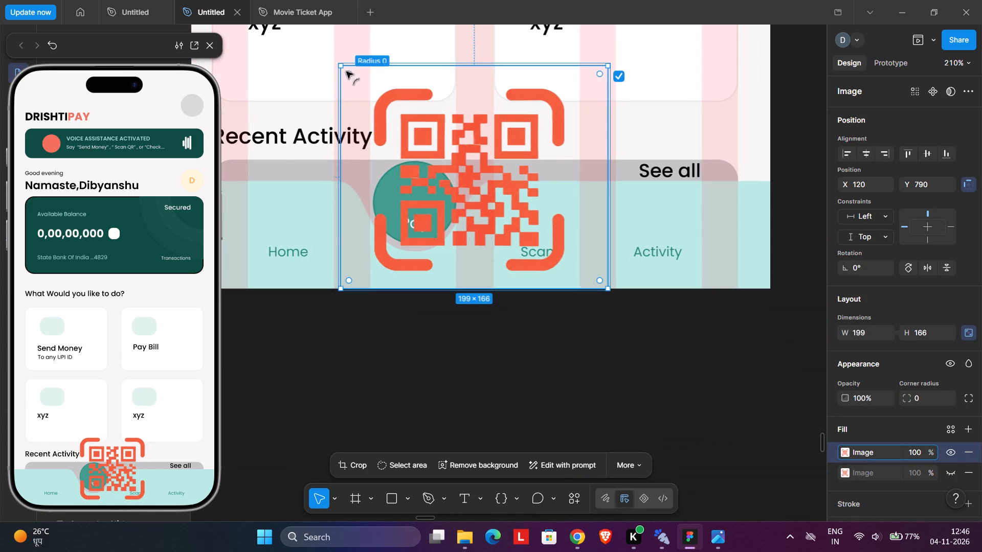
left_click_drag(341, 62, 506, 231)
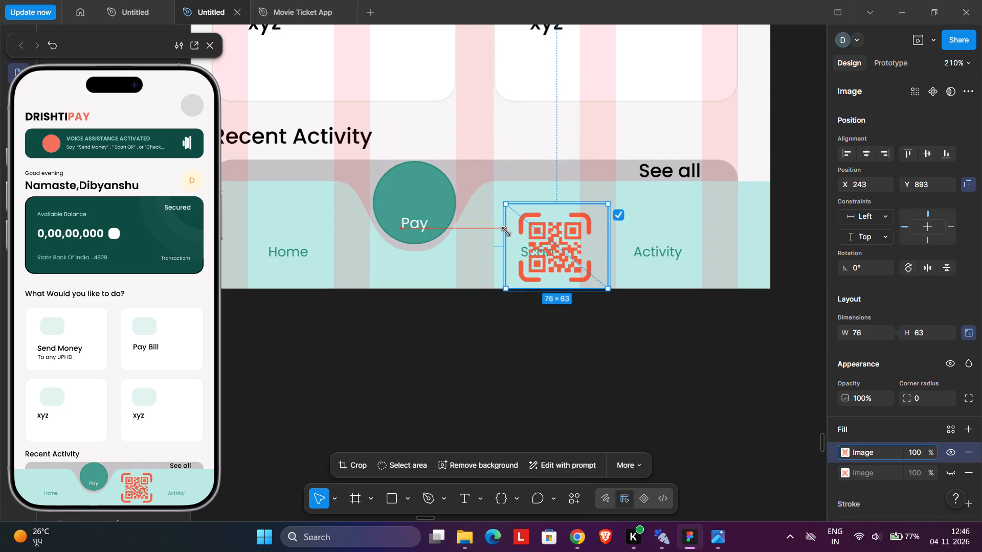
left_click_drag(506, 231, 526, 241)
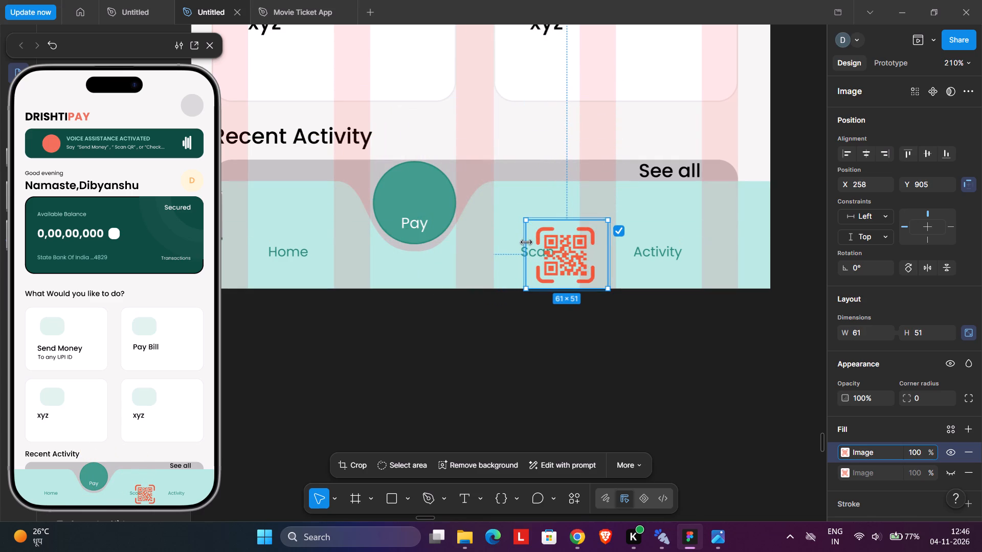
left_click_drag(568, 258, 439, 210)
middle_click_drag(327, 199, 381, 245)
scroll(454, 250, "up", 4, "ctrl")
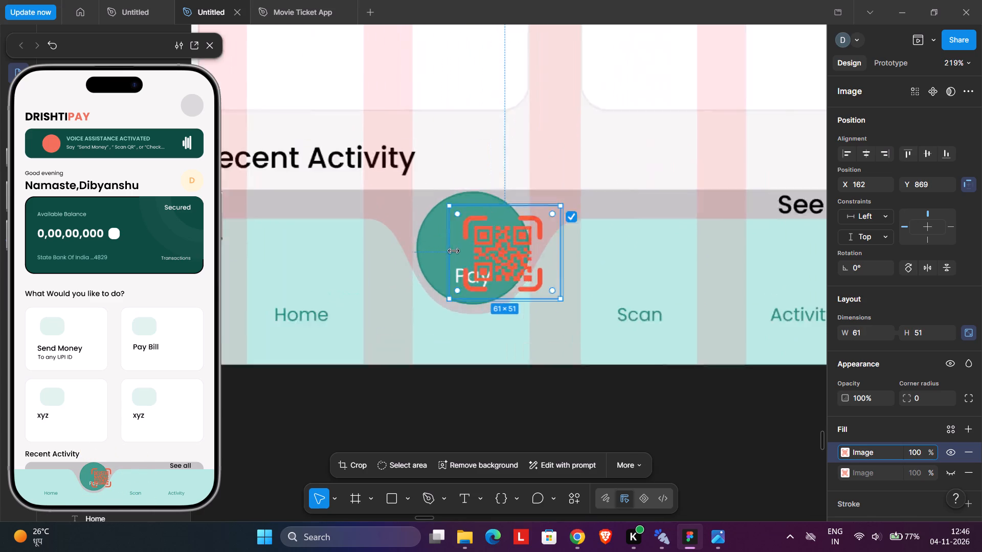
scroll(454, 250, "up", 4, "ctrl")
middle_click_drag(586, 229, 570, 254)
left_click_drag(431, 184, 502, 249)
left_click_drag(604, 303, 500, 266)
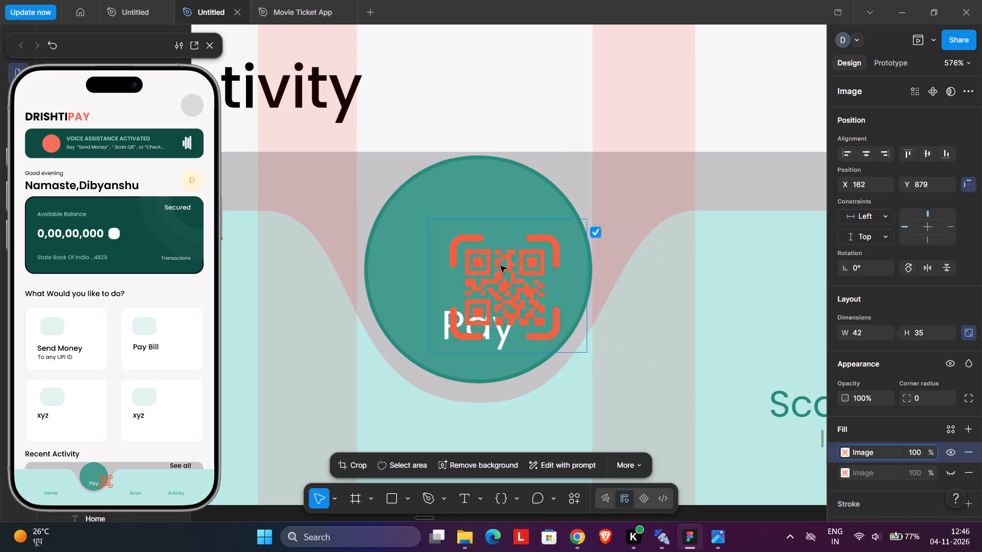
left_click_drag(500, 266, 510, 247)
Refine the QR icon to about 37 × 31 and centre it above the Pay label at about X 158, Y 871.
middle_click_drag(428, 210, 454, 264)
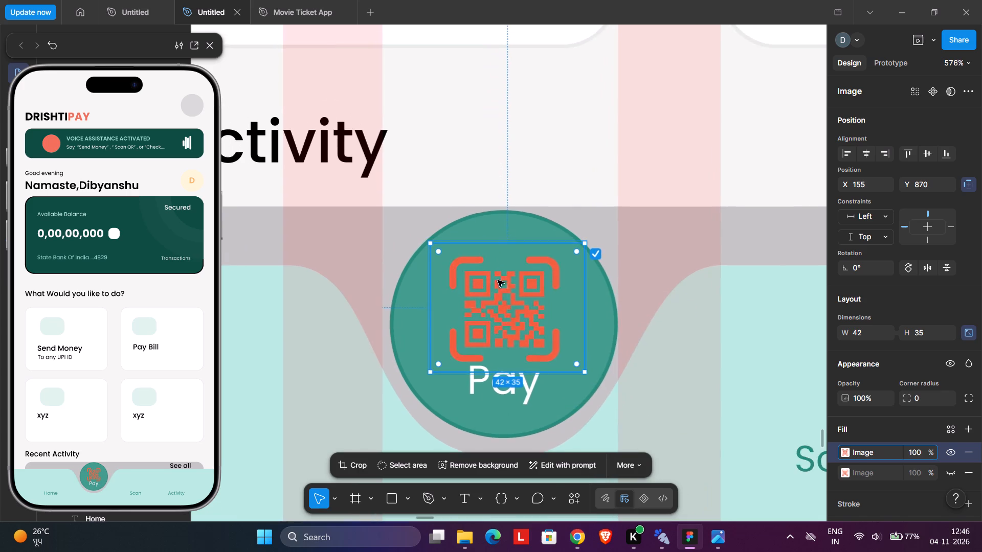
scroll(503, 285, "up", 6, "ctrl")
left_click_drag(340, 192, 382, 222)
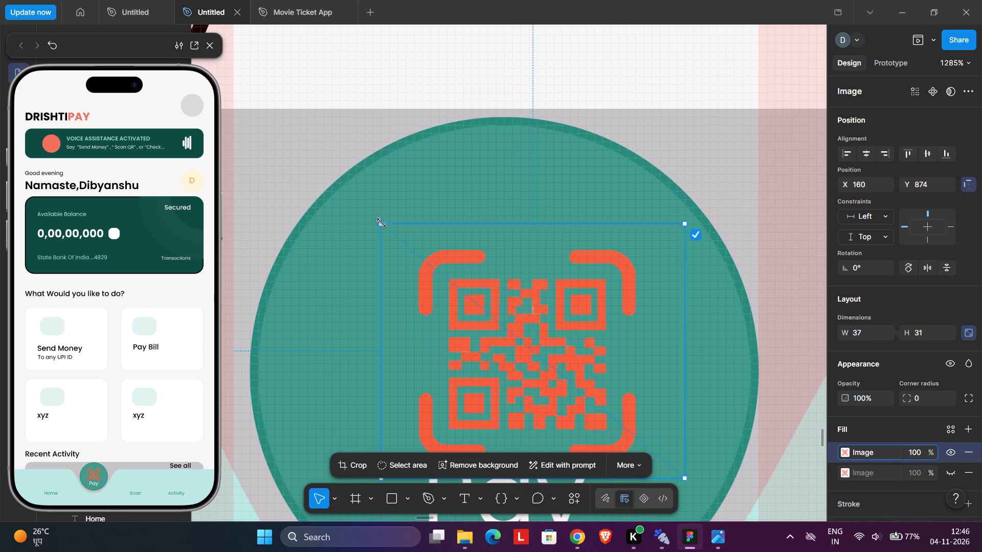
left_click_drag(382, 222, 384, 225)
left_click_drag(521, 302, 494, 275)
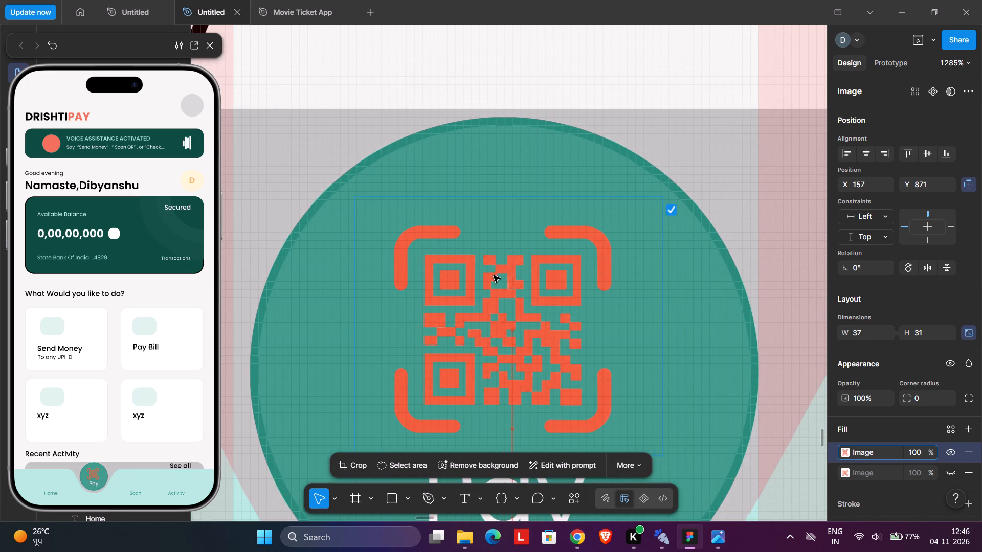
left_click_drag(494, 275, 504, 275)
scroll(501, 272, "down", 7, "ctrl")
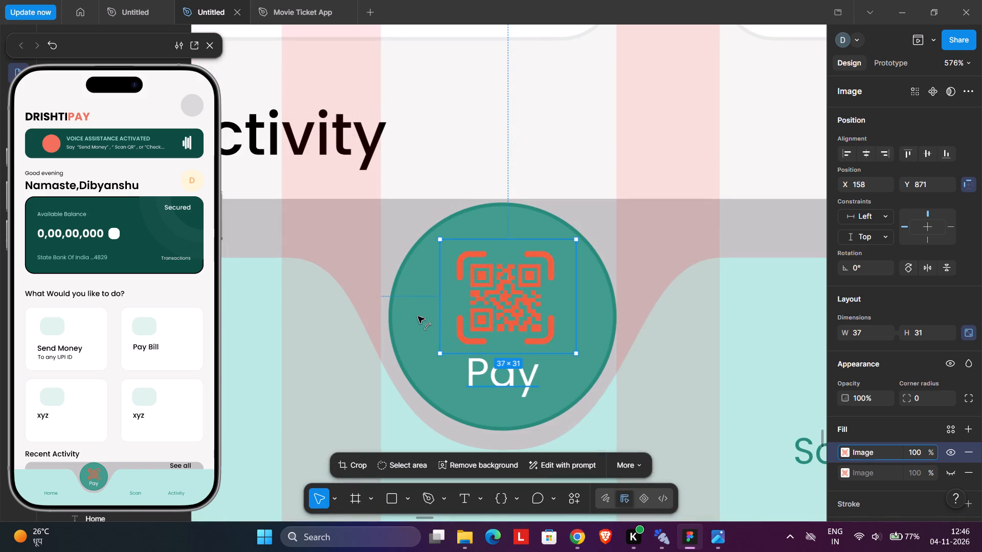
Try several fill colours on the round Pay button and settle on page colour 1C5B50 at 80% opacity.
left_click(419, 314)
scroll(886, 462, "down", 4)
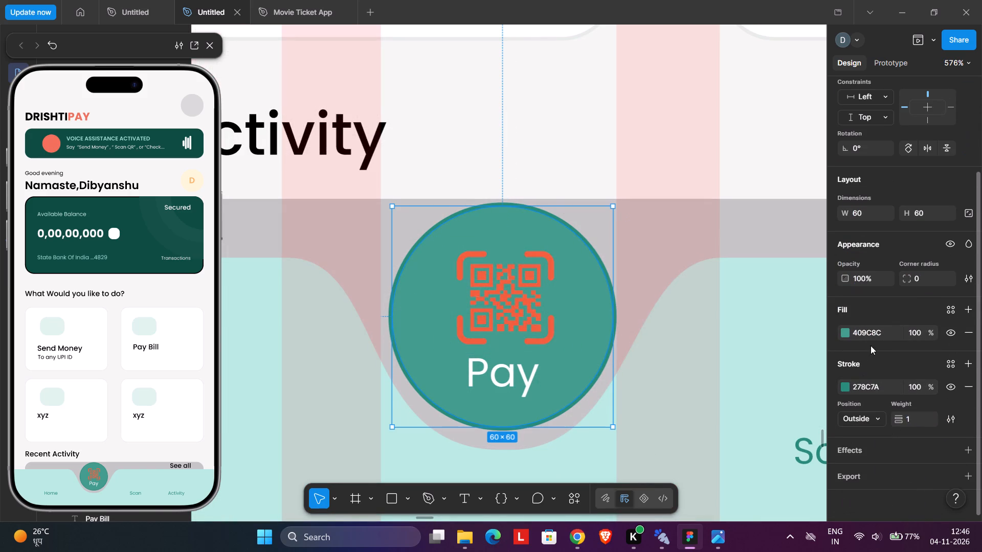
left_click(874, 332)
left_click(847, 326)
left_click(847, 332)
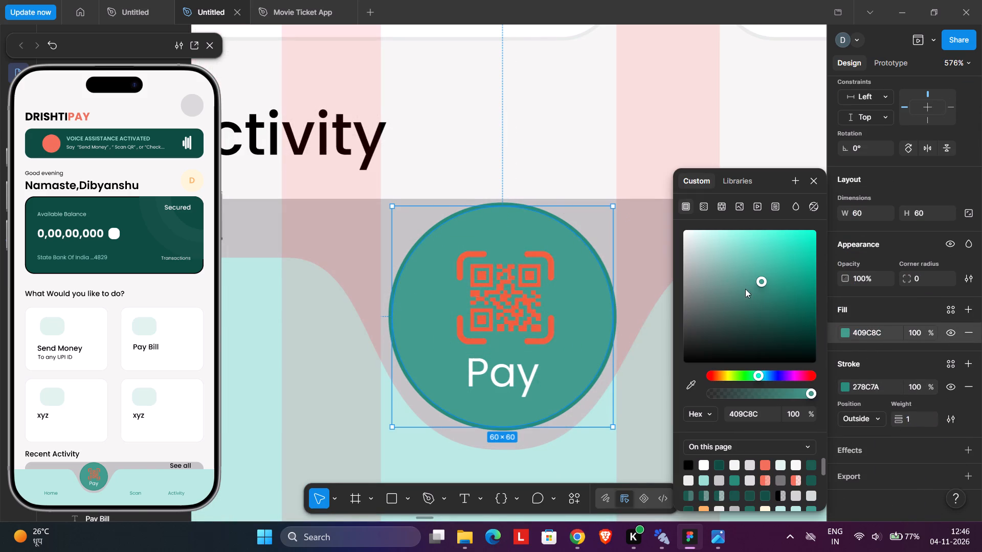
left_click_drag(761, 280, 760, 272)
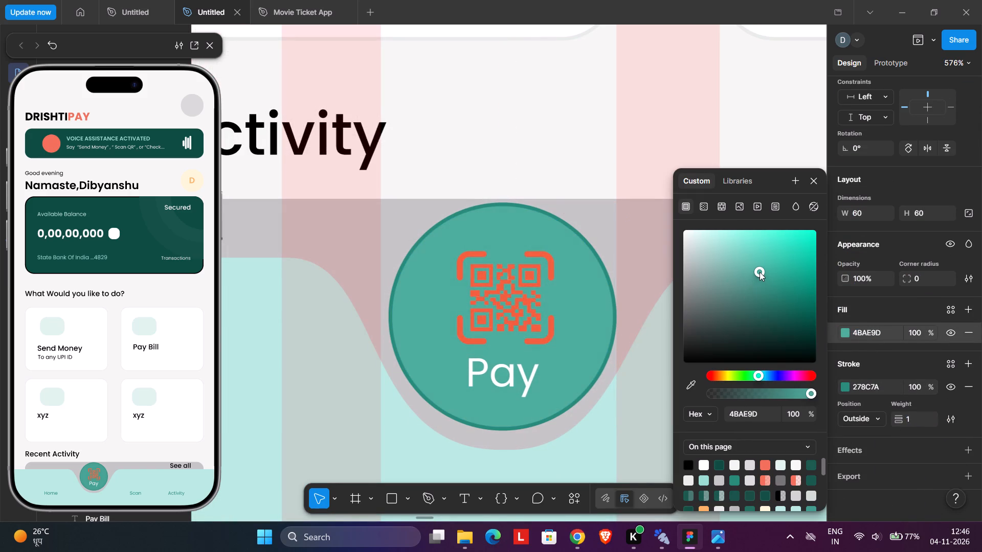
left_click_drag(760, 272, 760, 232)
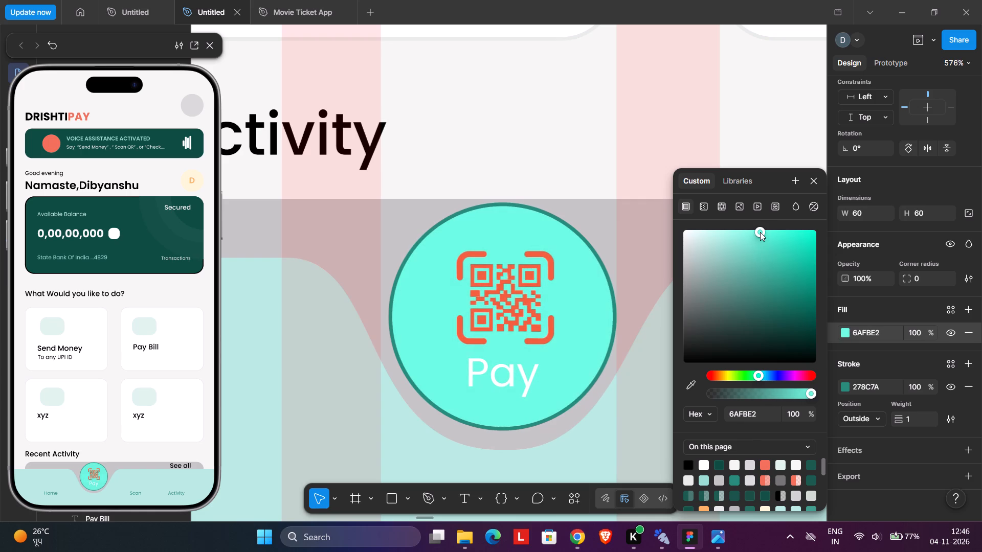
left_click_drag(760, 232, 770, 298)
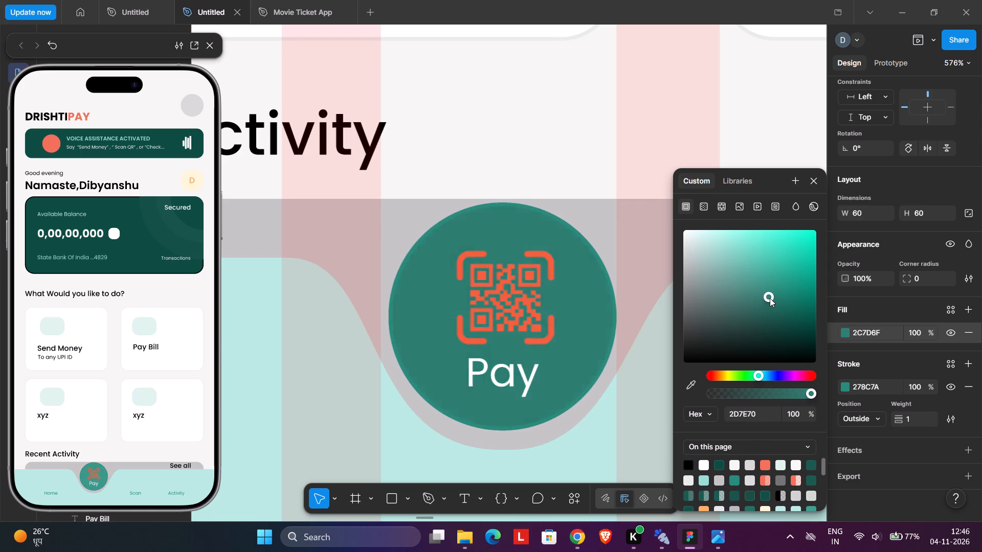
left_click_drag(770, 298, 777, 320)
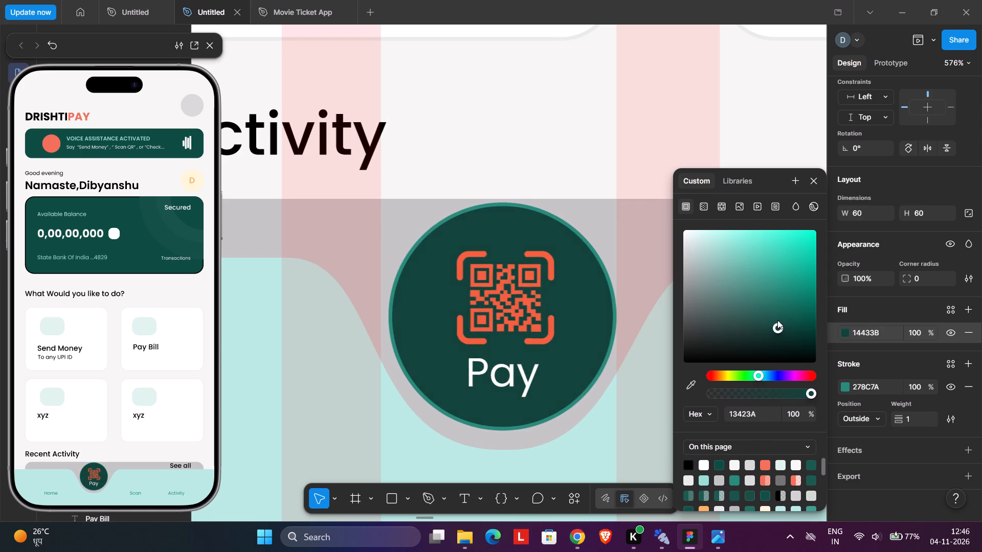
left_click_drag(777, 320, 762, 306)
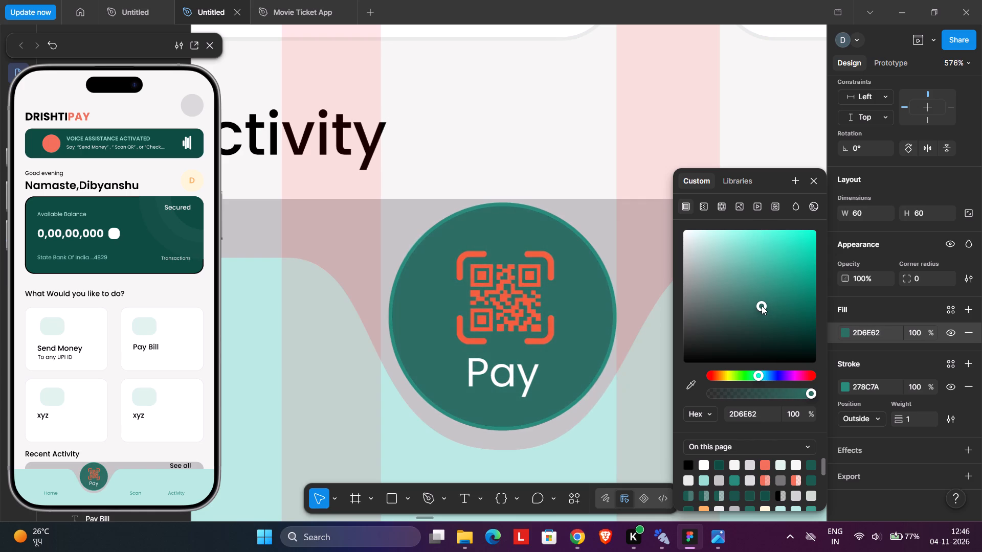
left_click_drag(762, 306, 761, 306)
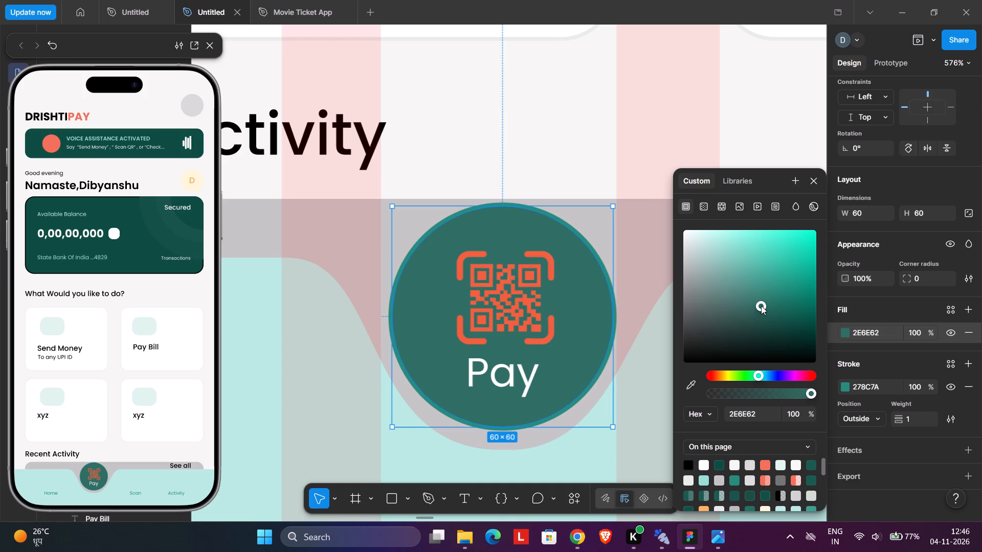
left_click_drag(761, 306, 760, 306)
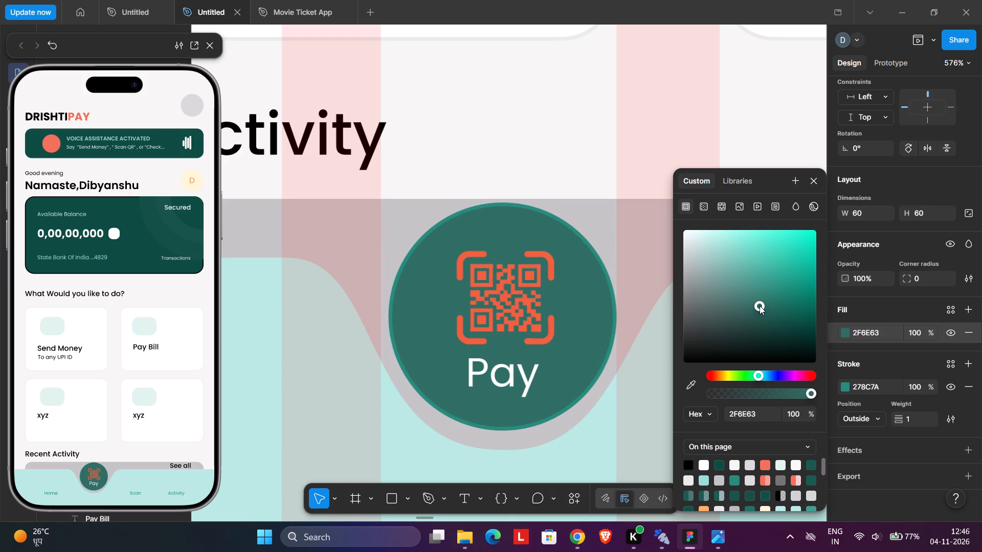
left_click_drag(760, 306, 753, 300)
left_click(736, 481)
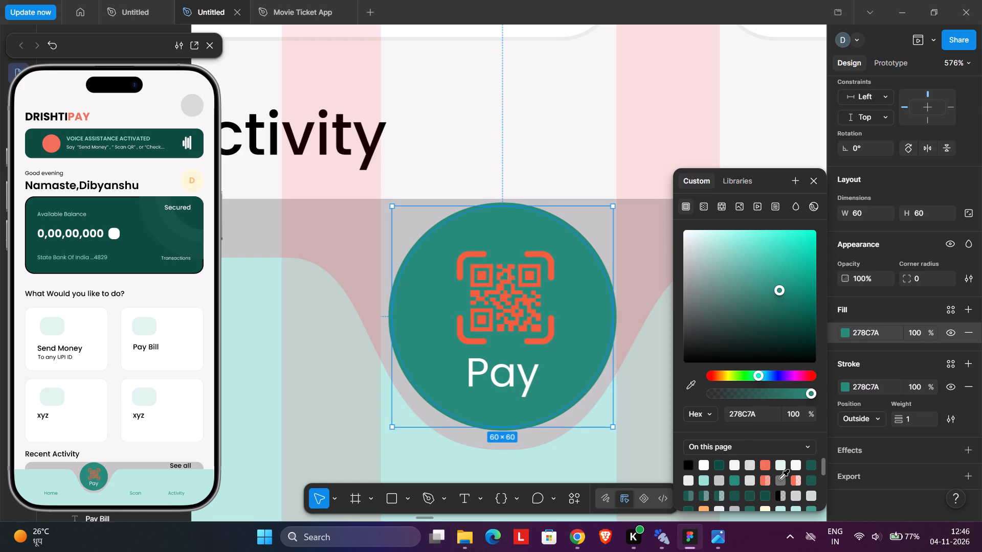
left_click(794, 482)
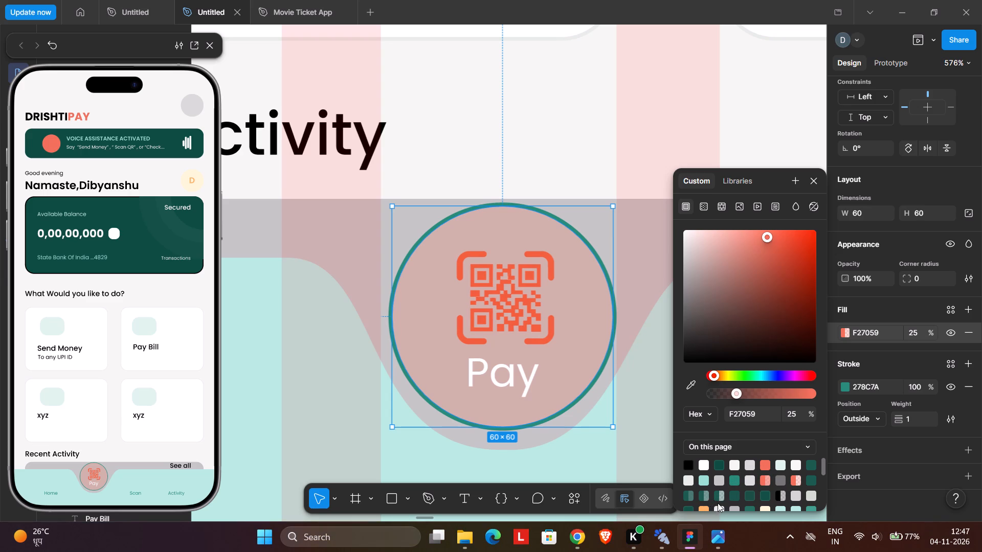
left_click(705, 494)
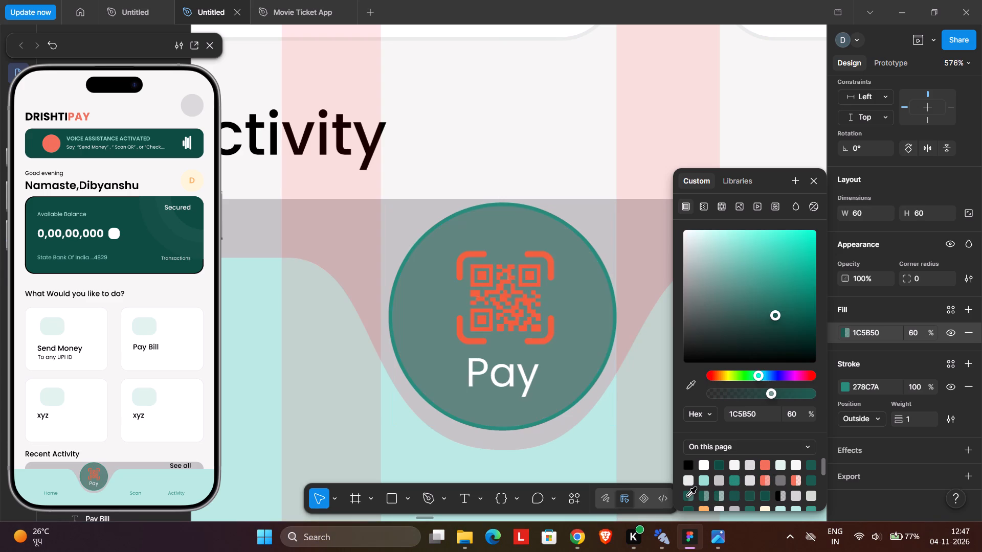
left_click(687, 496)
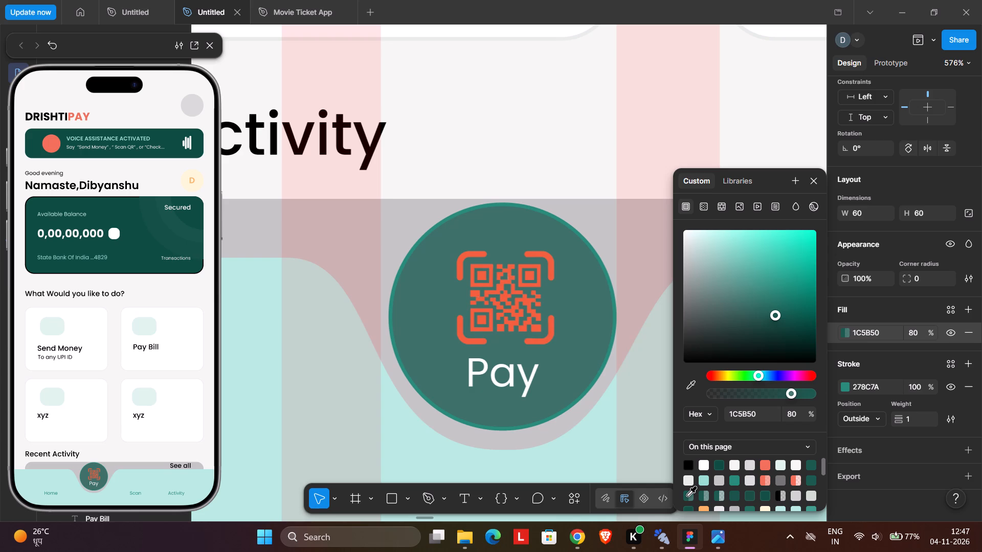
Recolour the Pay label under the QR icon with the light teal page colour 98DDD4 at 100% opacity.
left_click(507, 381)
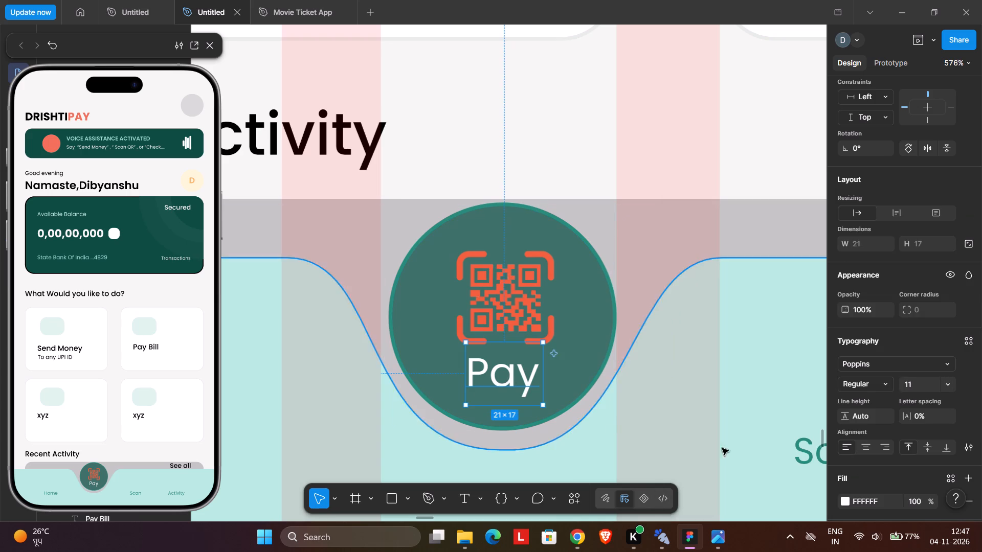
left_click(839, 502)
left_click(845, 502)
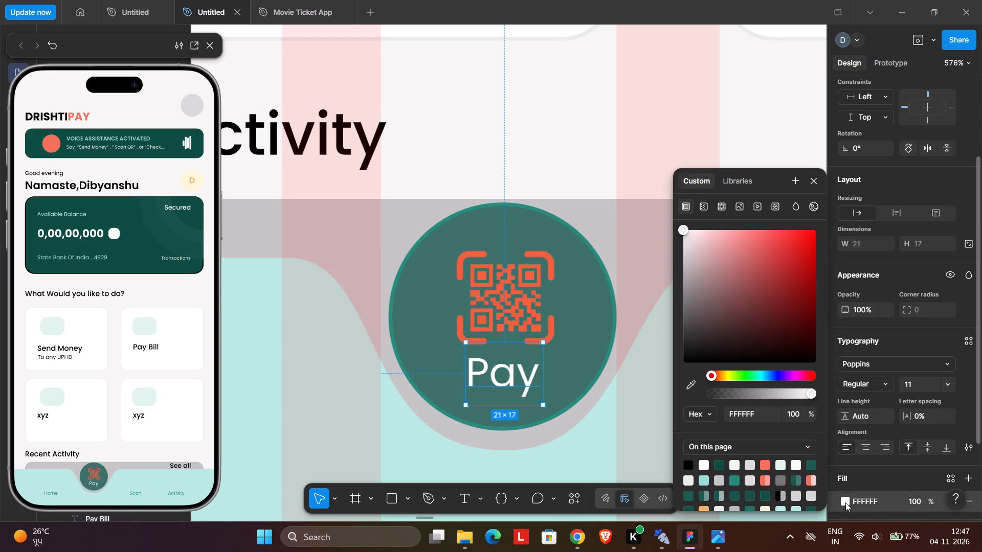
left_click(815, 477)
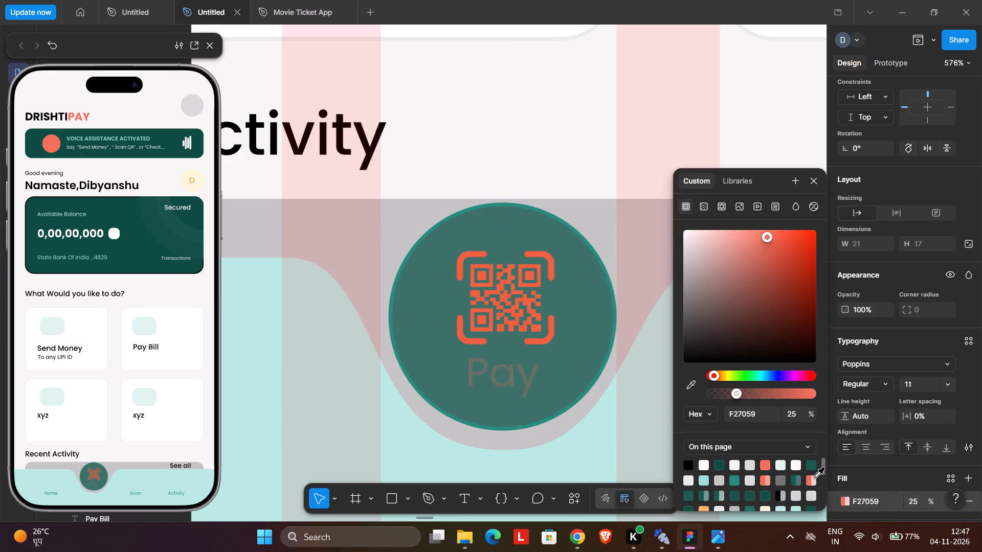
left_click(765, 466)
left_click(766, 478)
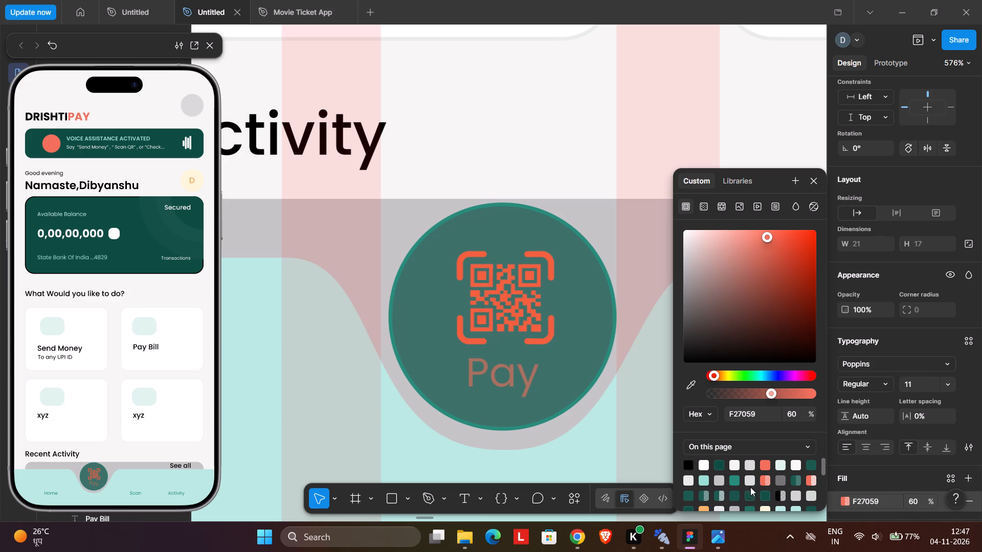
left_click(736, 495)
left_click(753, 496)
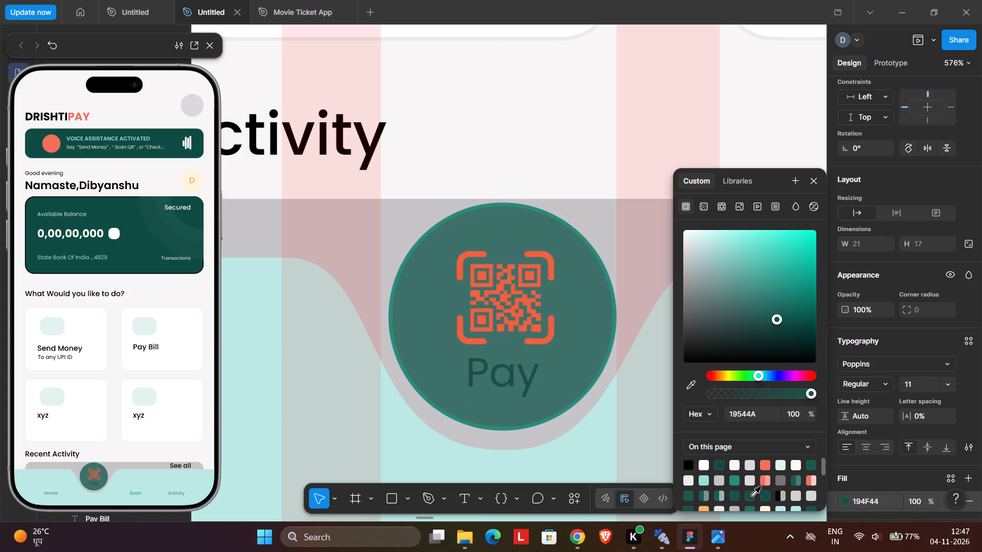
left_click(704, 481)
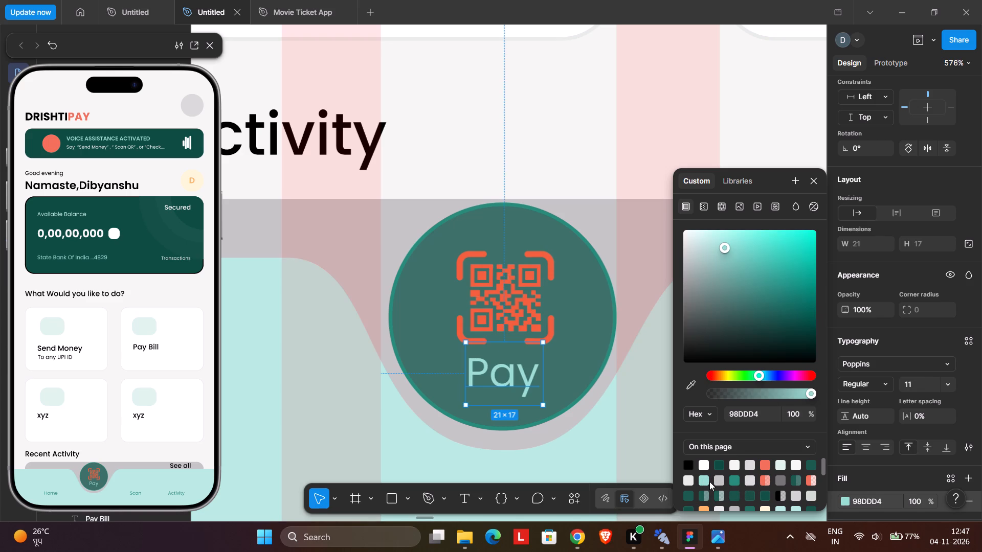
left_click(594, 444)
scroll(594, 444, "down", 16, "ctrl")
left_click(664, 470)
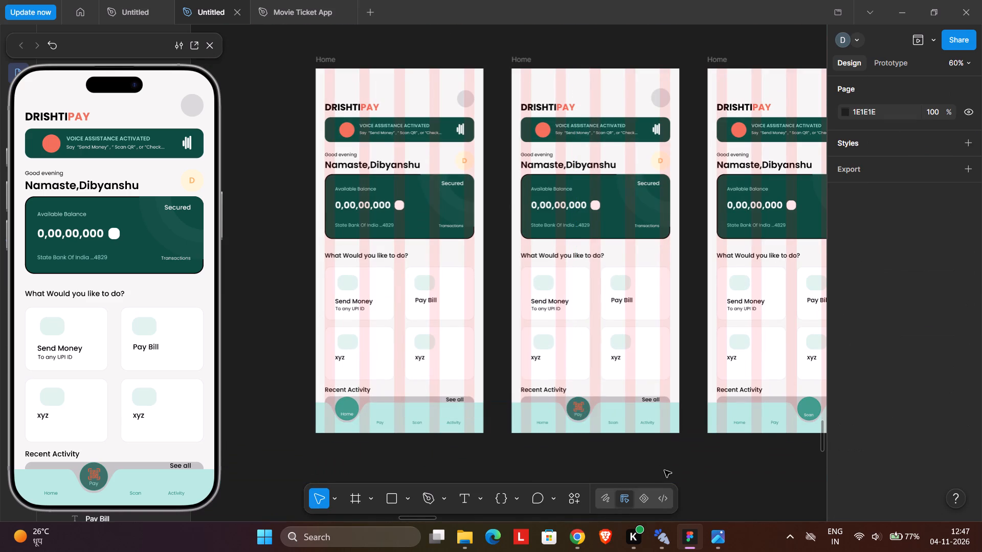
Switch to the ChatGPT image viewer in Chrome and capture a snip of the dark green QR code image.
middle_click_drag(701, 486, 518, 418)
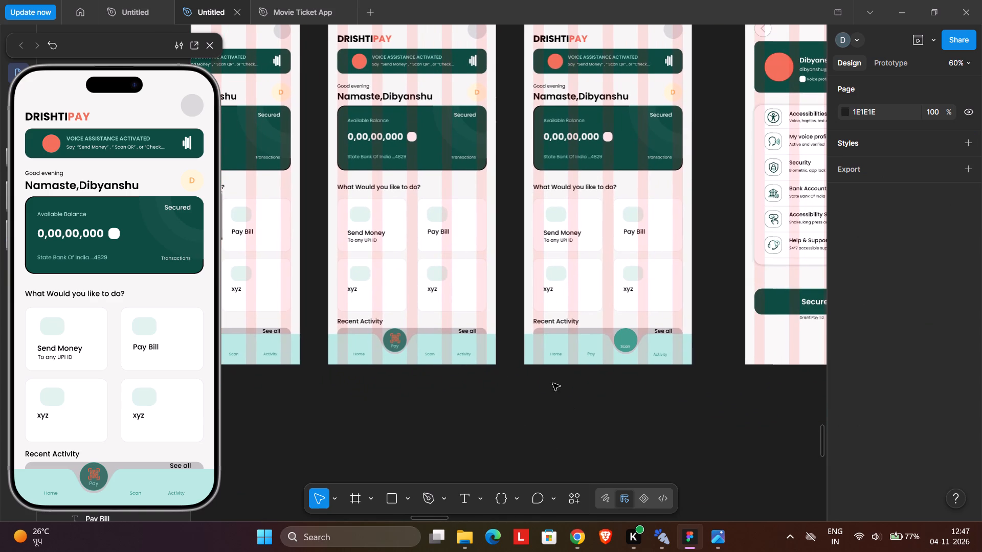
scroll(548, 375, "down", 8, "ctrl")
middle_click_drag(584, 401, 427, 326)
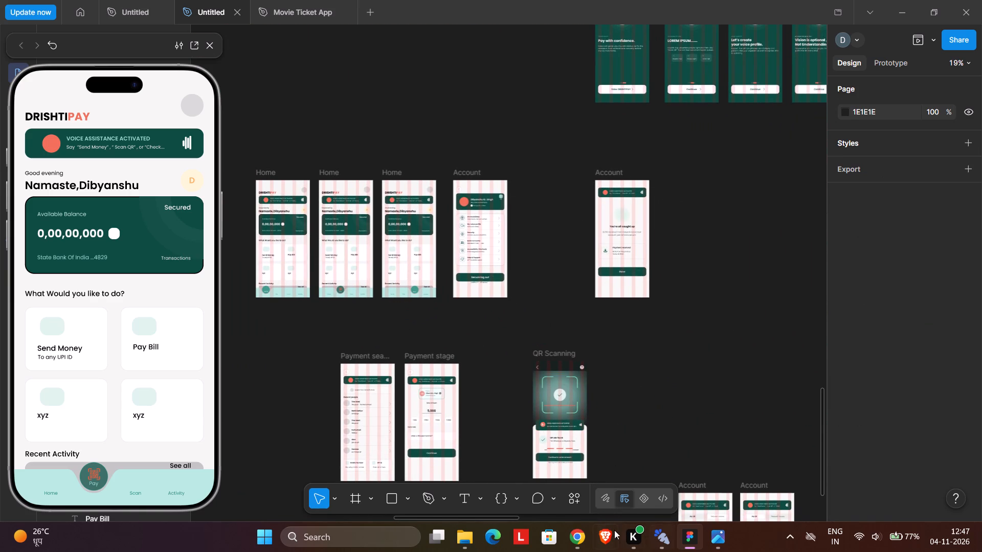
left_click(582, 536)
scroll(459, 270, "up", 8)
left_click(414, 256)
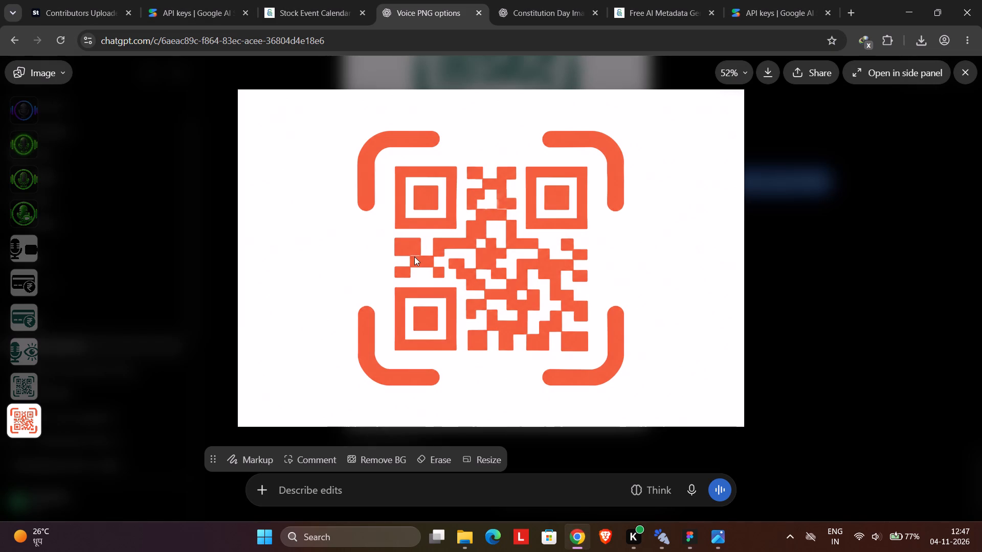
key("Up")
key("Print")
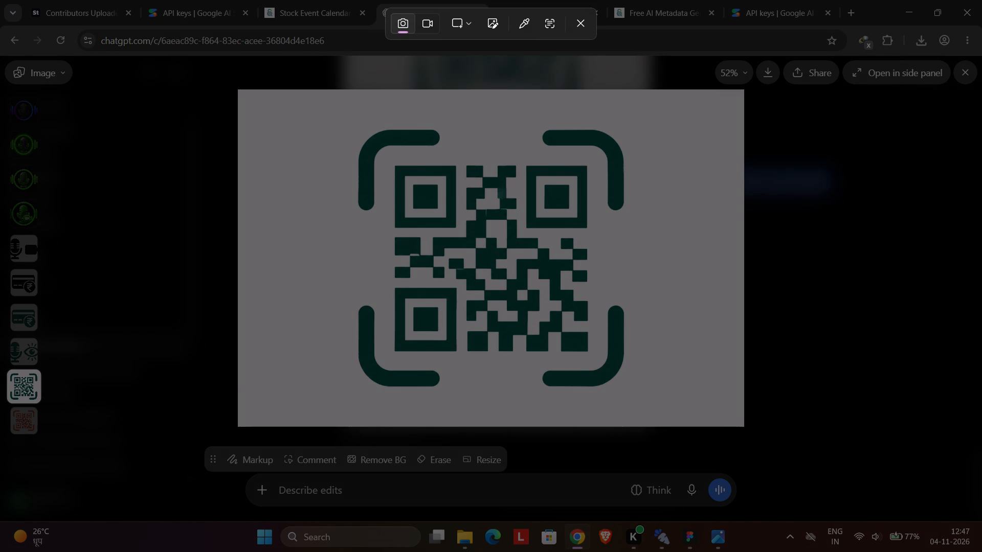
left_click_drag(666, 102, 326, 405)
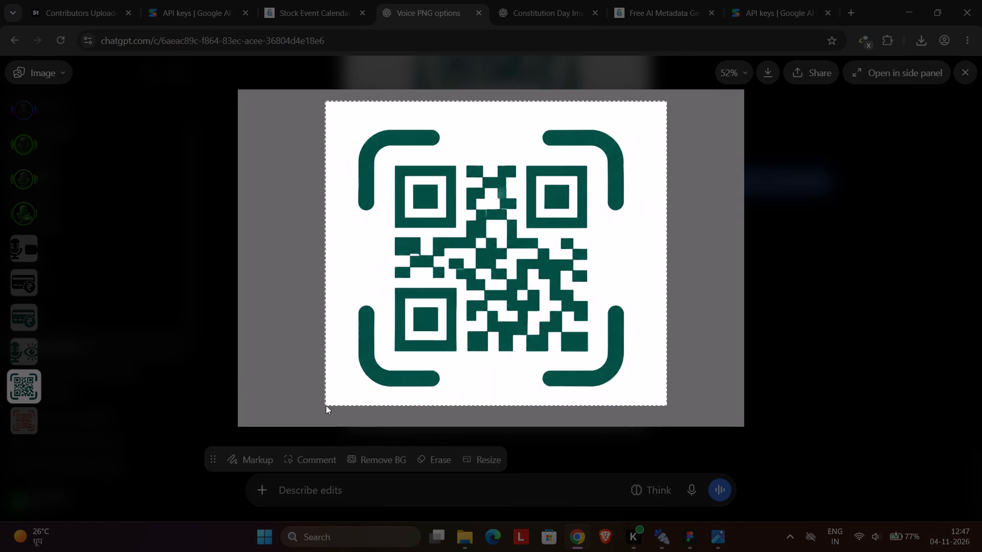
left_click_drag(326, 405, 329, 407)
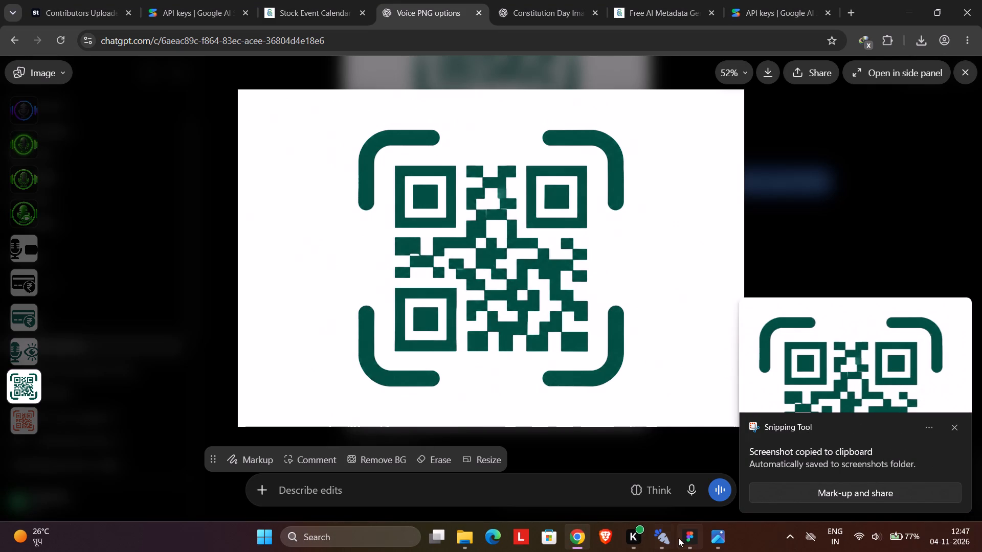
Return to Figma, paste the green QR snip onto empty canvas near the QR Scanning frame and remove its background.
left_click(686, 538)
scroll(521, 369, "down", 2, "ctrl")
left_click(660, 363)
key("ctrl+v")
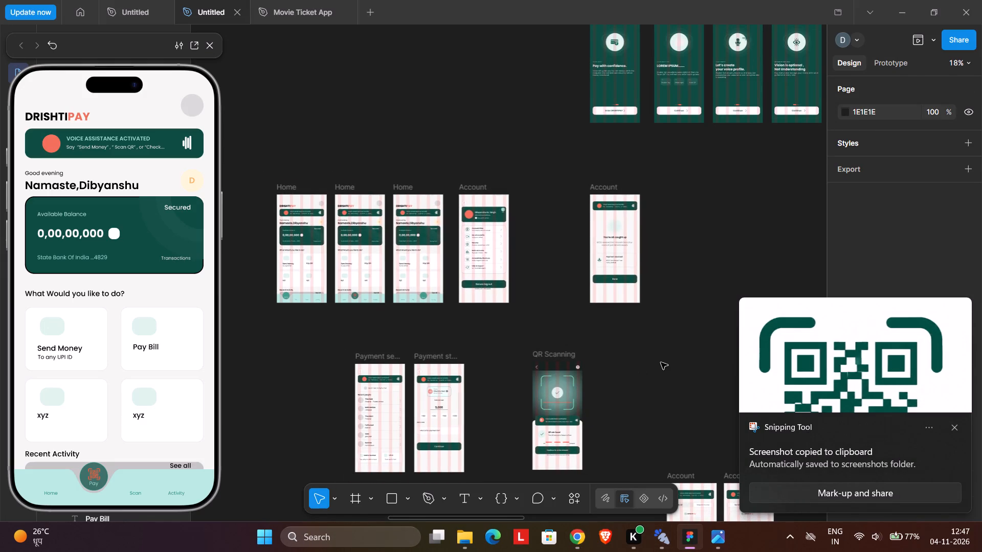
left_click_drag(507, 279, 674, 365)
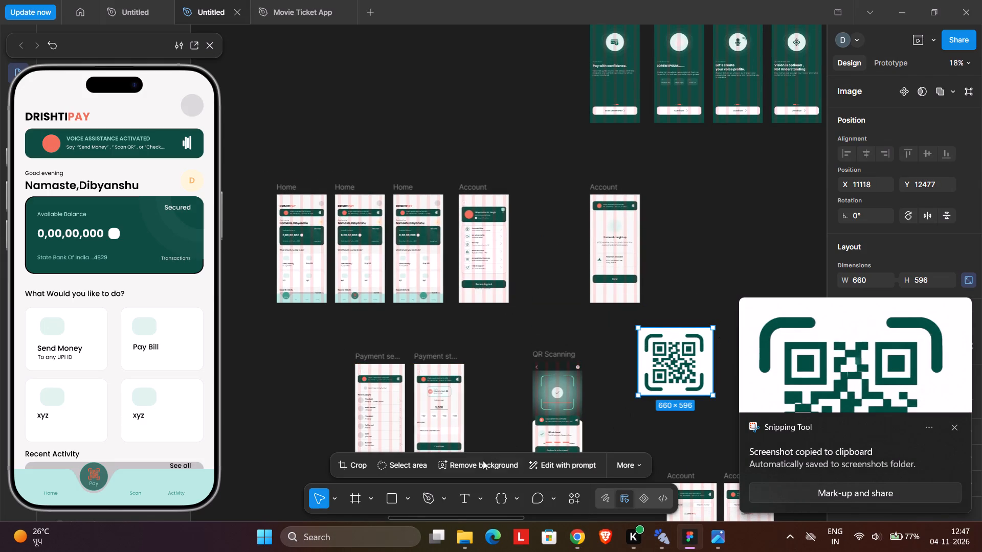
left_click(481, 465)
left_click(550, 310)
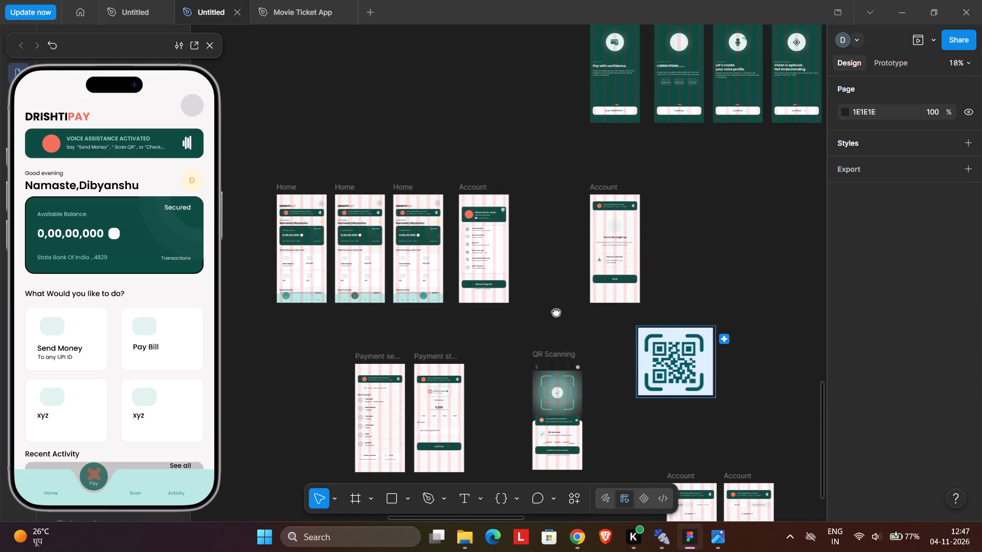
Shrink the green QR image to about 133 × 120 and move it onto the white circle of the LOREM IPSUM splash screen.
middle_click_drag(557, 316, 500, 425)
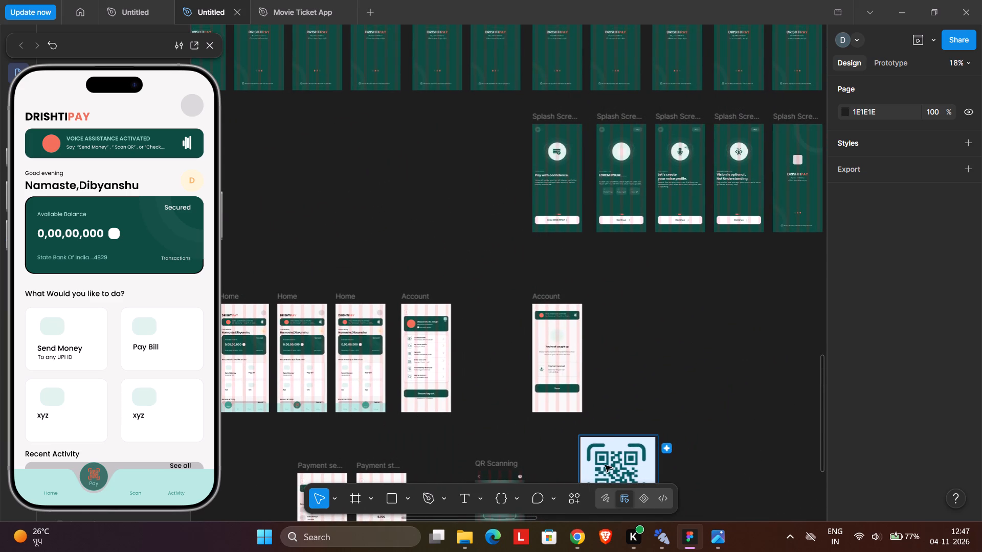
left_click_drag(612, 468, 643, 281)
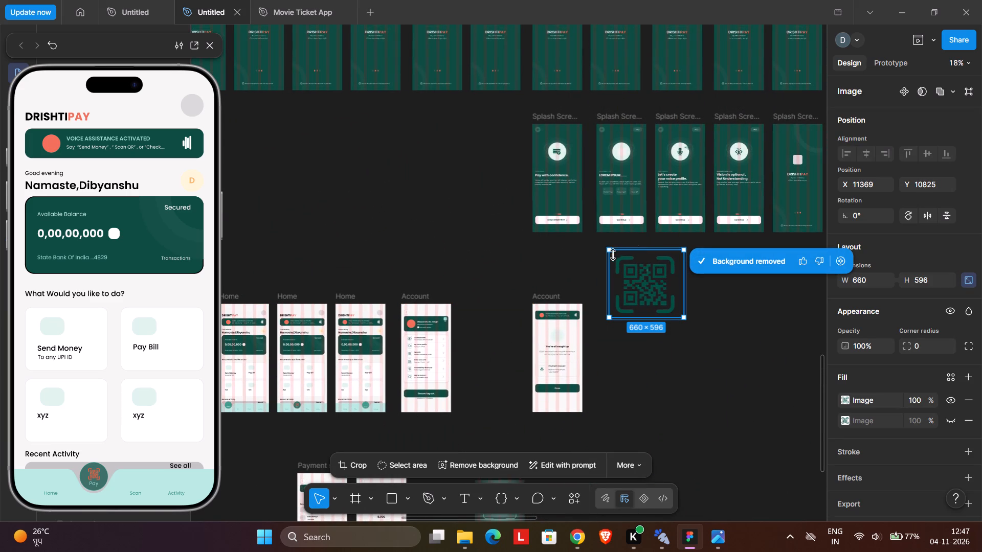
left_click_drag(610, 250, 673, 300)
left_click_drag(676, 312, 675, 311)
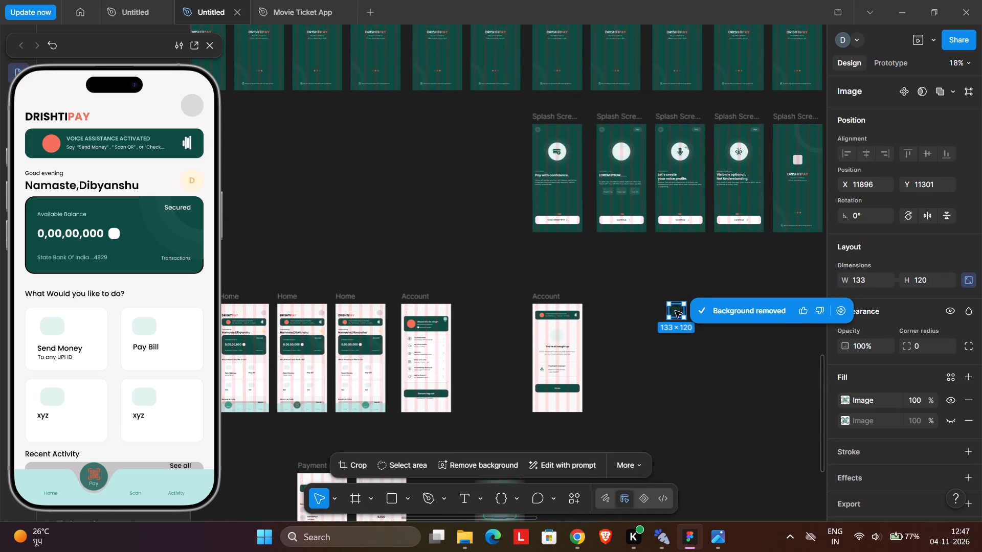
left_click_drag(675, 311, 622, 154)
Shrink the QR image to about 98 × 88 and delete the checkered placeholder square behind it.
scroll(643, 140, "up", 3, "ctrl")
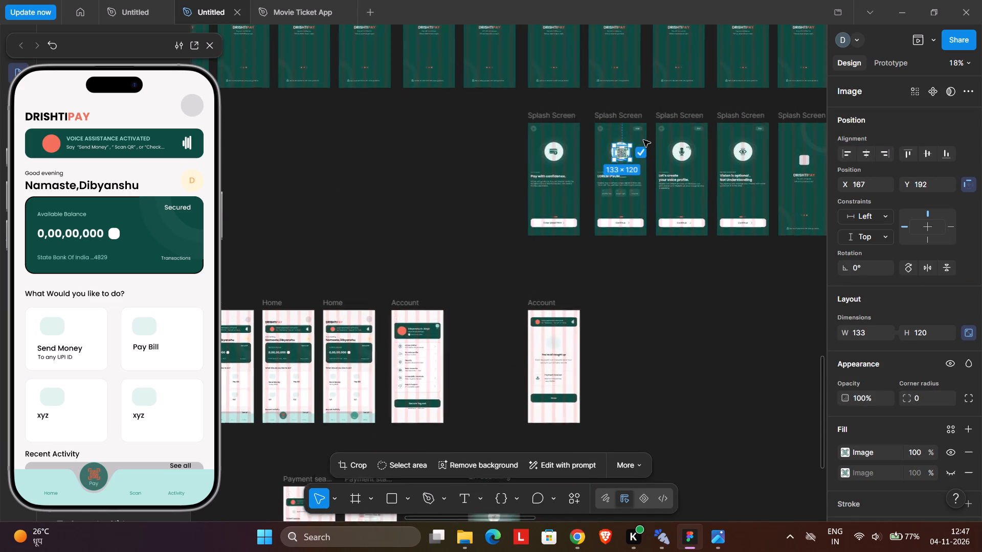
scroll(643, 140, "up", 15, "ctrl")
scroll(510, 199, "up", 4, "ctrl")
middle_click_drag(516, 217, 563, 261)
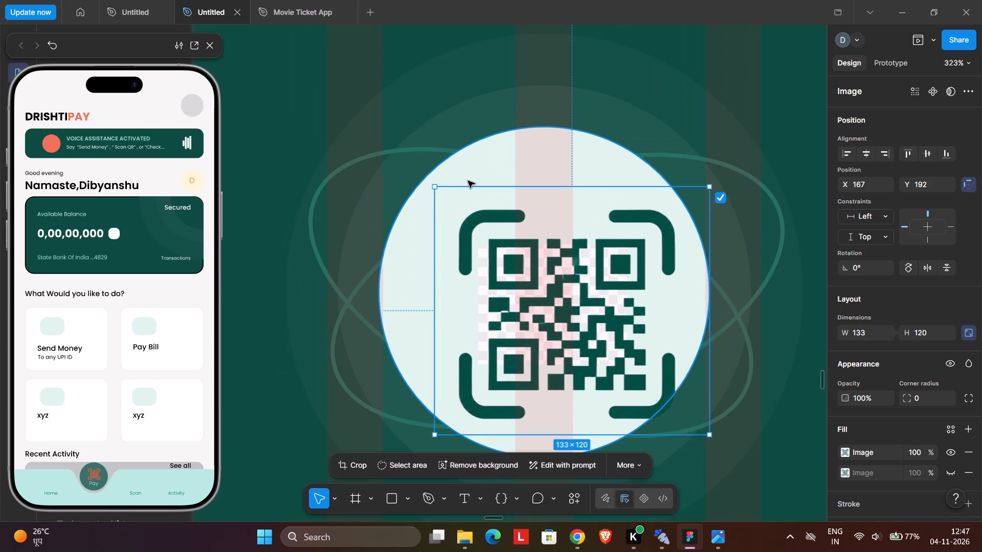
left_click_drag(435, 186, 506, 254)
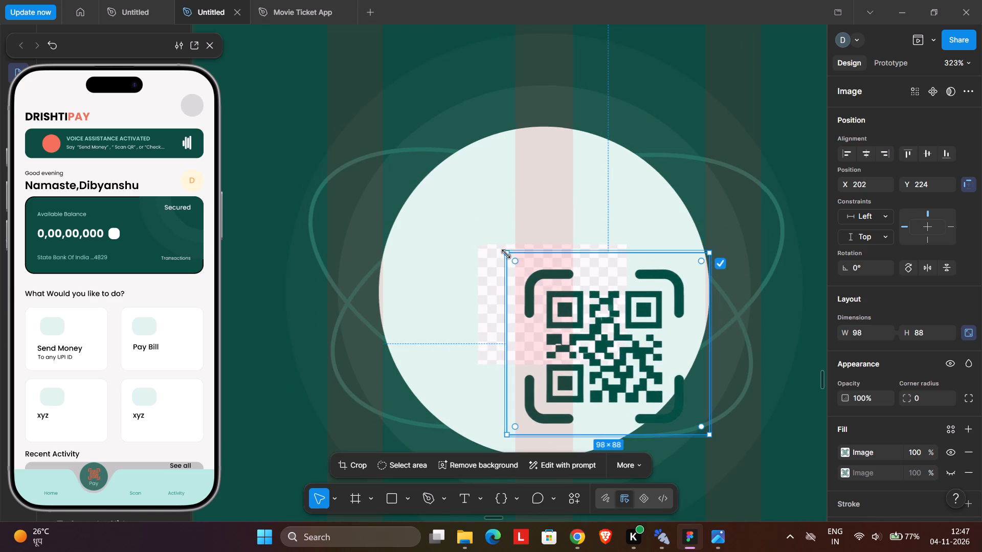
left_click(488, 291)
key("Delete")
Centre the QR image in the splash screen's white circle, scaling it down to about 75 × 68.
left_click_drag(595, 337, 541, 296)
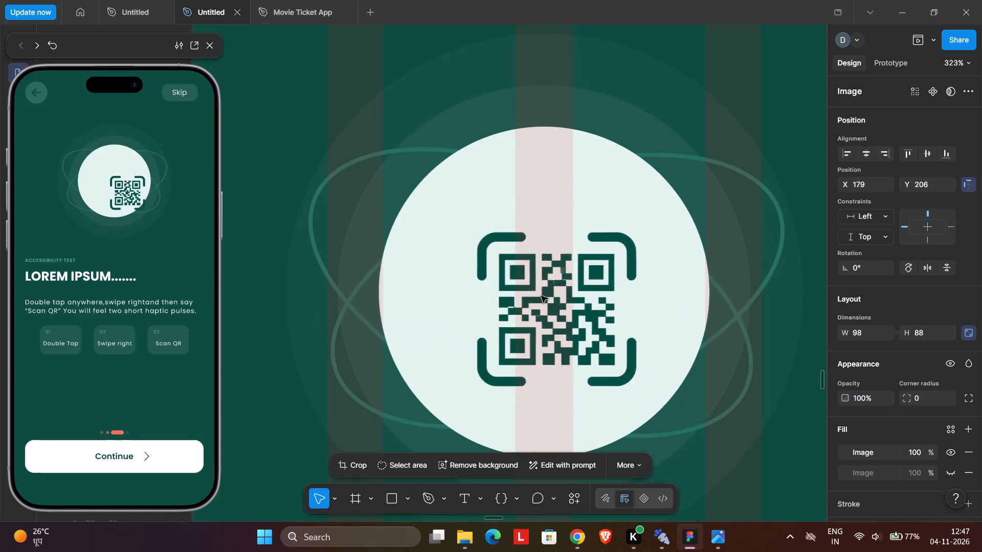
left_click_drag(541, 296, 532, 287)
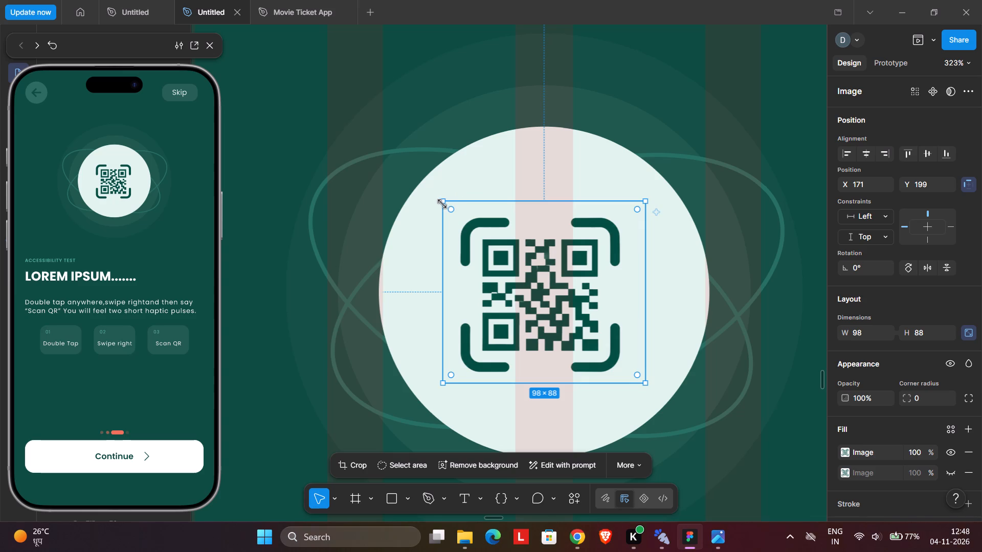
left_click_drag(442, 202, 465, 229)
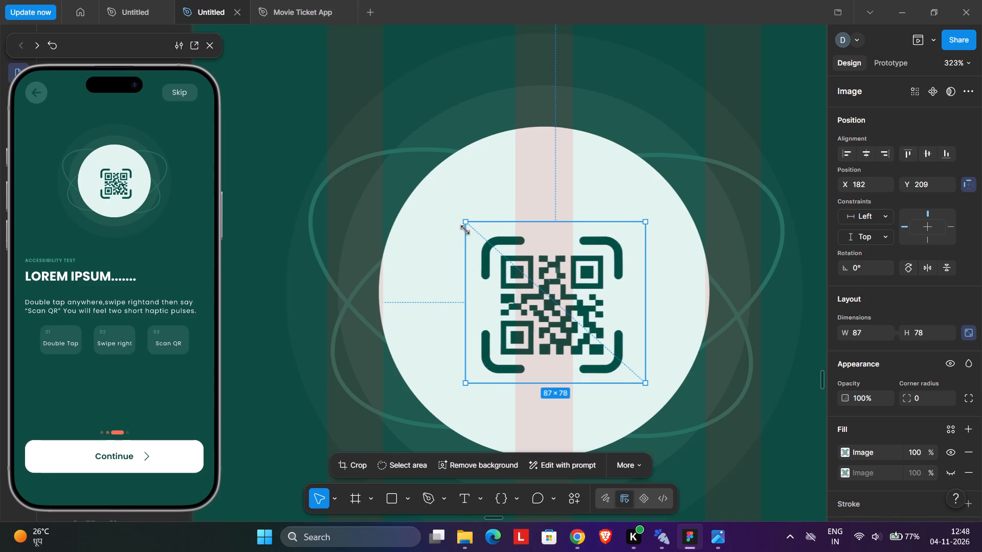
left_click_drag(465, 229, 470, 233)
left_click_drag(567, 291, 555, 281)
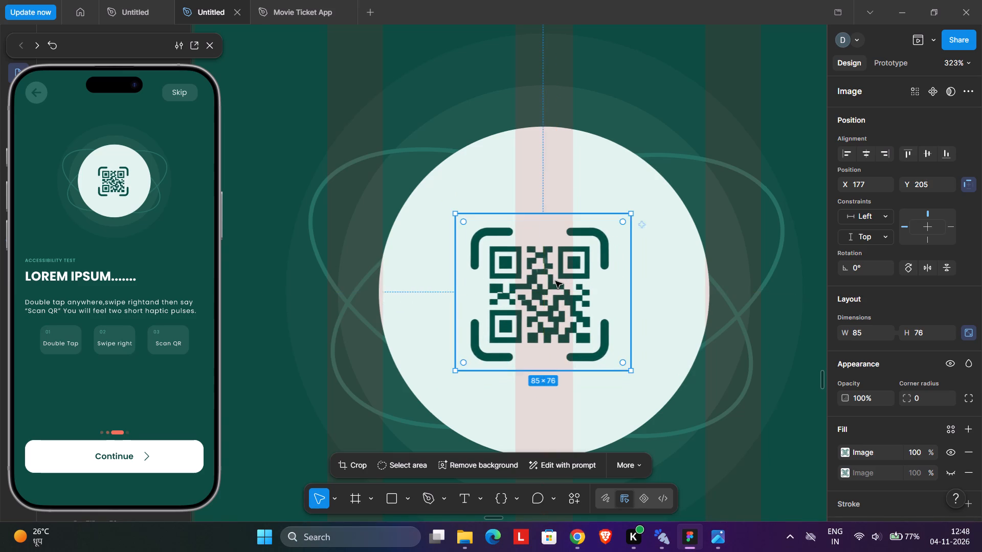
scroll(555, 281, "down", 12, "ctrl")
scroll(550, 272, "up", 6, "ctrl")
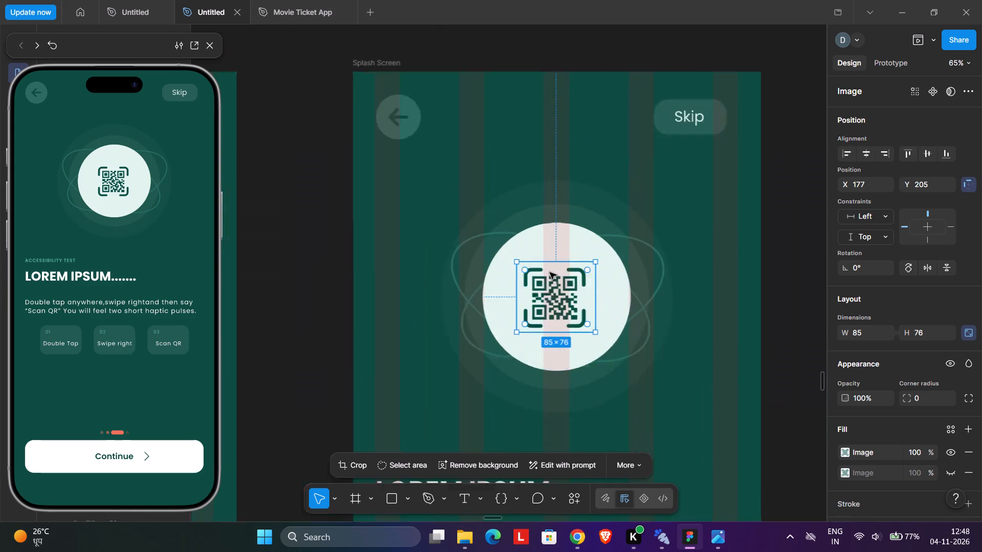
scroll(550, 272, "up", 8, "ctrl")
left_click_drag(472, 264, 495, 289)
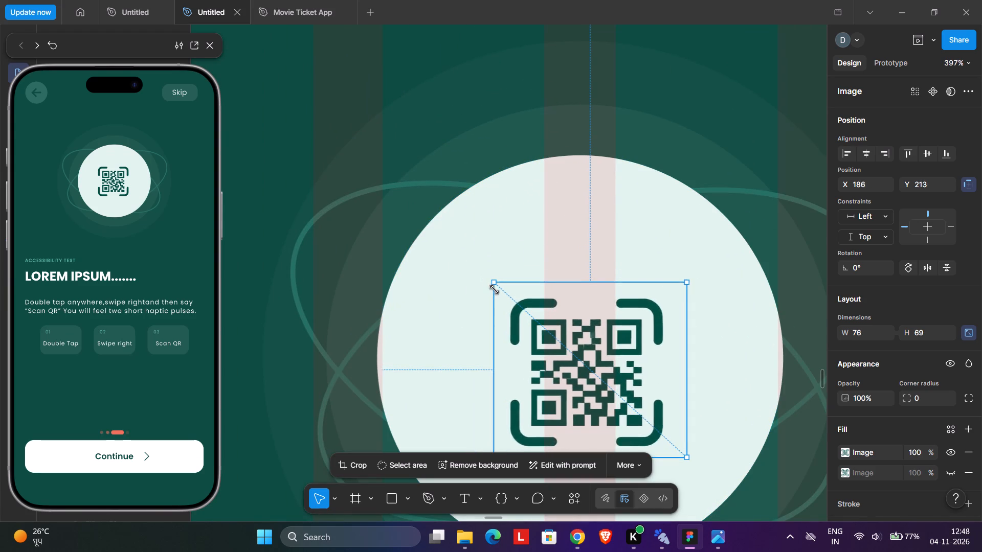
left_click_drag(495, 289, 496, 291)
left_click_drag(605, 377, 594, 359)
scroll(576, 321, "down", 9, "ctrl")
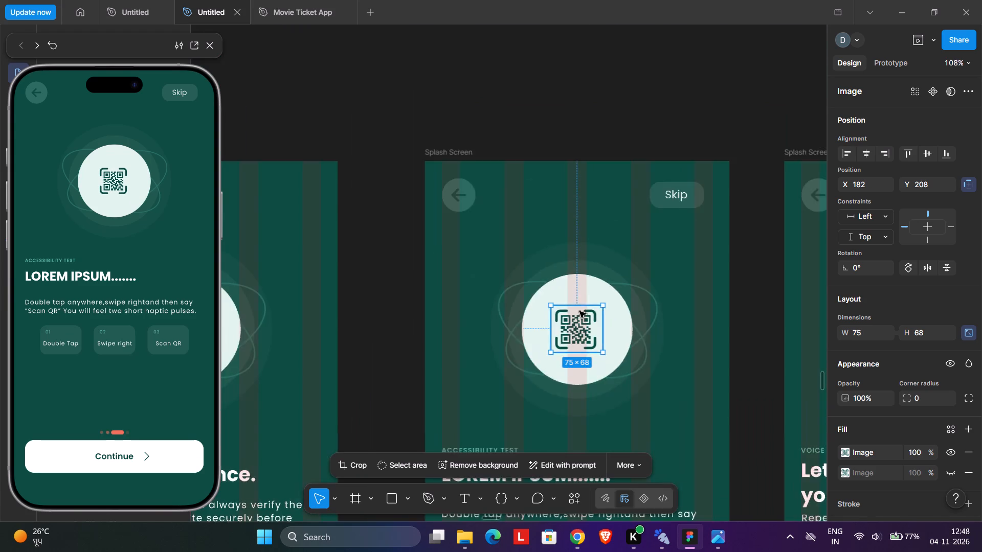
scroll(579, 308, "down", 8, "ctrl")
left_click(559, 223)
Move the Payment stage frame to the right side of the QR Scanning frame, level with Payment search.
scroll(559, 223, "down", 9, "ctrl")
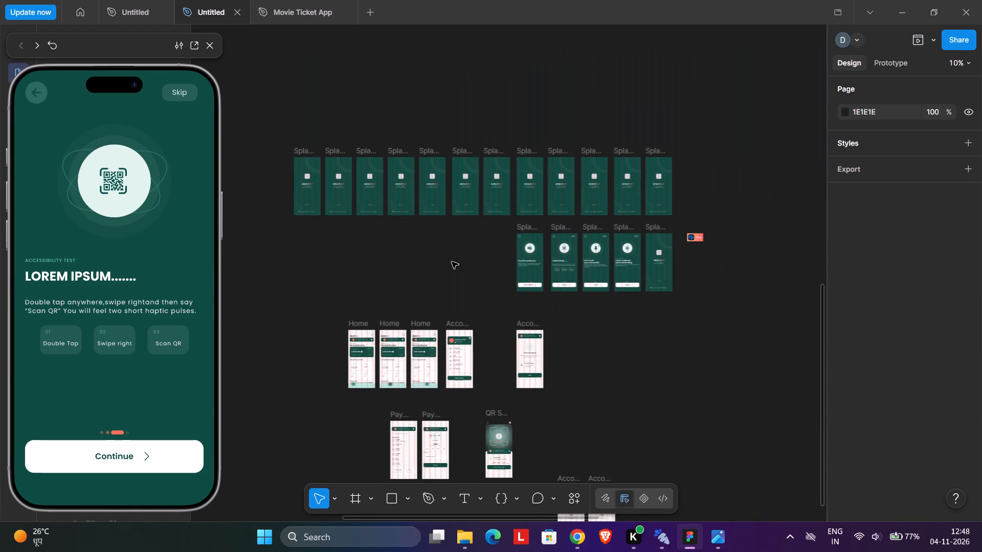
left_click(451, 261)
middle_click_drag(506, 280, 449, 225)
middle_click_drag(563, 300, 598, 220)
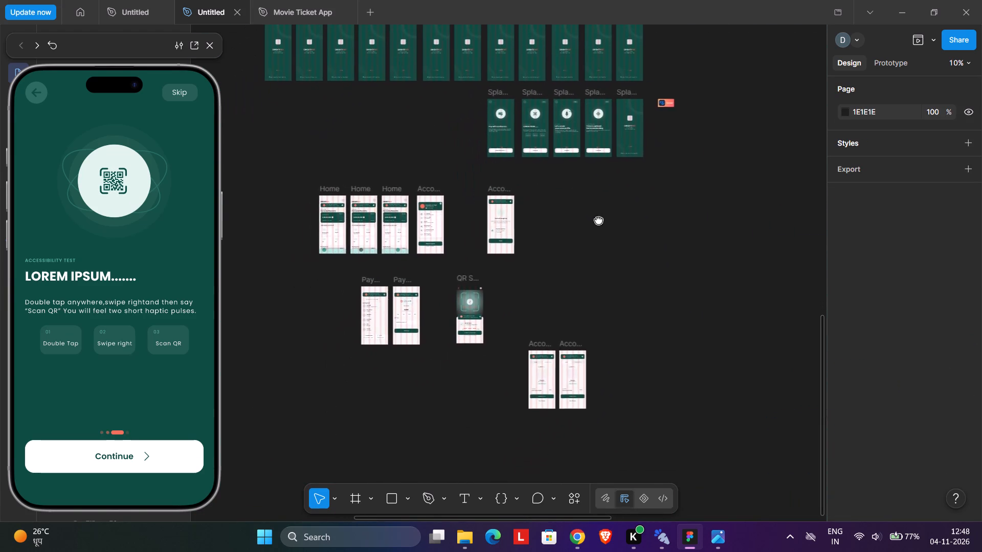
middle_click_drag(598, 220, 614, 221)
scroll(483, 286, "up", 15, "ctrl")
scroll(491, 331, "down", 2, "ctrl")
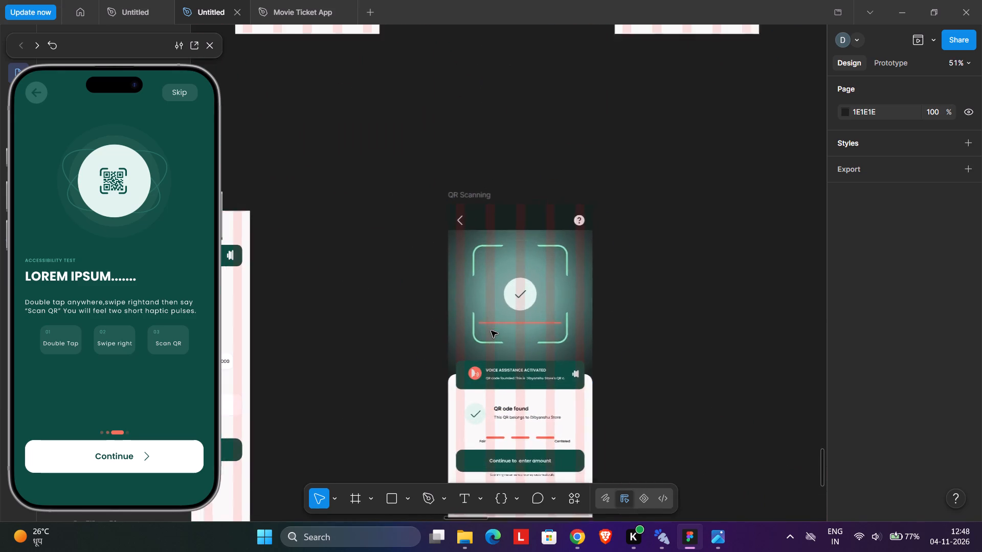
scroll(491, 331, "down", 2, "ctrl")
middle_click_drag(499, 350, 491, 309)
scroll(493, 308, "down", 4, "ctrl")
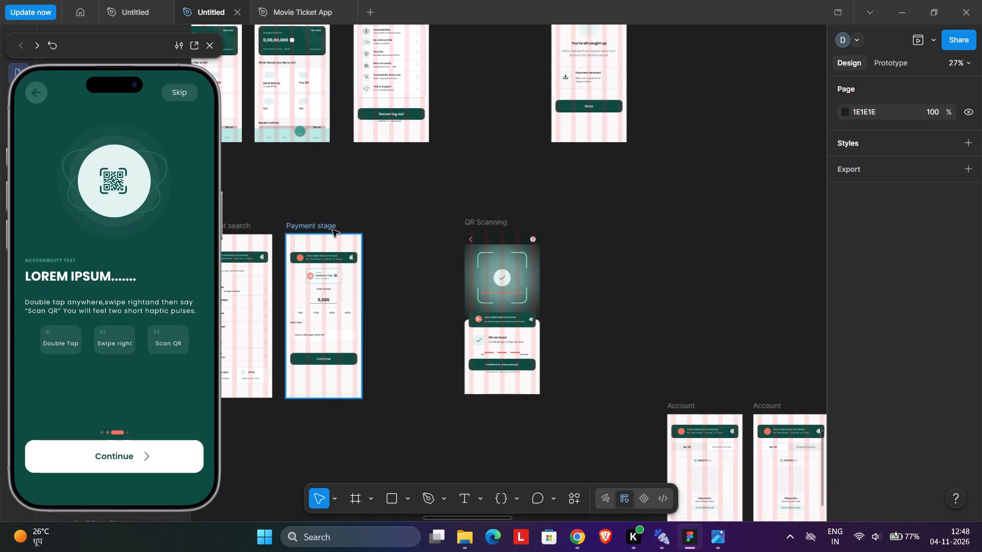
left_click_drag(328, 225, 576, 240)
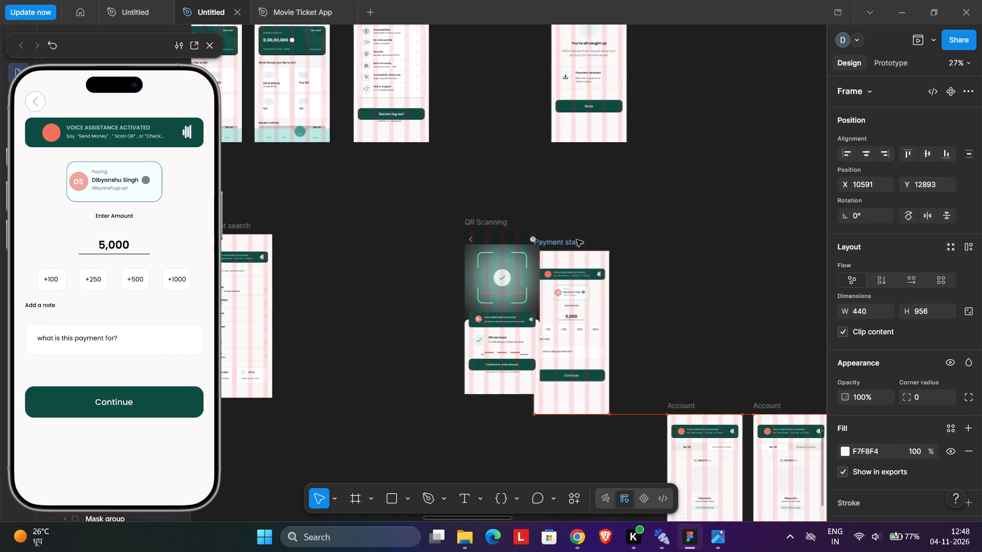
left_click_drag(576, 240, 601, 225)
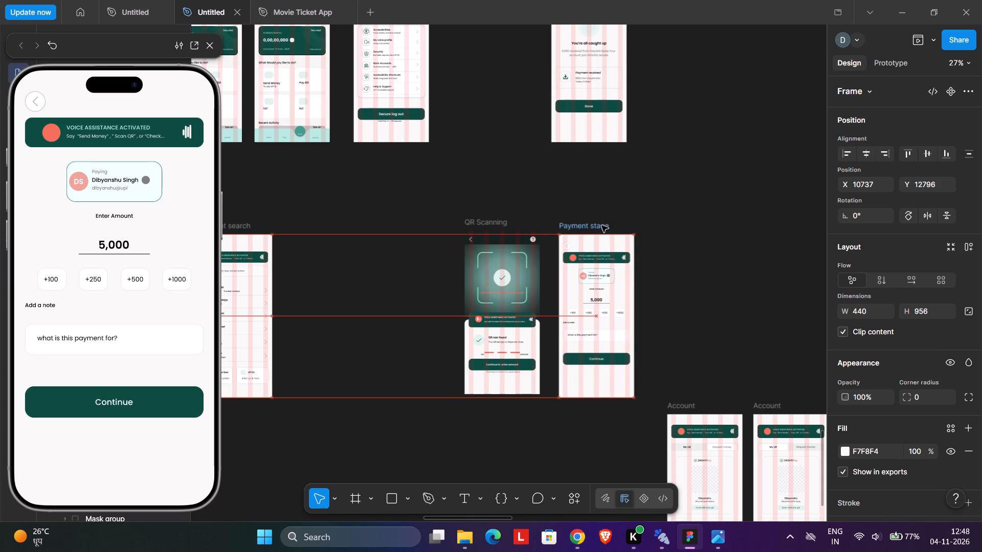
left_click_drag(601, 225, 601, 225)
left_click(712, 226)
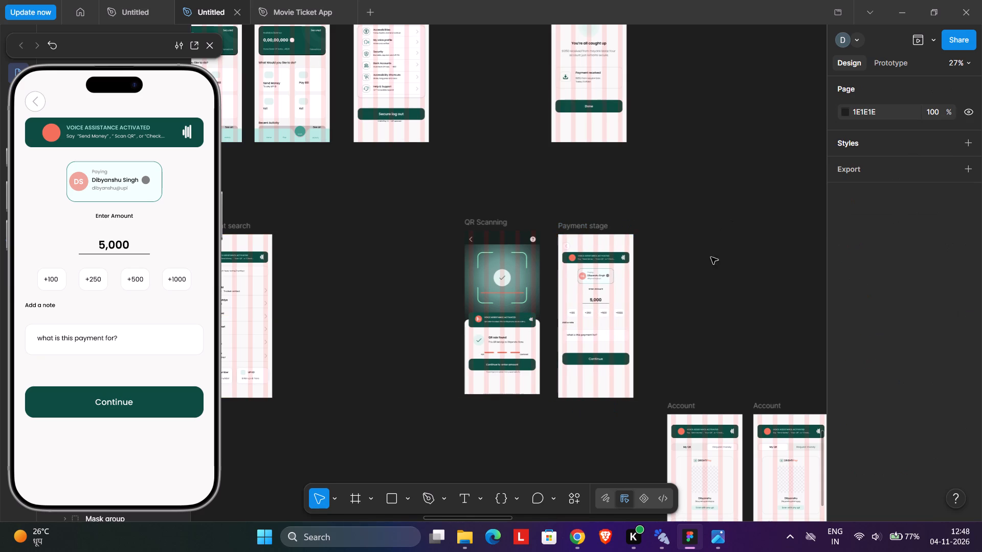
Rearrange the row of payment frames into the order QR Scanning, Payment search, Payment stage with small, similar gaps.
middle_click_drag(706, 275, 790, 259)
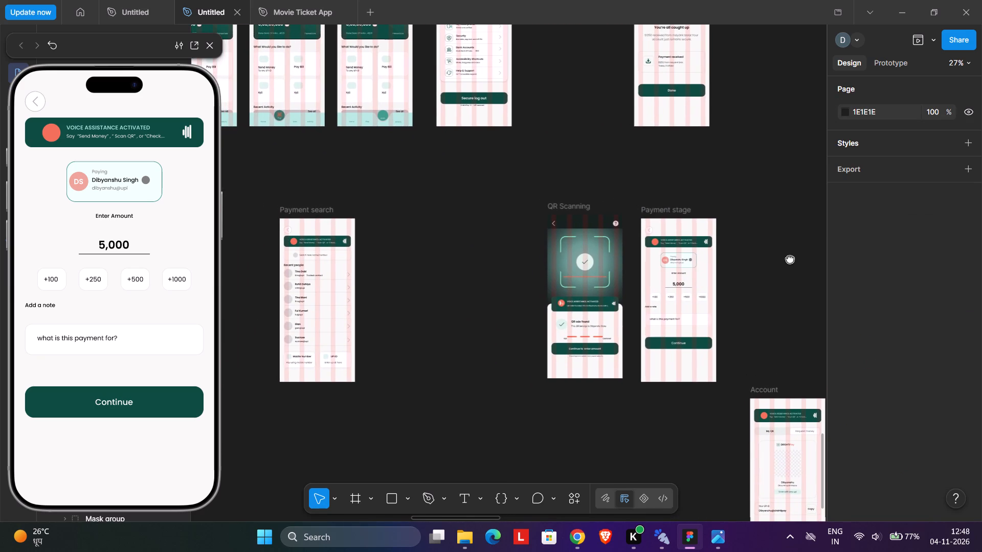
middle_click_drag(790, 259, 785, 258)
left_click_drag(320, 206, 395, 202)
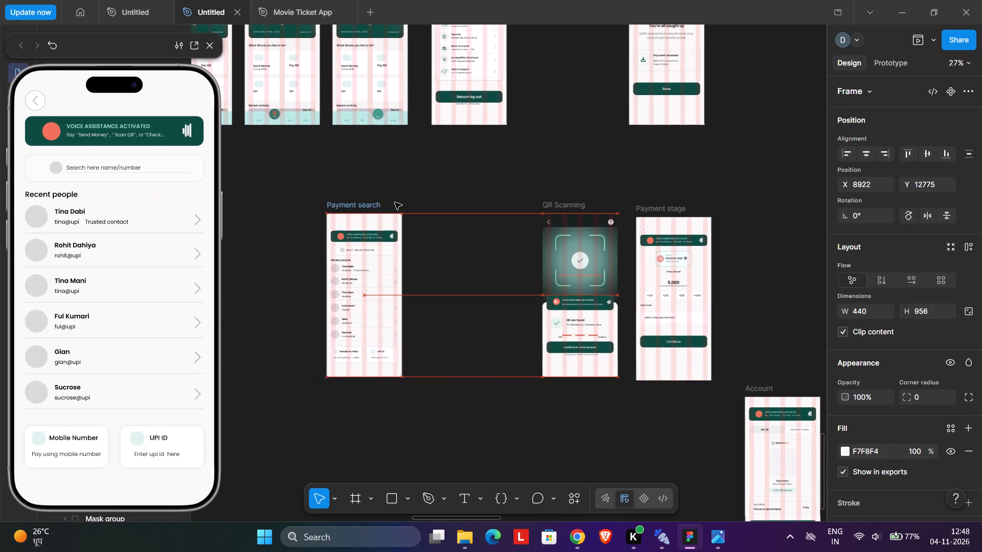
left_click_drag(395, 202, 480, 203)
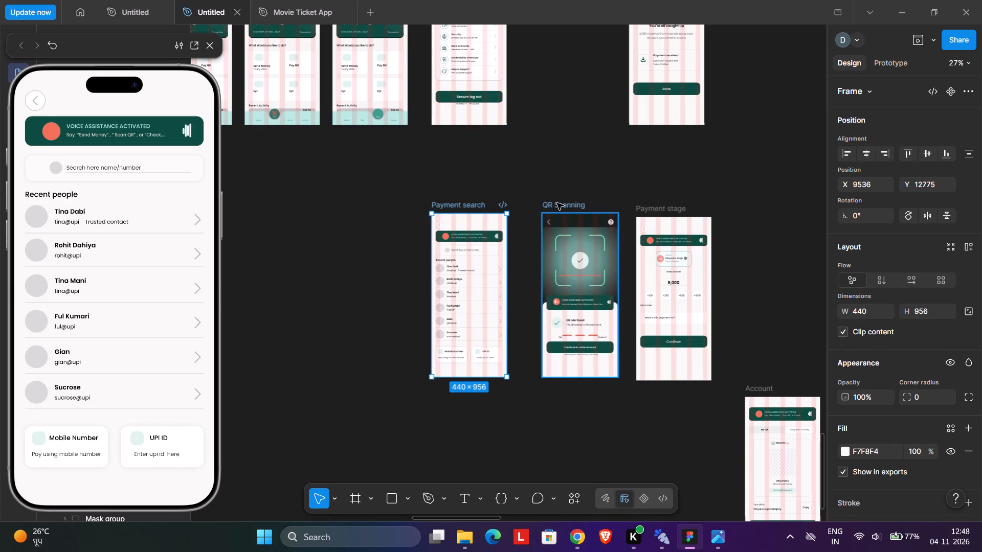
left_click_drag(557, 202, 353, 202)
left_click_drag(447, 204, 452, 206)
left_click_drag(640, 206, 539, 204)
left_click(701, 216)
Examine the rearranged frame layout and the contents of the profile Account screen beside the Home frames.
scroll(687, 237, "down", 1)
middle_click_drag(682, 238, 565, 192)
scroll(553, 178, "down", 5, "ctrl")
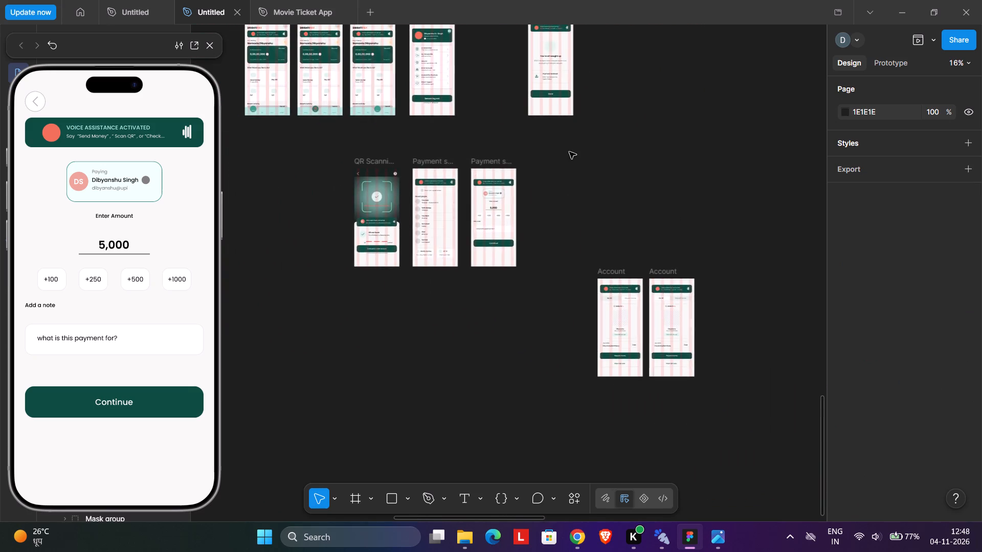
middle_click_drag(570, 152, 547, 244)
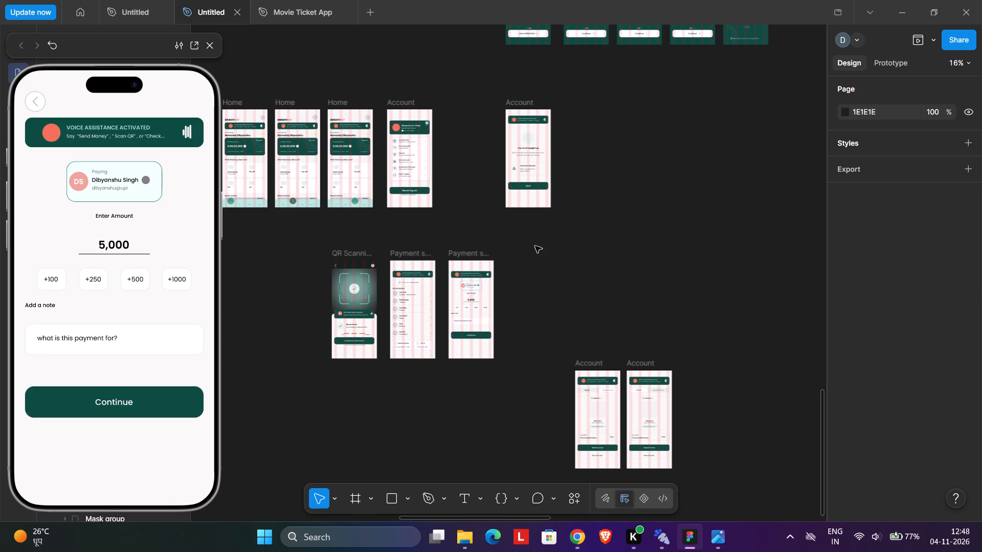
scroll(389, 149, "up", 8, "ctrl")
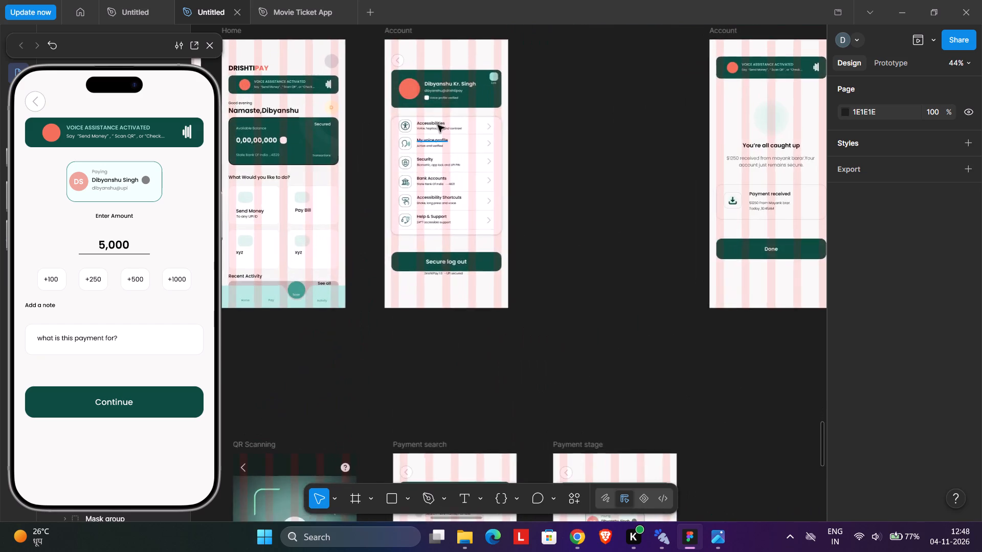
scroll(440, 116, "up", 7, "ctrl")
scroll(440, 116, "down", 6, "ctrl")
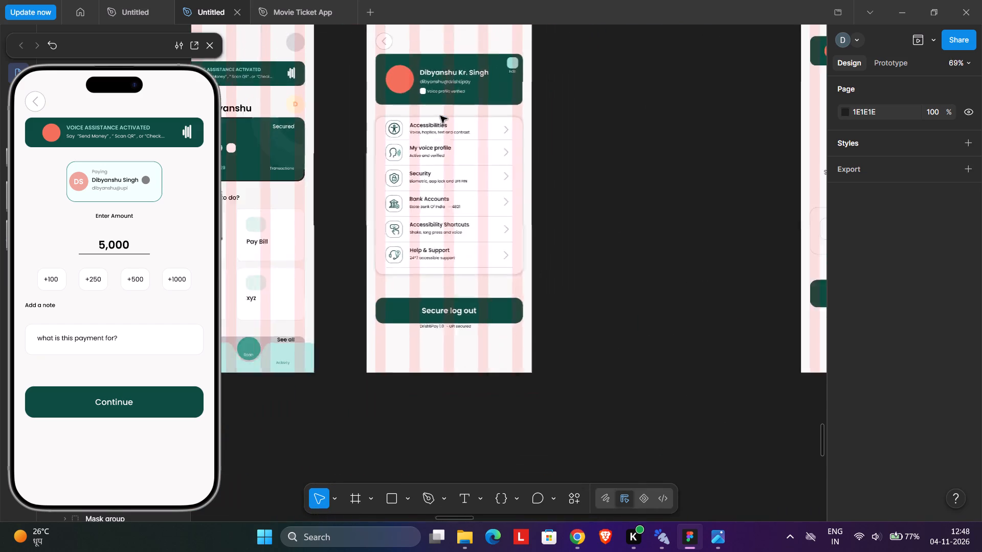
scroll(440, 116, "down", 4, "ctrl")
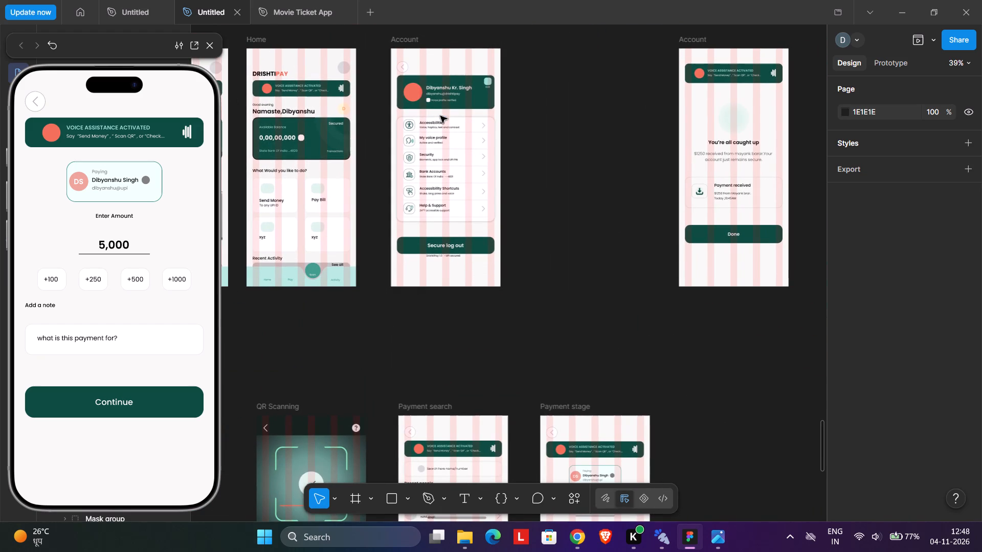
Examine the QR Scanning, Payment search and Payment stage screens, focusing on the Recent people list.
middle_click_drag(497, 333, 501, 186)
scroll(496, 313, "down", 1)
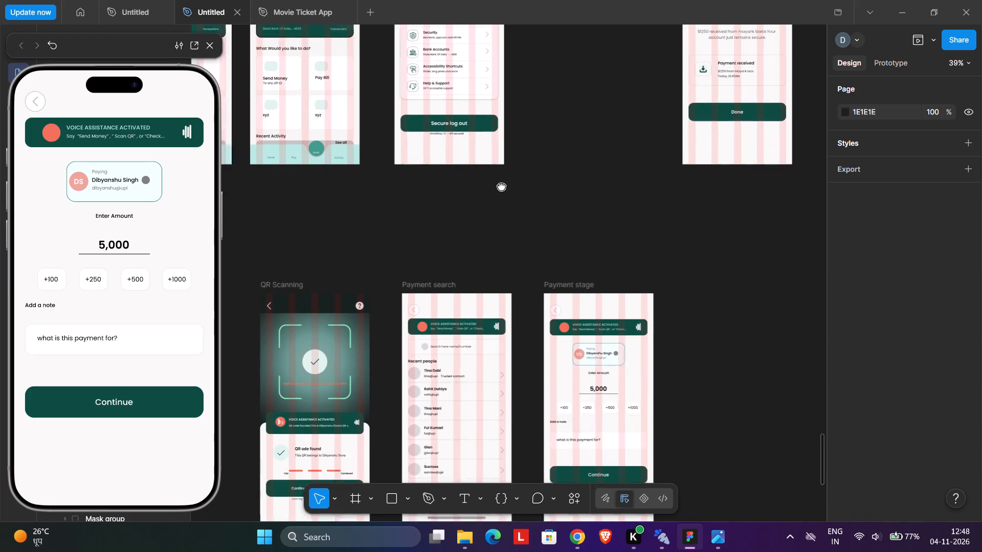
middle_click_drag(501, 186, 492, 128)
scroll(492, 128, "up", 1)
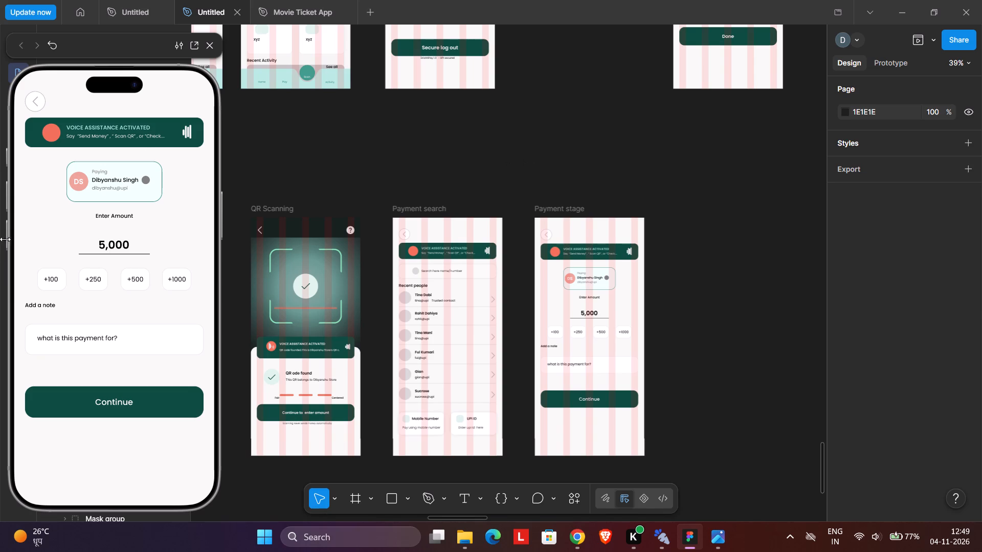
middle_click_drag(383, 271, 384, 193)
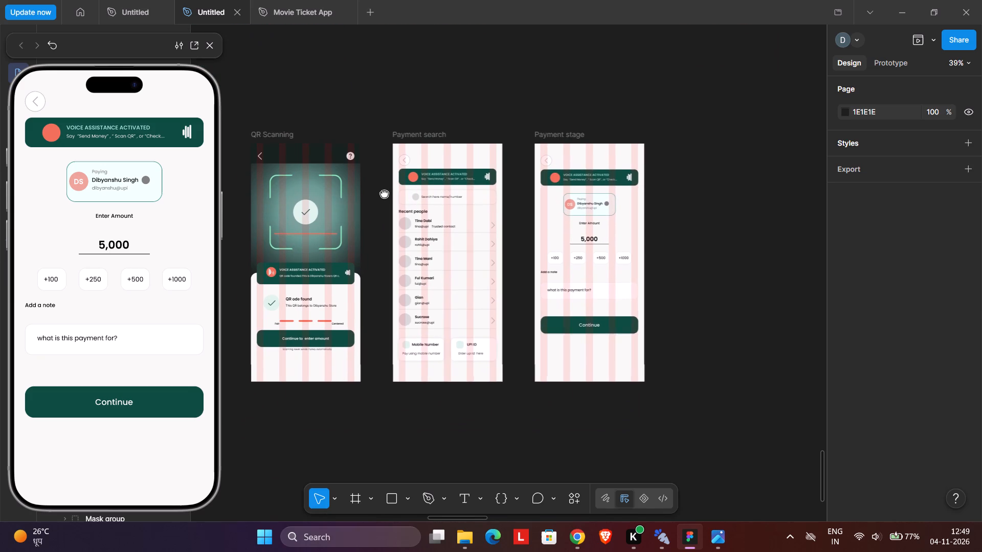
middle_click_drag(384, 193, 385, 172)
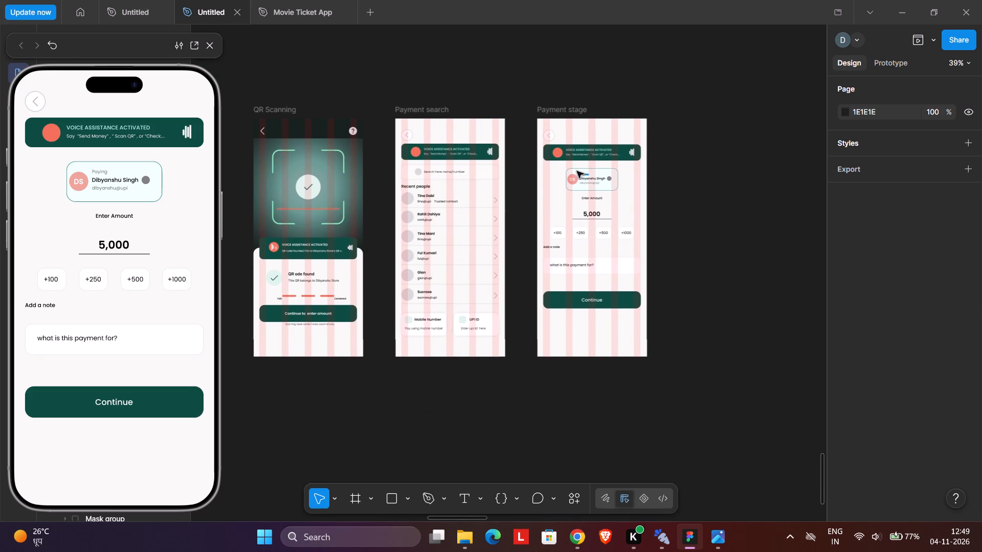
scroll(491, 143, "up", 9, "ctrl")
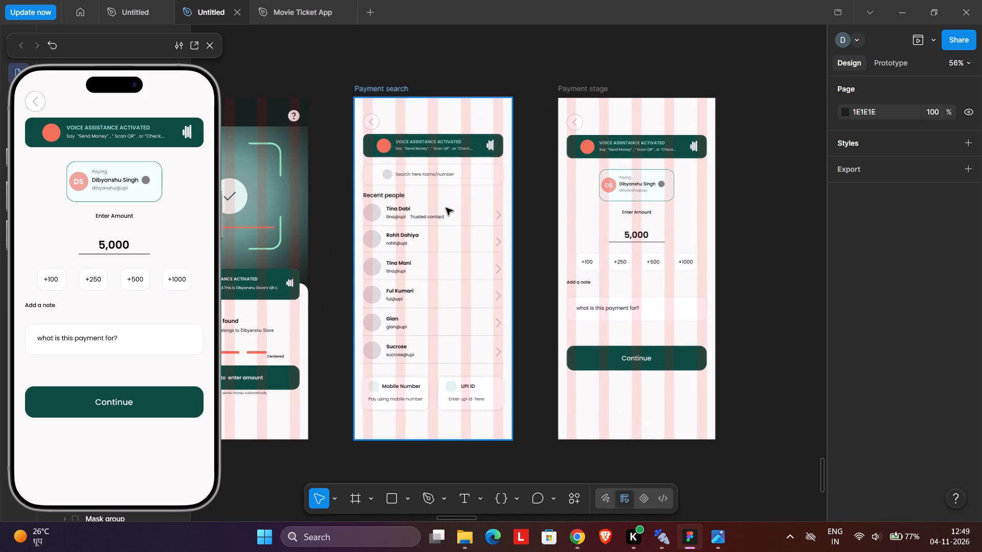
scroll(445, 209, "up", 2, "ctrl")
scroll(445, 209, "down", 2, "ctrl")
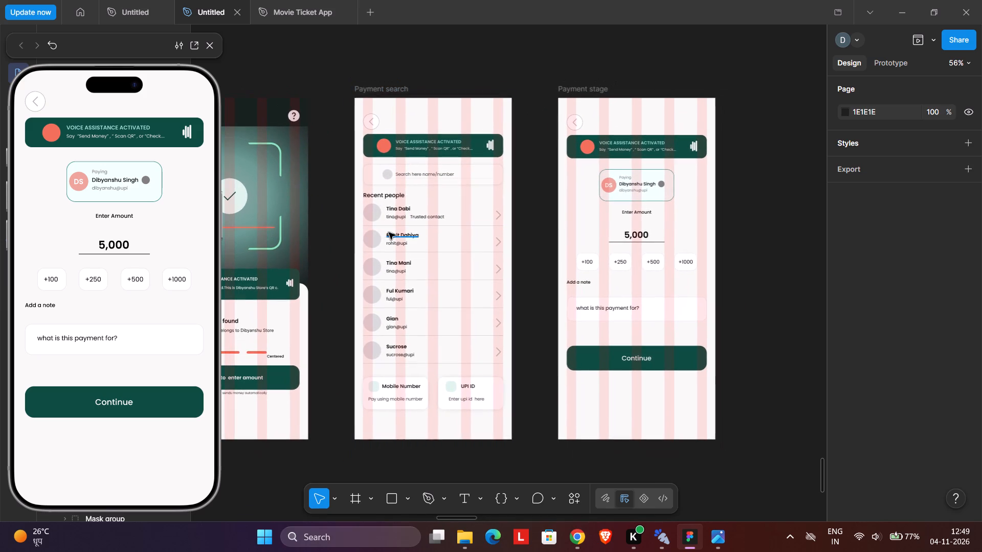
scroll(388, 228, "up", 5, "ctrl")
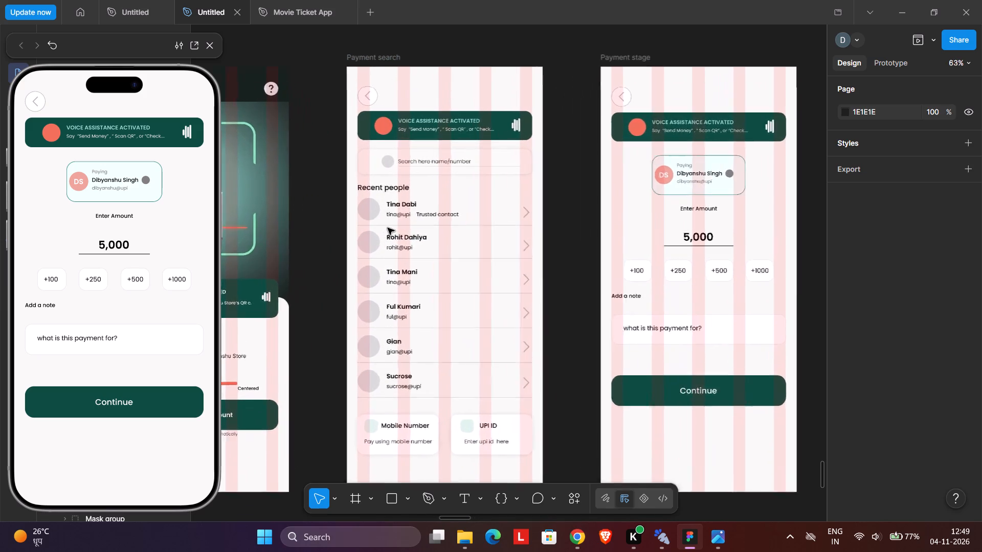
Replace the fourth contact's name in the Payment search Recent people list with the payee name used on Payment stage.
scroll(388, 228, "up", 4, "ctrl")
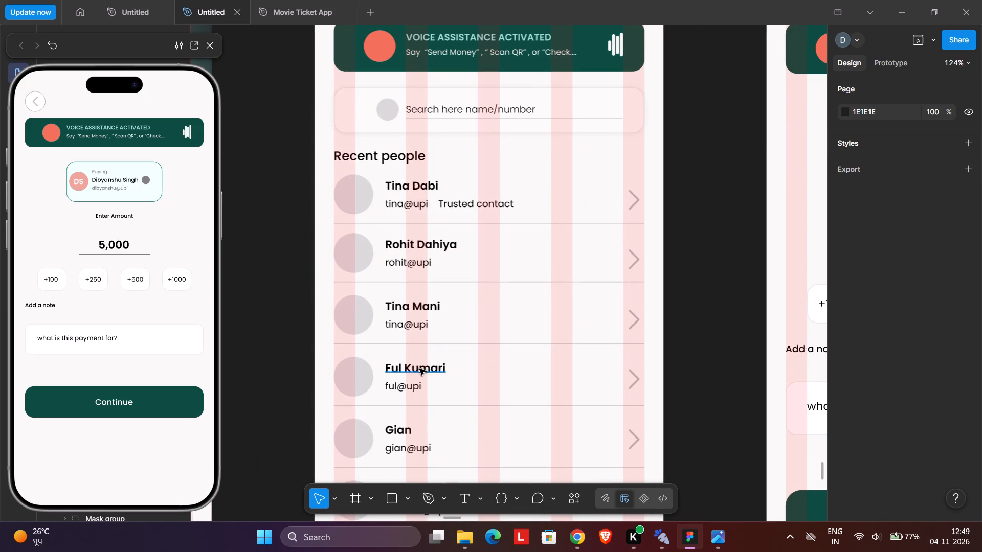
double_click(419, 368)
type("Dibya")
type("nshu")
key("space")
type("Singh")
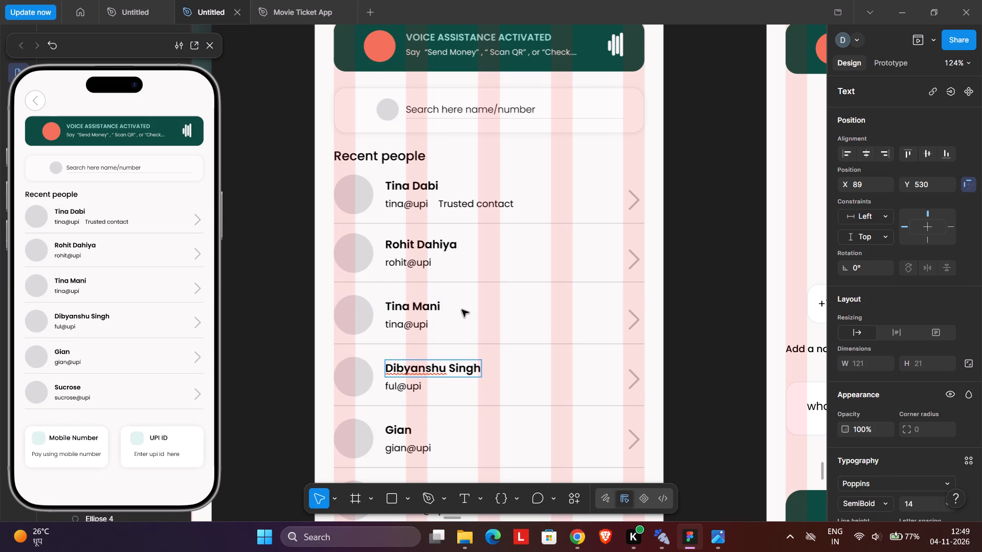
Change the fourth contact's UPI ID in the Recent people list to match the payee's ID on Payment stage.
middle_click_drag(475, 293, 254, 267)
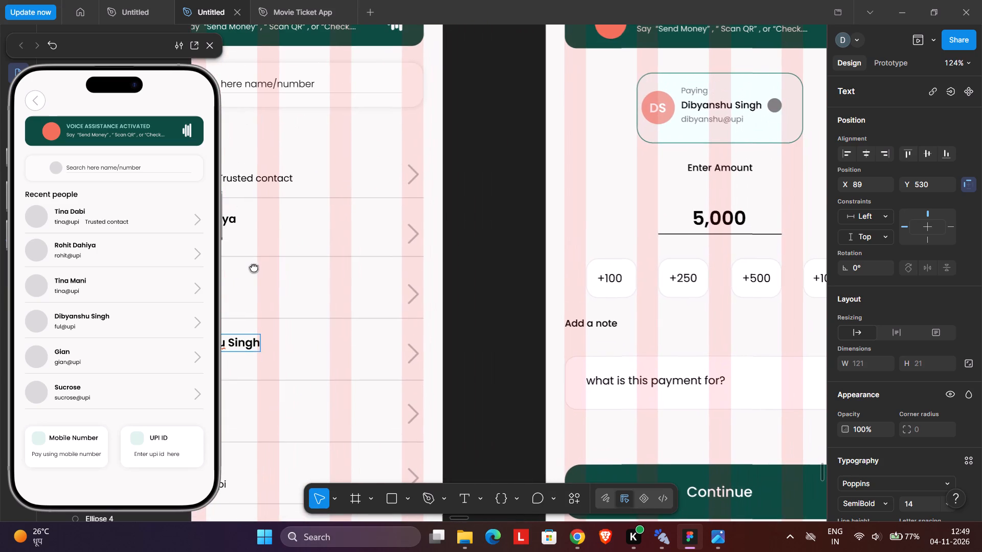
middle_click_drag(254, 267, 390, 260)
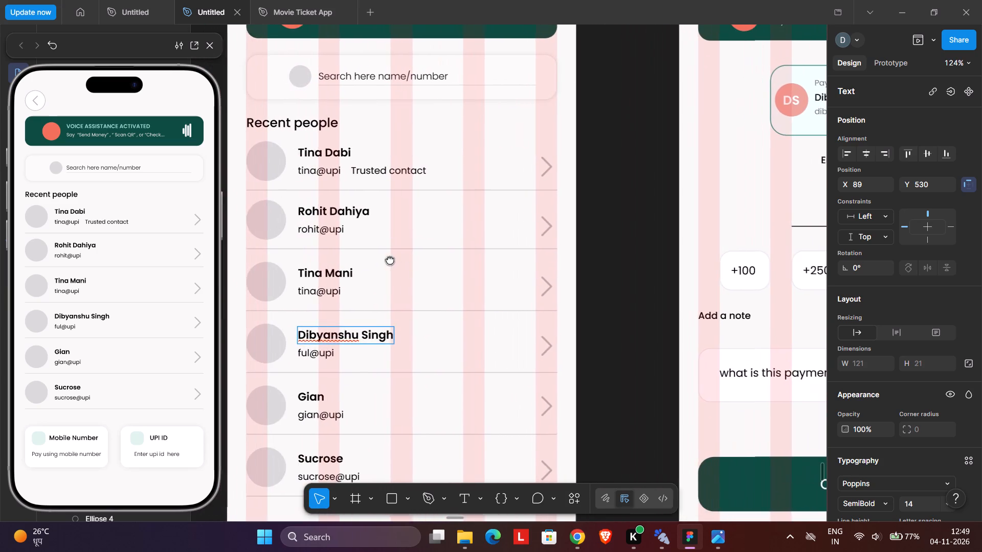
middle_click_drag(390, 260, 410, 271)
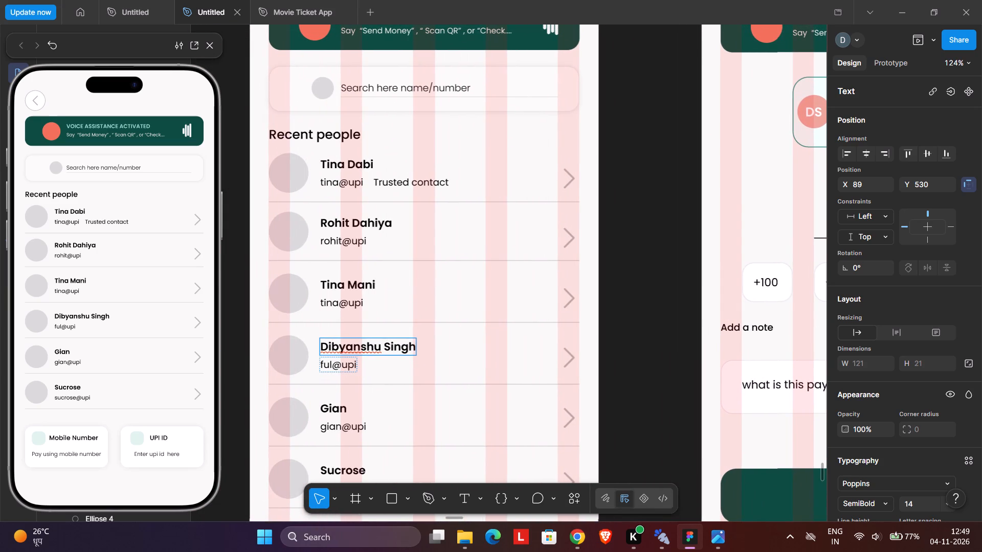
left_click(333, 365)
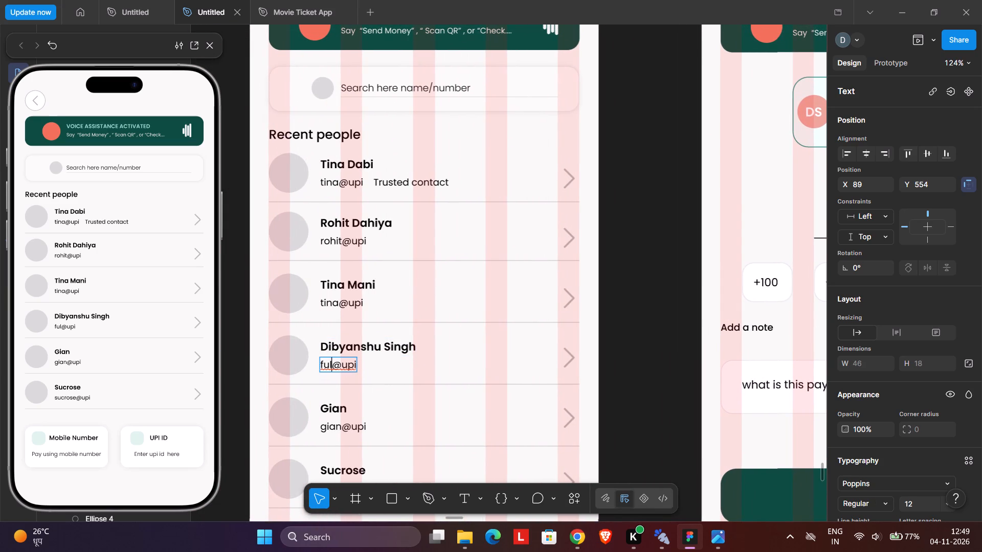
key("BackSpace")
key("BackSpace")
key("BackSpace")
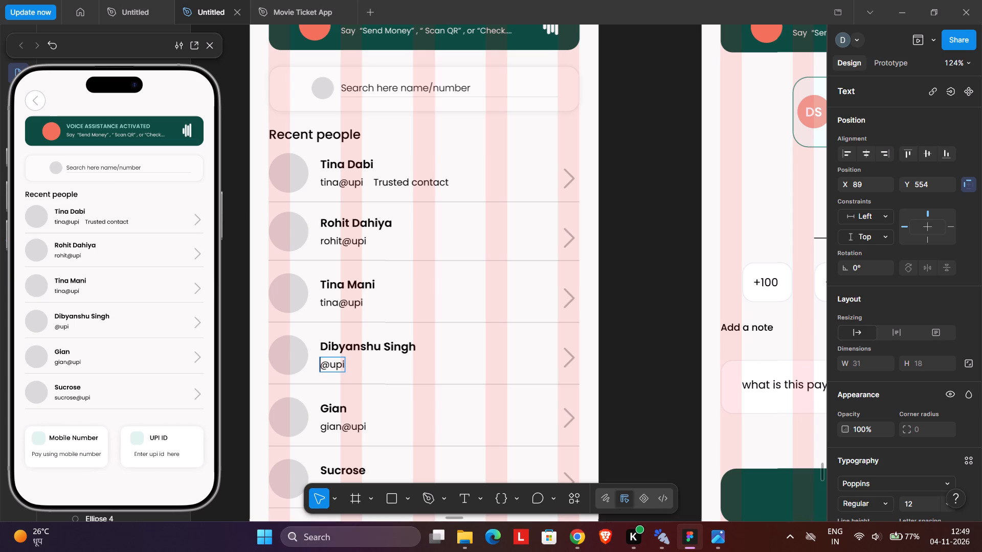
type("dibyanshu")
middle_click_drag(643, 231, 608, 220)
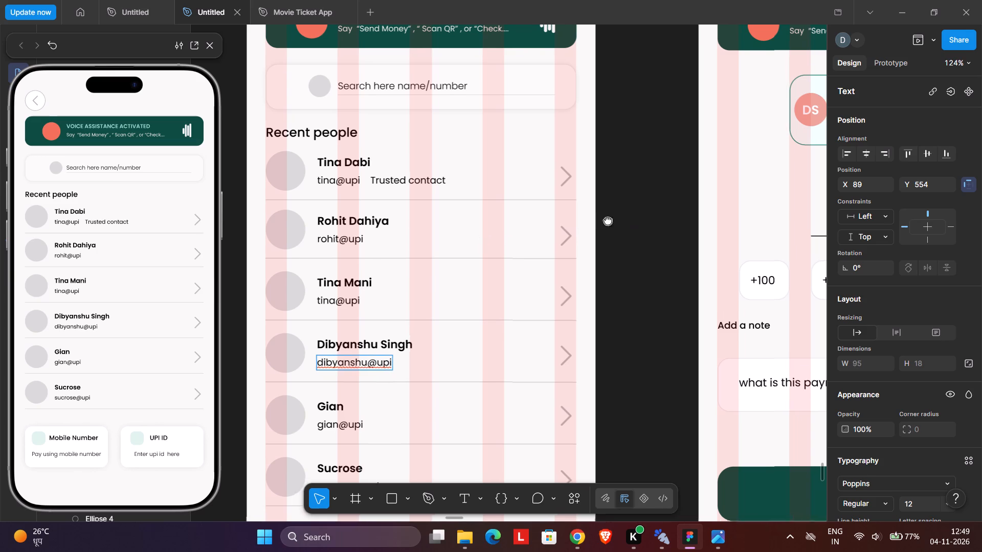
middle_click_drag(608, 220, 602, 150)
left_click(614, 209)
left_click(614, 209)
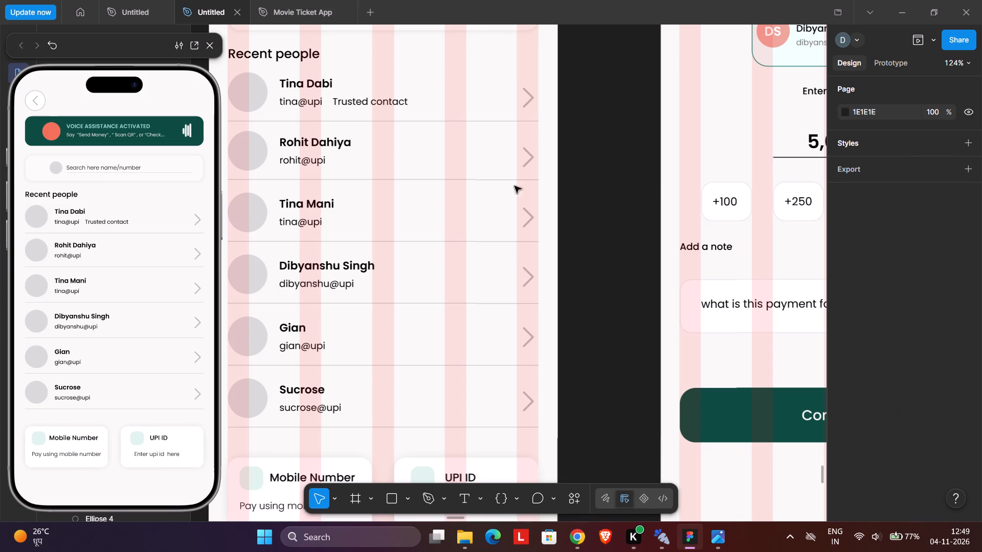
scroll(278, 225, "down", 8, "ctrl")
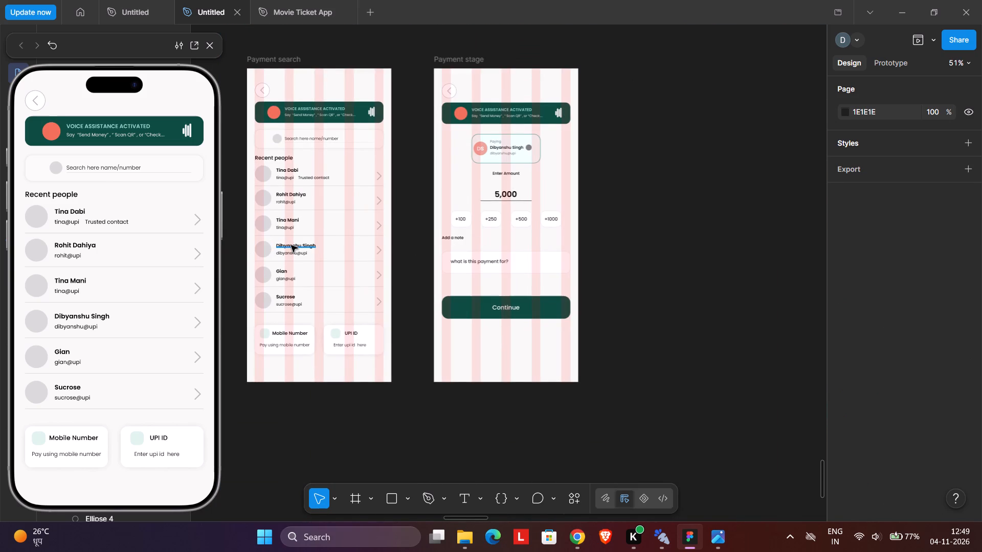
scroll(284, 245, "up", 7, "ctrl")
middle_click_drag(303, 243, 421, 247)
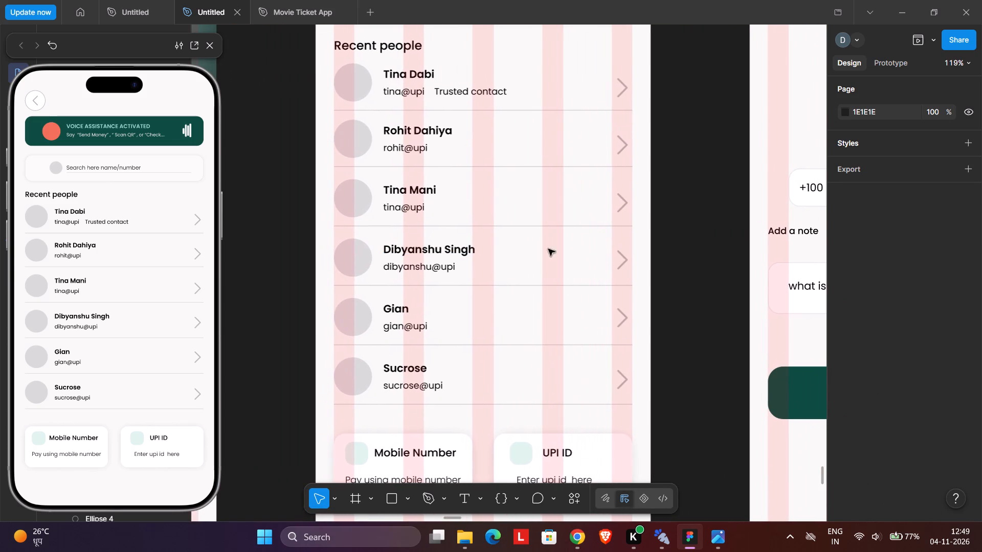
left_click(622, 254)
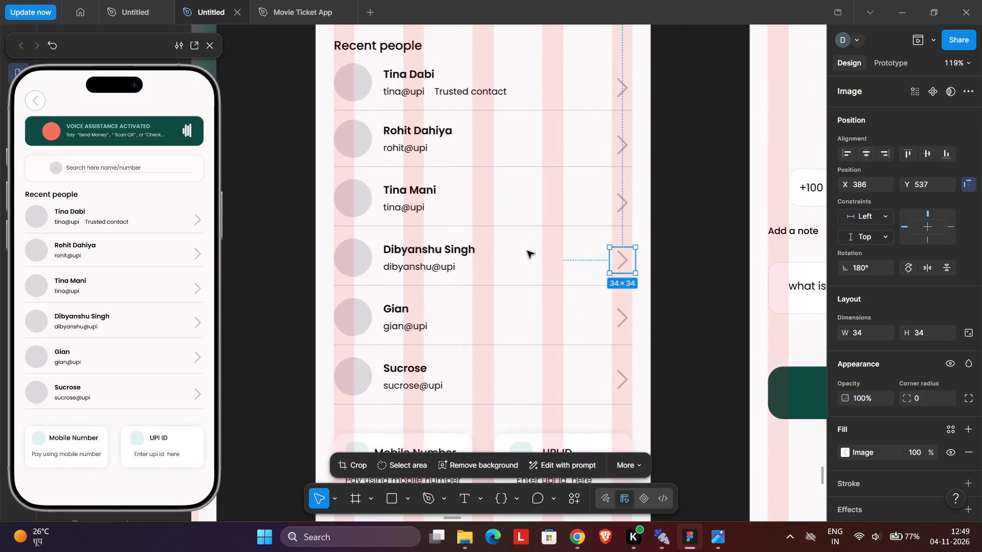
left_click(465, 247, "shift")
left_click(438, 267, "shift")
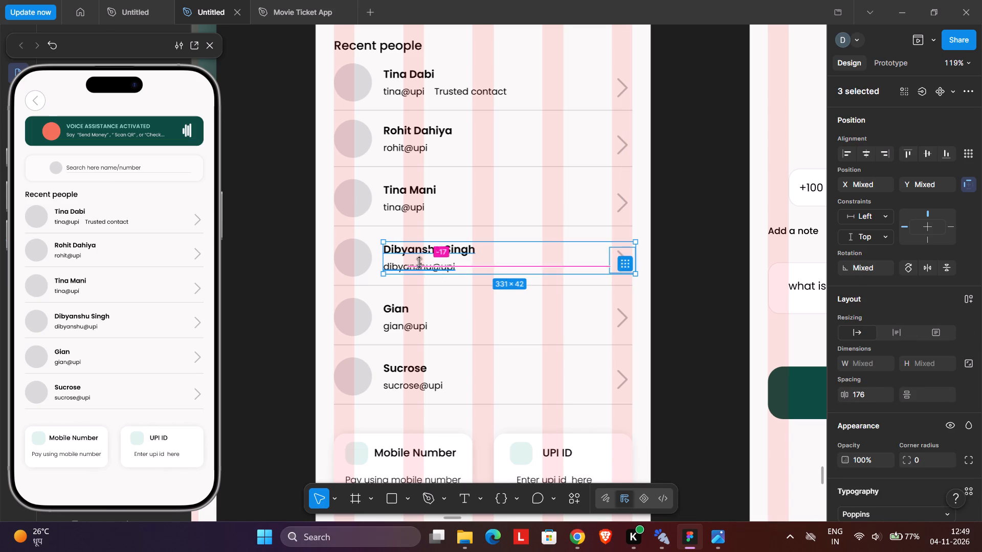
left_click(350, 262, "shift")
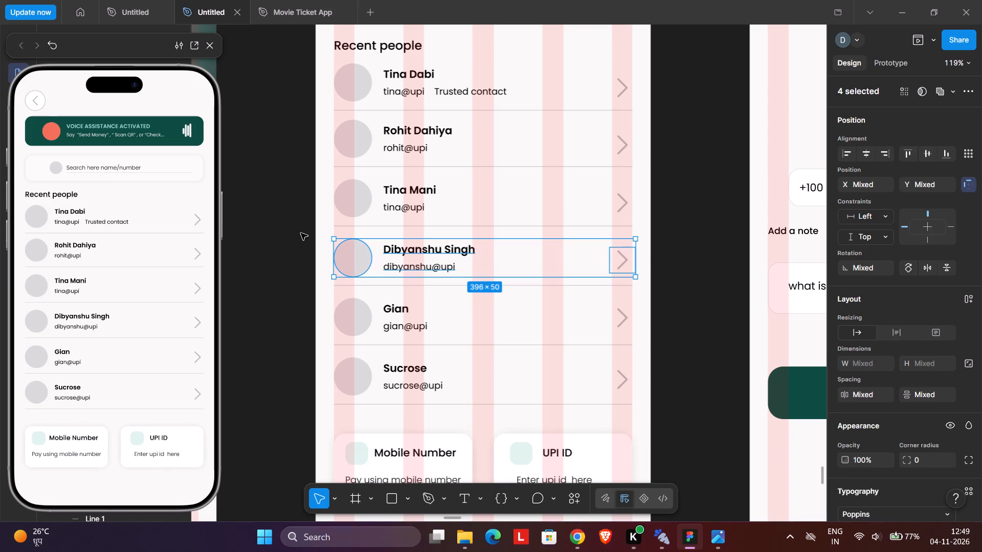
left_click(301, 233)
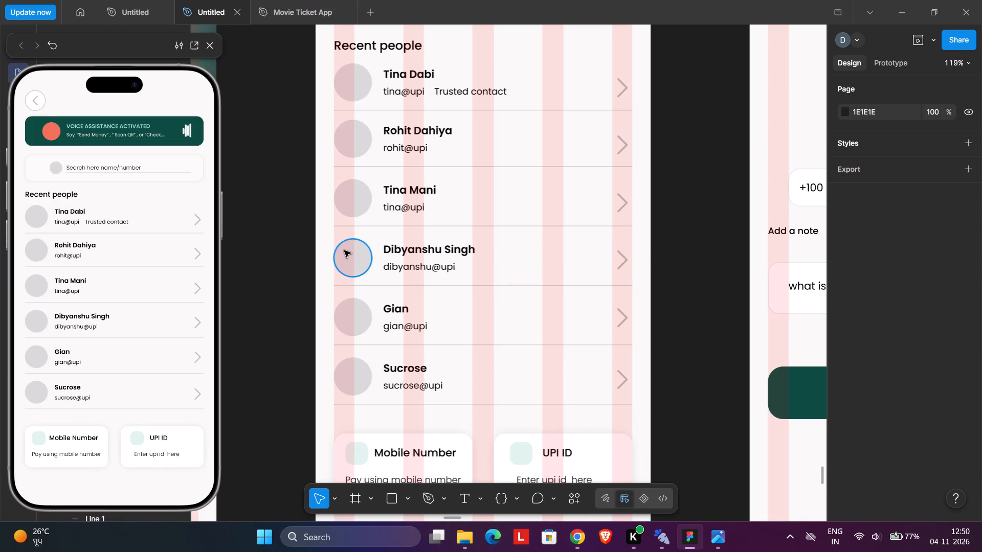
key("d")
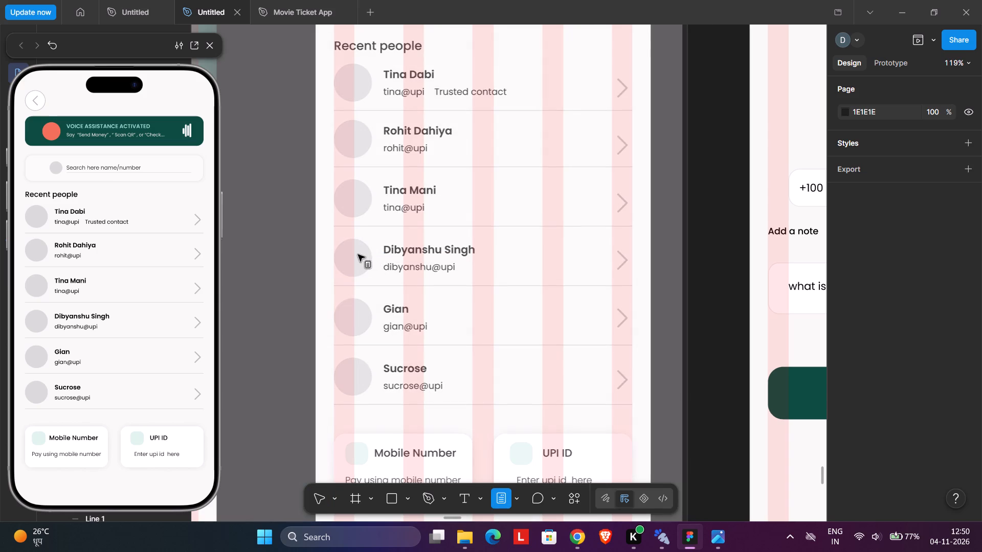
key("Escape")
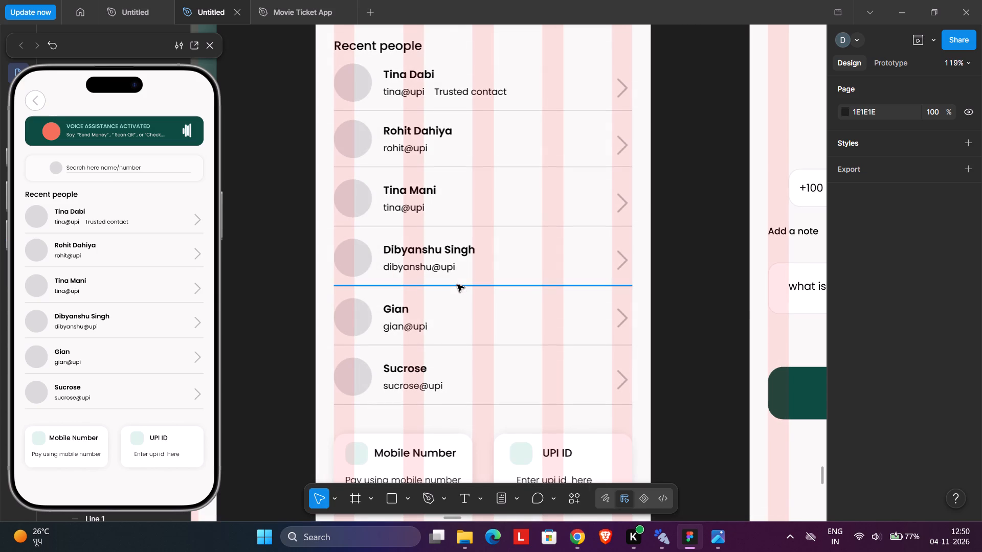
Add the text initials D, T and R to the avatar circles of the fourth, third and second Recent people contacts.
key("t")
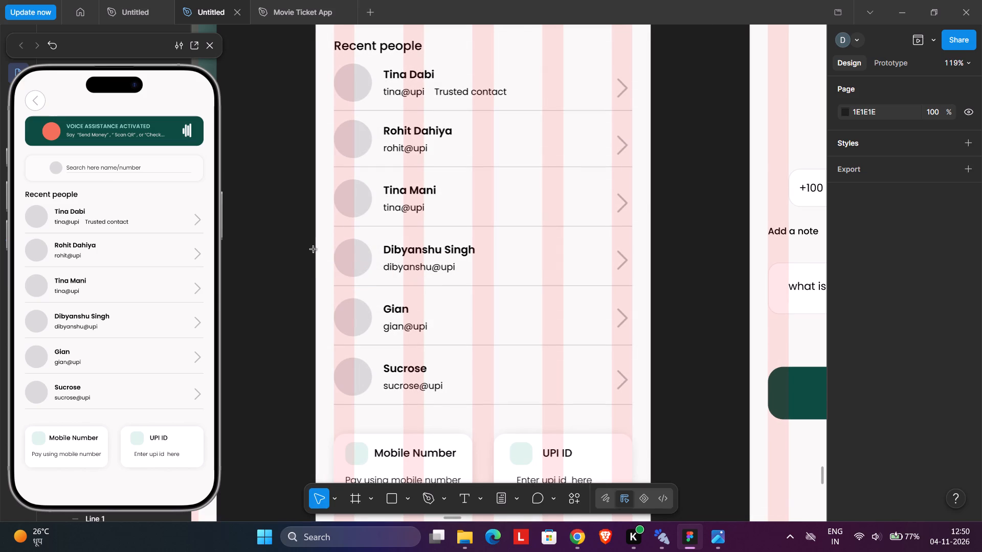
left_click(346, 259)
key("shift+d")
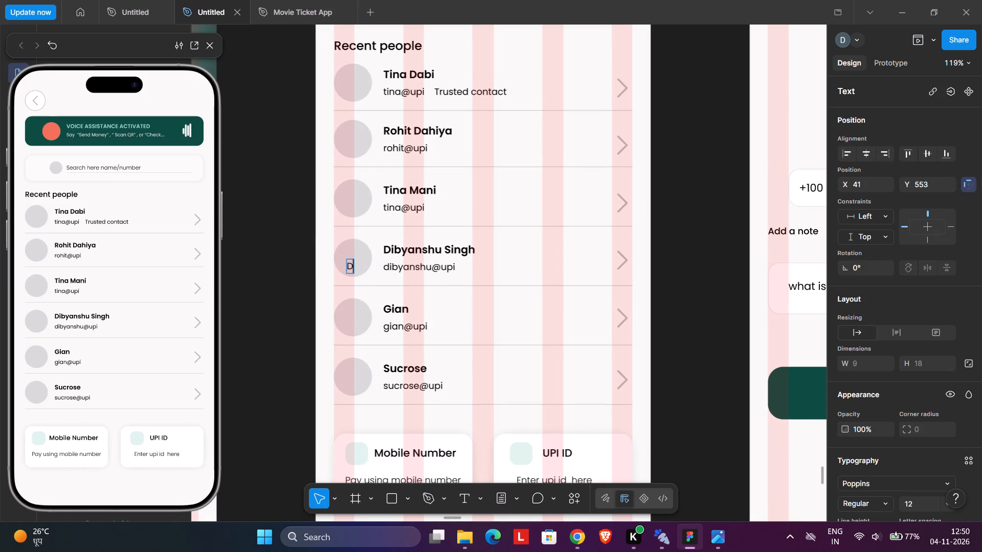
left_click(283, 227)
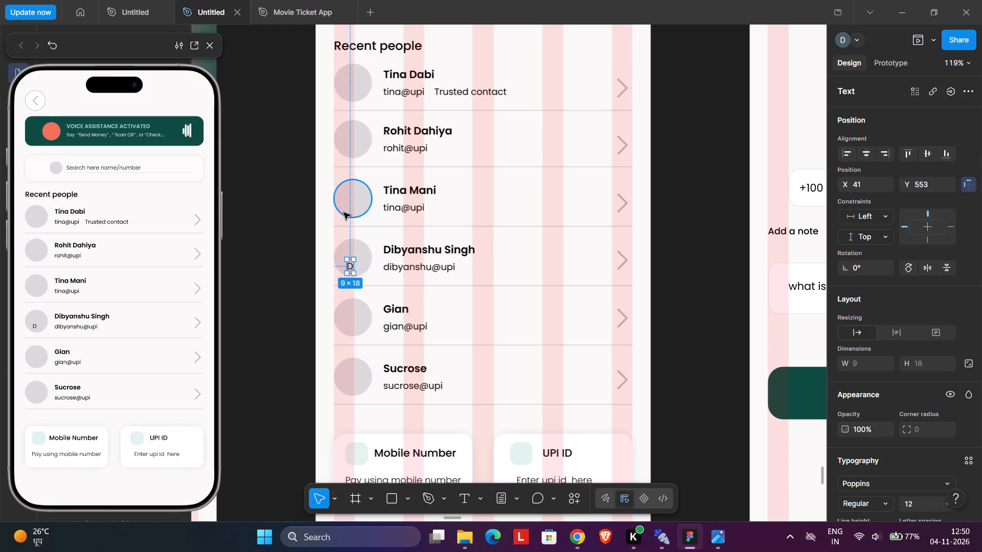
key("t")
left_click(349, 196)
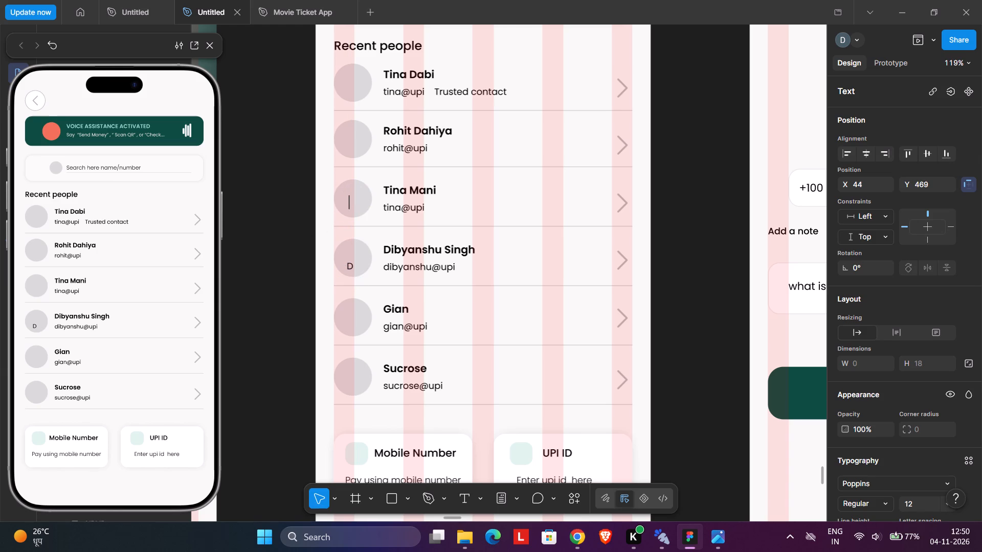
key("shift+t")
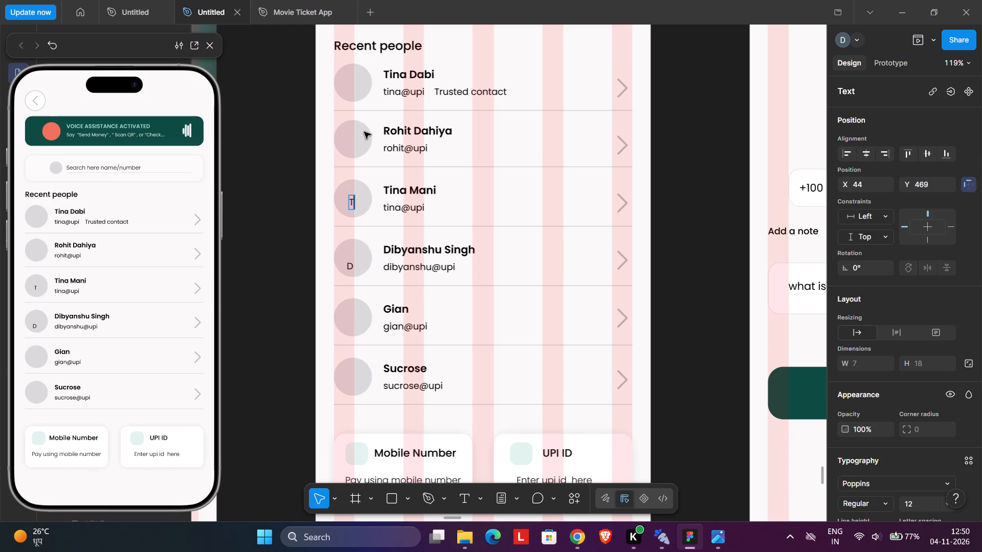
left_click(354, 132)
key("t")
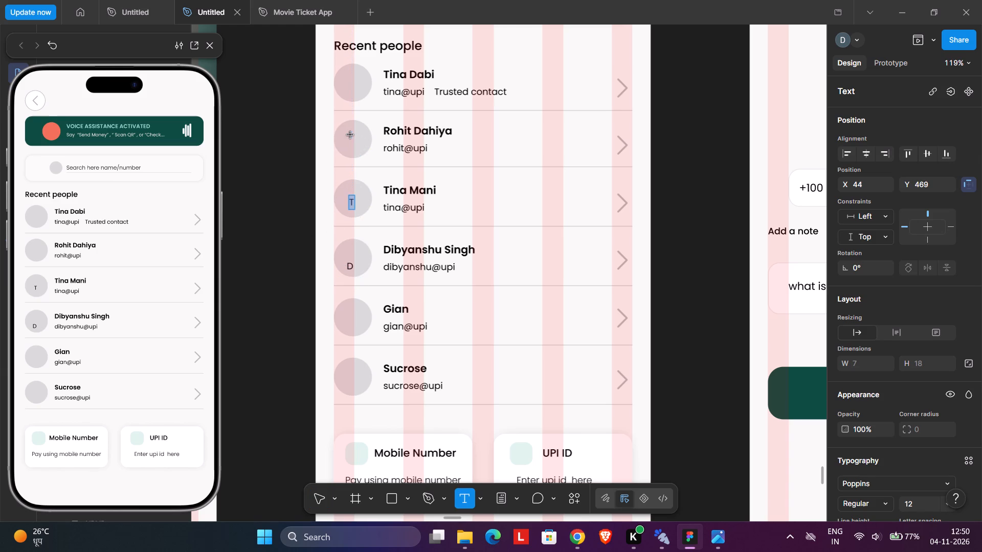
left_click(349, 136)
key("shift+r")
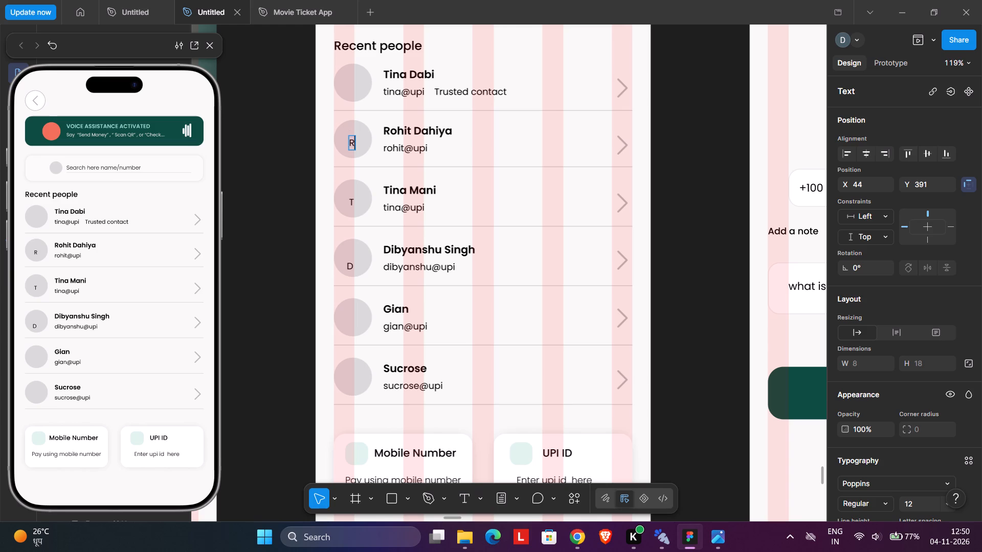
left_click(297, 111)
Add the text initials T, G and S to the avatar circles of the first, fifth and sixth Recent people contacts.
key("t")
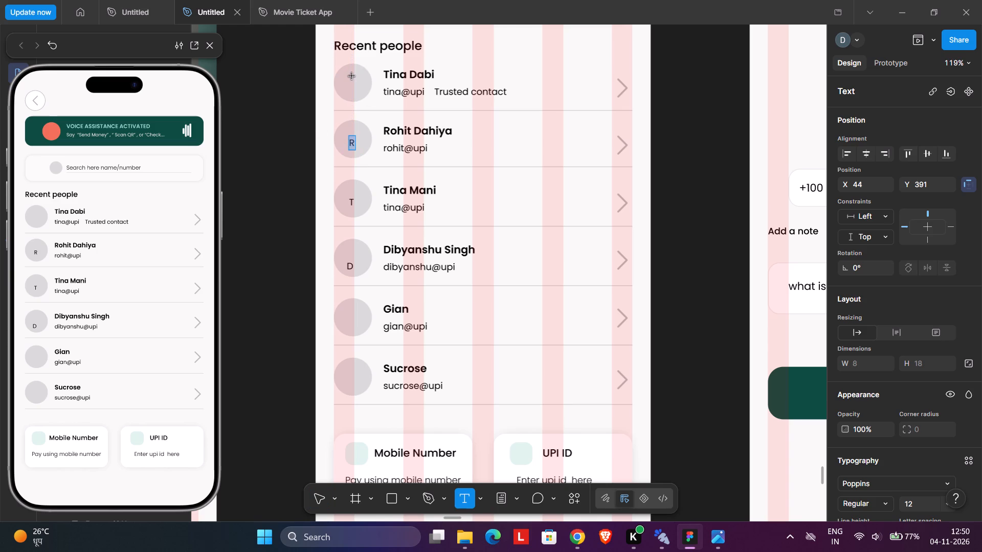
left_click(351, 79)
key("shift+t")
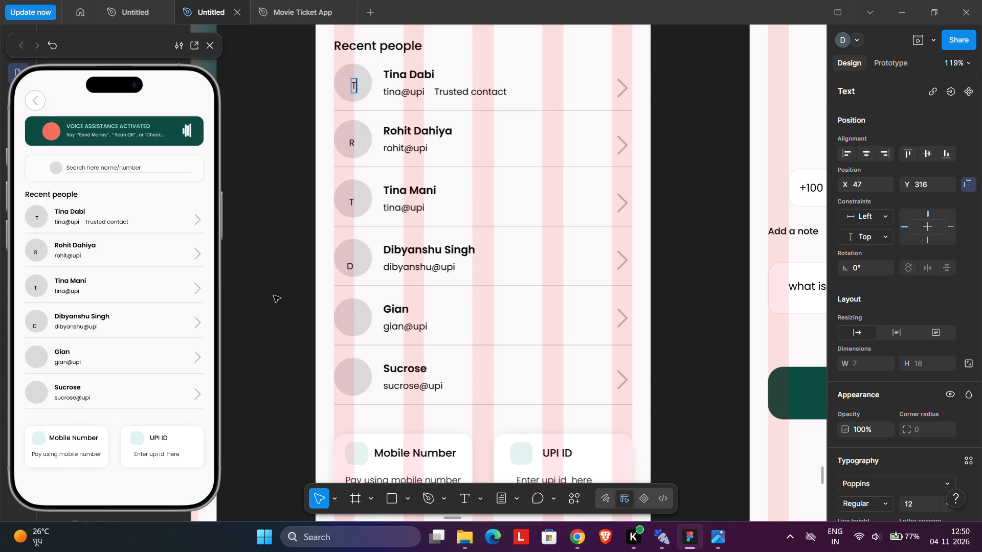
left_click(276, 315)
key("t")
left_click(351, 317)
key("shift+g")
left_click(264, 295)
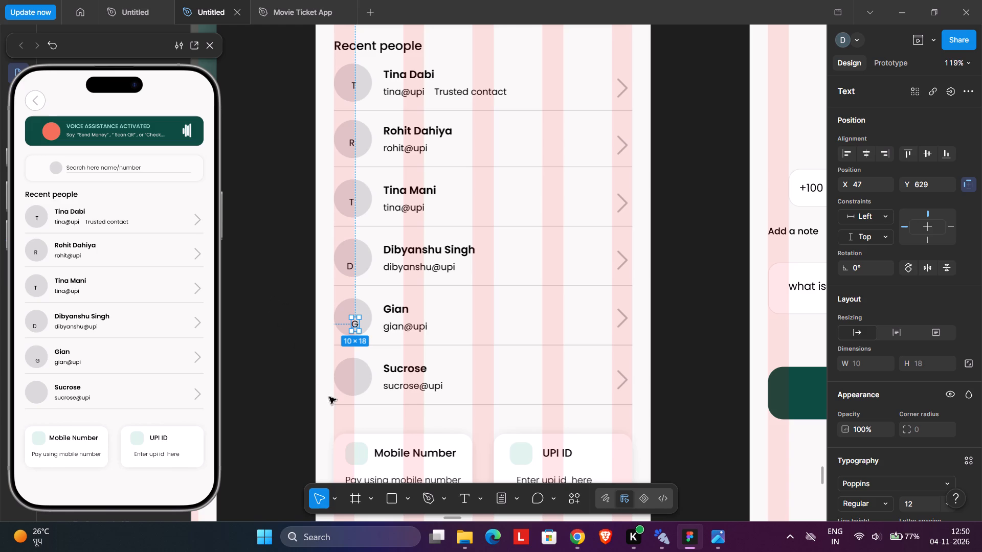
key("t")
left_click(349, 378)
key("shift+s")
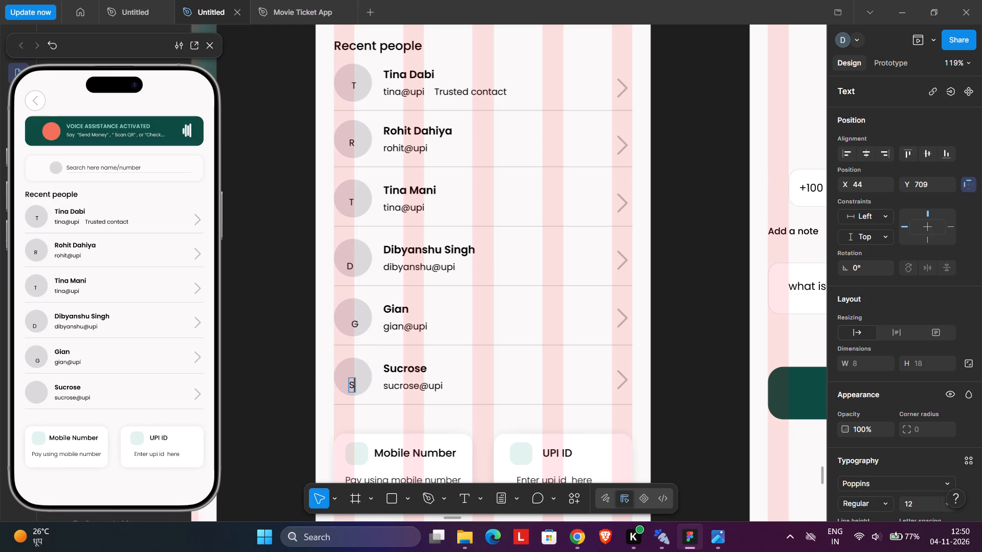
left_click(285, 229)
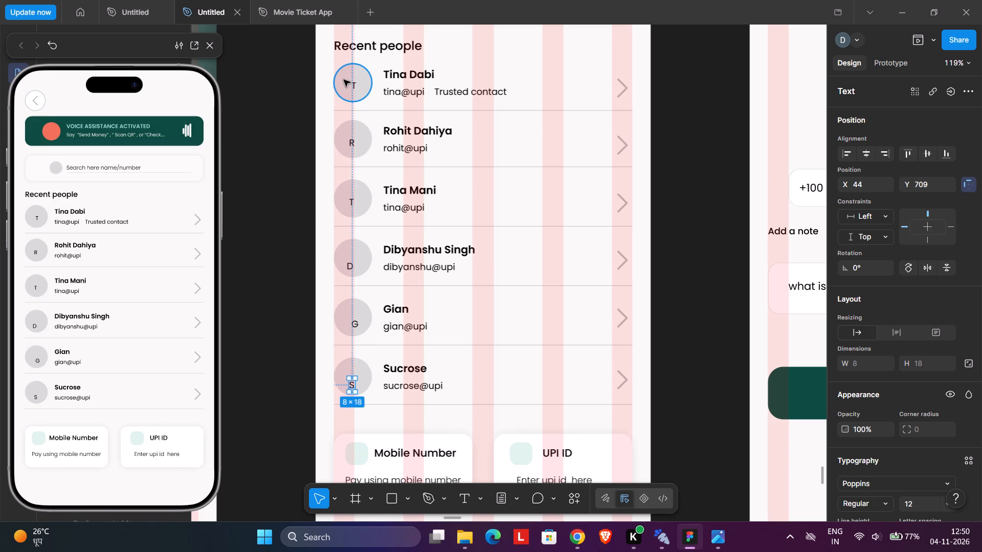
Examine the placement of the T initial inside the first contact's avatar circle.
middle_click_drag(350, 62, 386, 159)
scroll(395, 162, "up", 9, "ctrl")
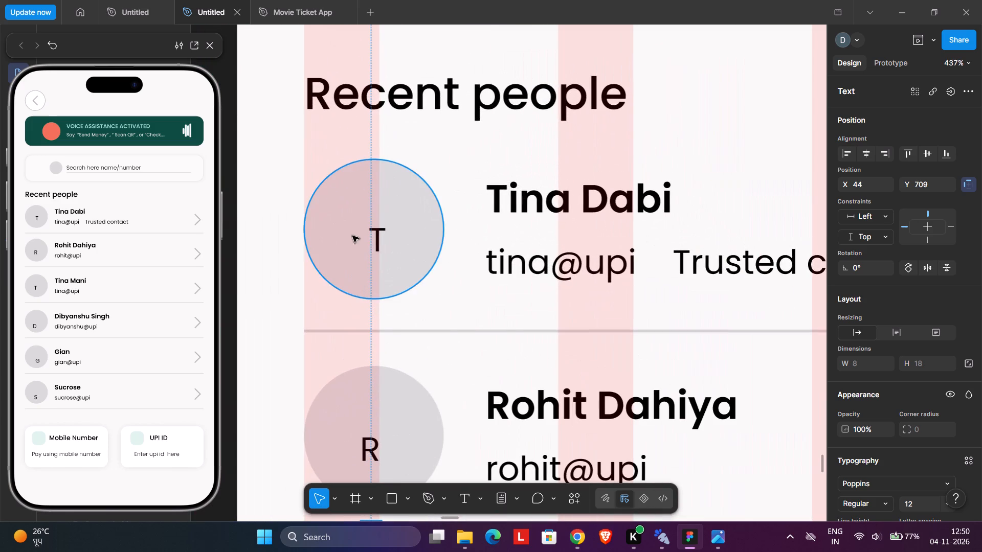
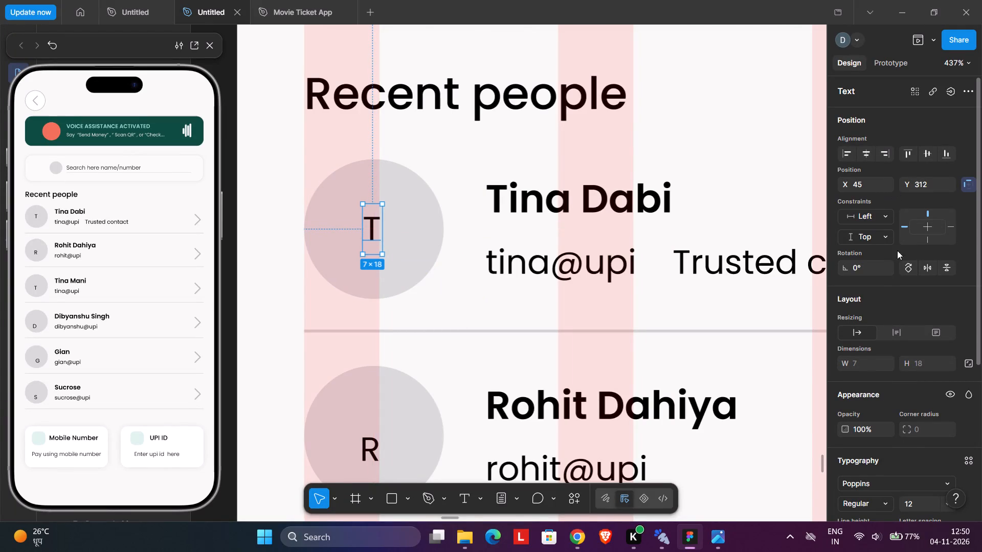
Set the font size of the T initial in the first Recent people contact's avatar to 16.
scroll(869, 259, "up", 3)
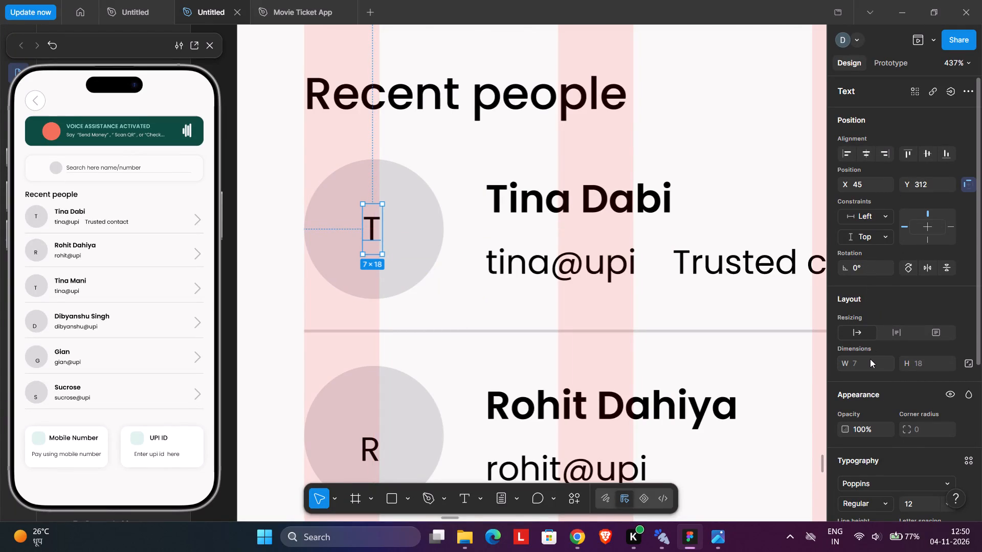
left_click(870, 359)
left_click(292, 314)
left_click(373, 232)
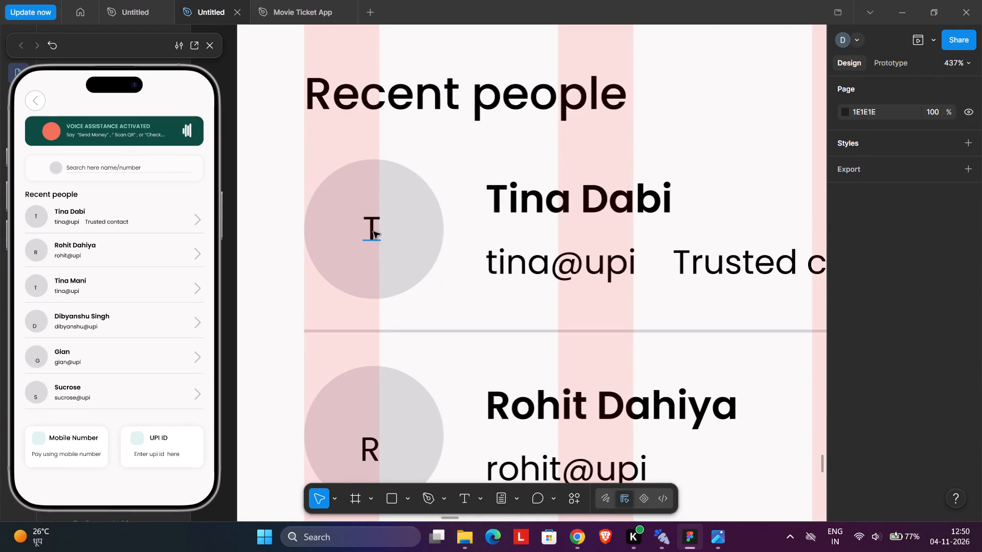
scroll(934, 316, "down", 1)
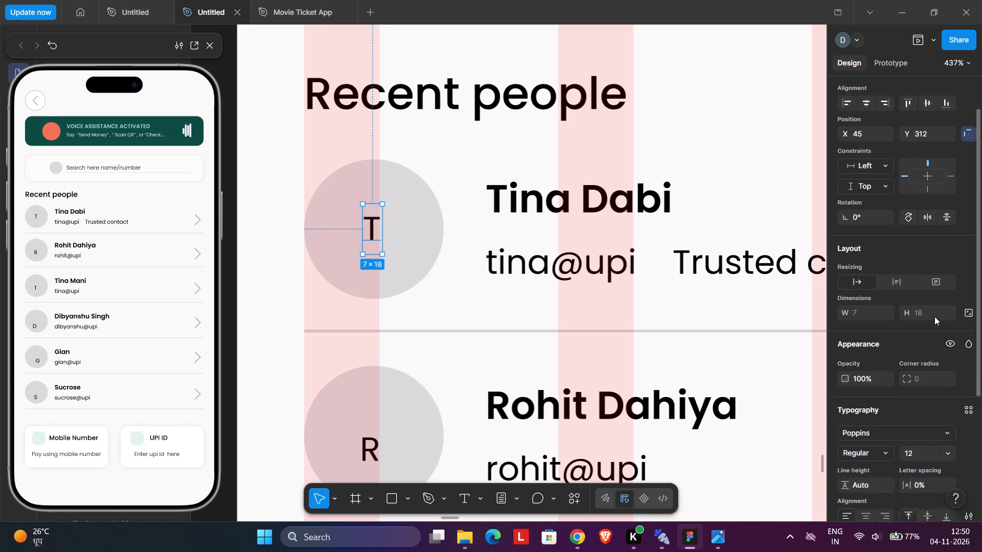
scroll(934, 316, "down", 2)
left_click(955, 317)
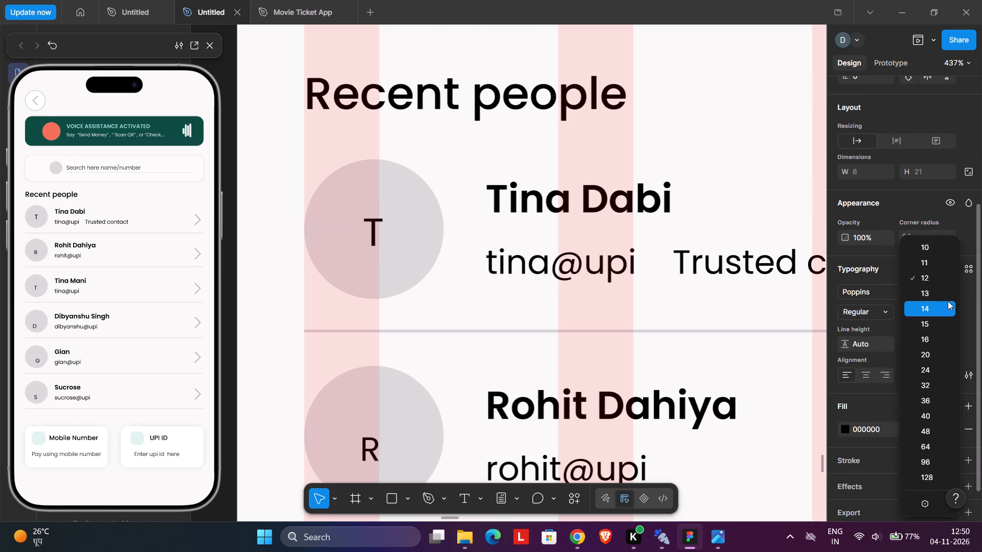
left_click(932, 334)
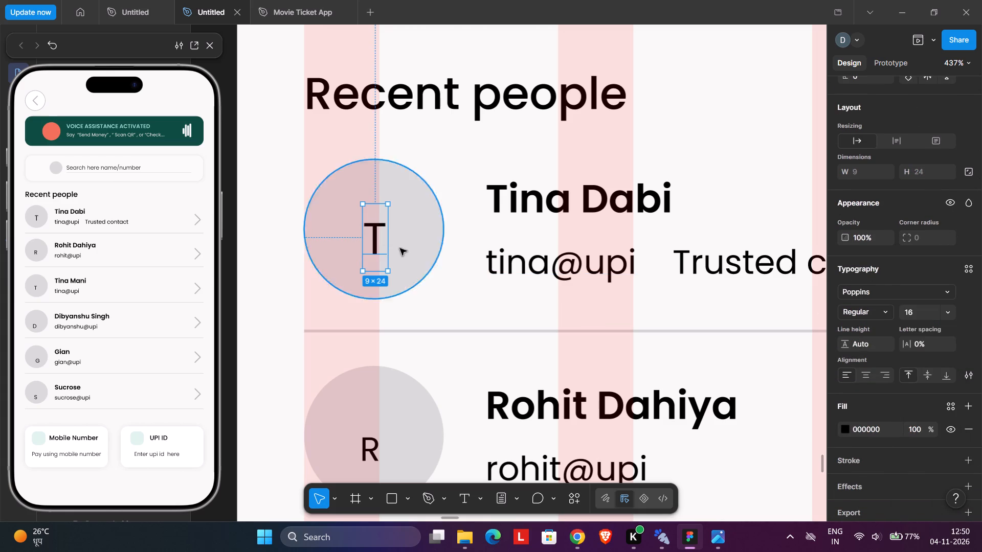
Center the T initial horizontally and vertically within the first contact's avatar circle.
left_click_drag(375, 241, 375, 226)
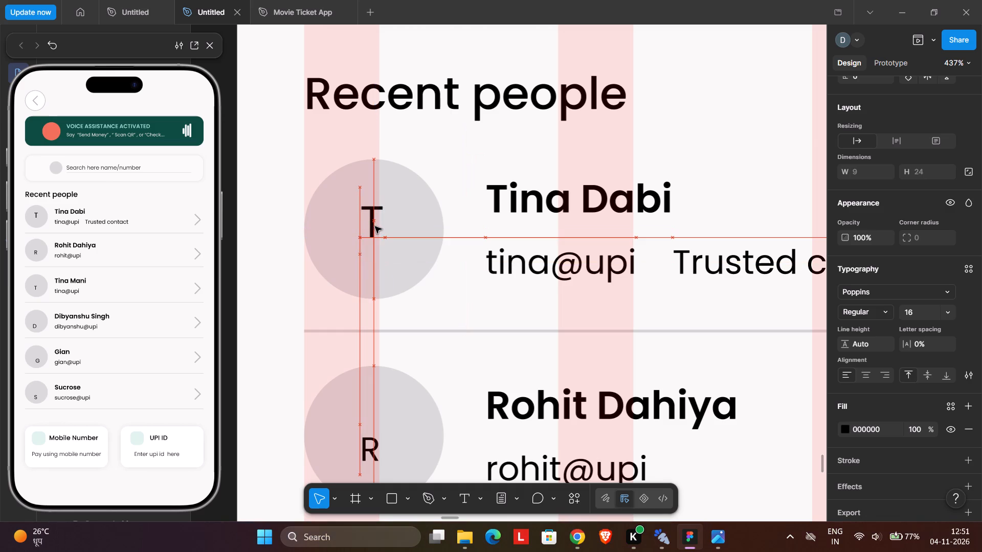
left_click_drag(375, 226, 376, 232)
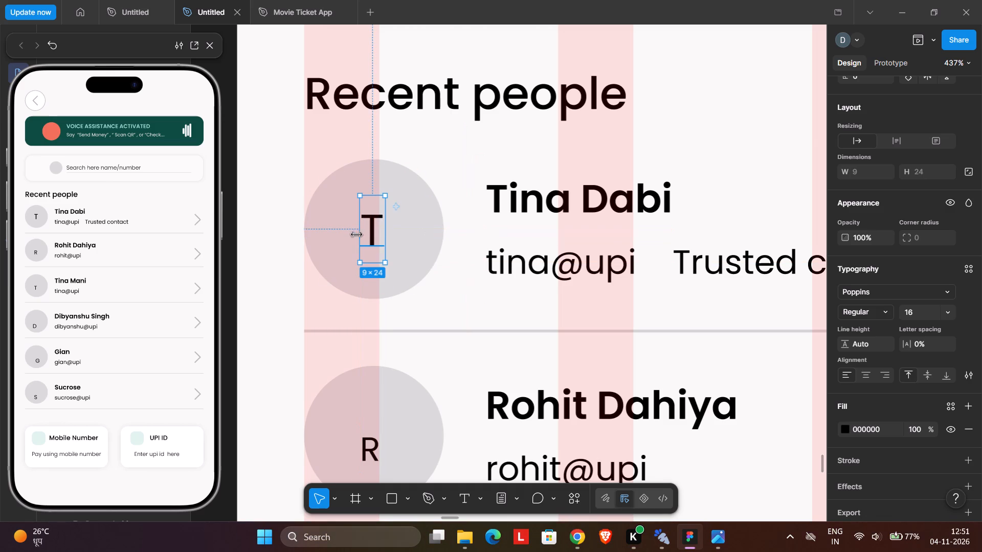
left_click(319, 224, "shift")
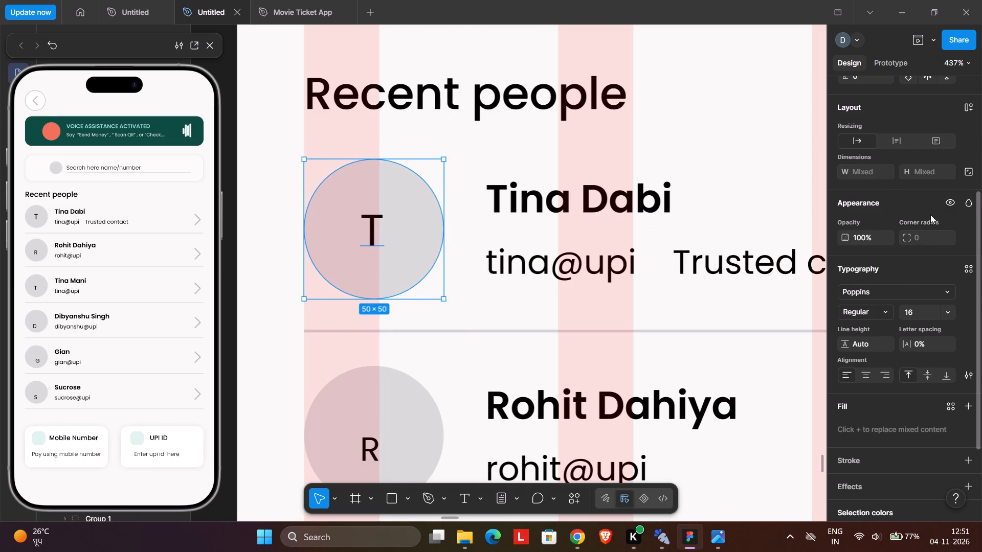
scroll(936, 195, "up", 8)
left_click(868, 153)
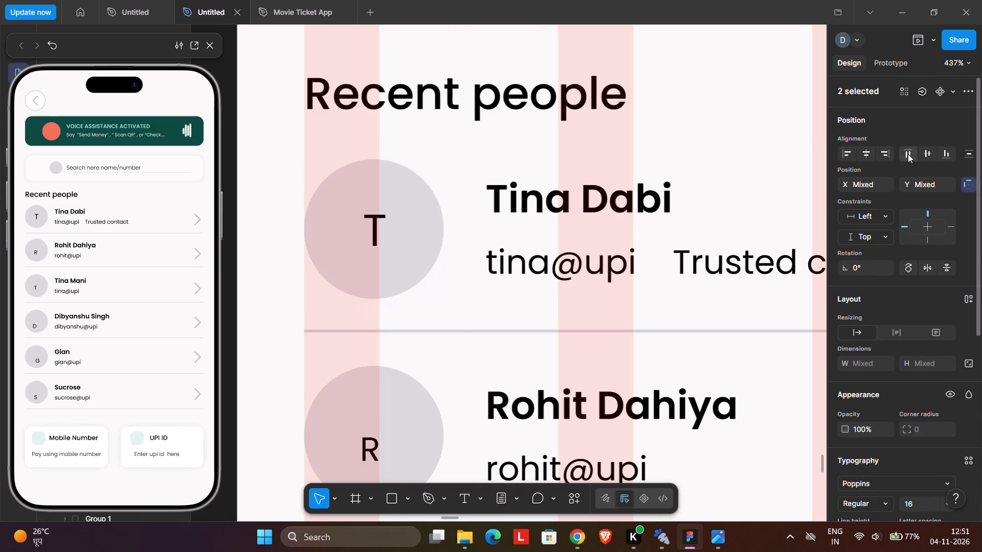
left_click(927, 156)
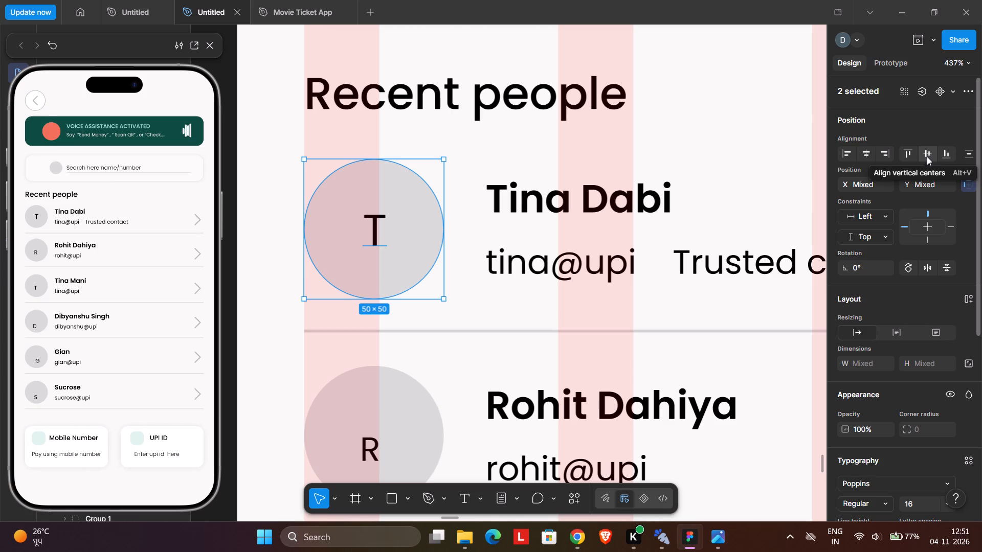
left_click(927, 156)
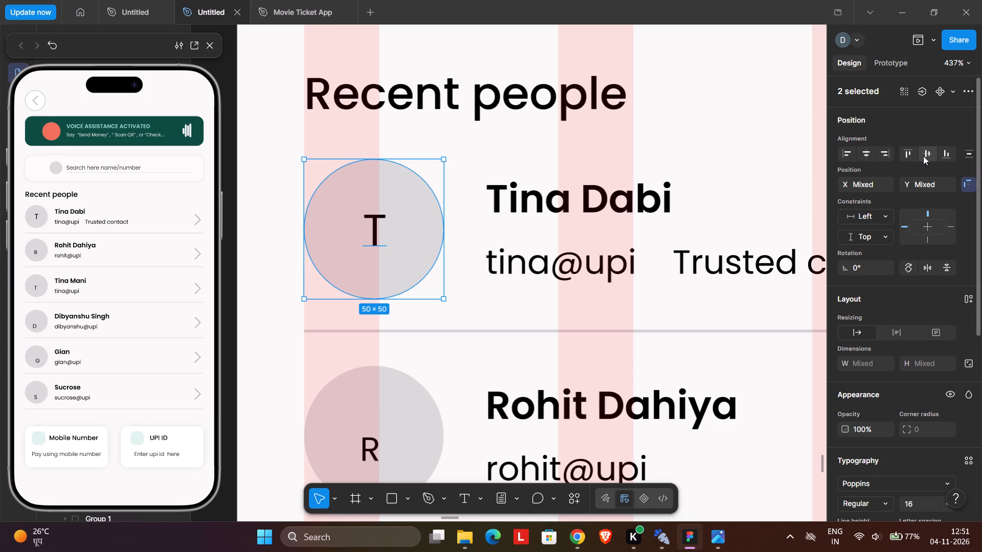
Set the first contact's T initial to the SemiBold font weight.
scroll(919, 389, "down", 4)
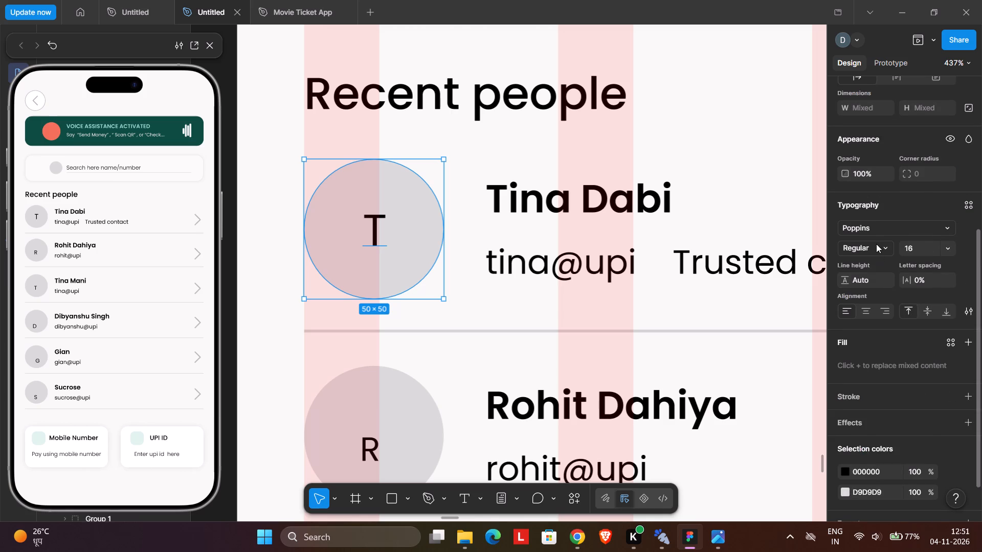
left_click(876, 244)
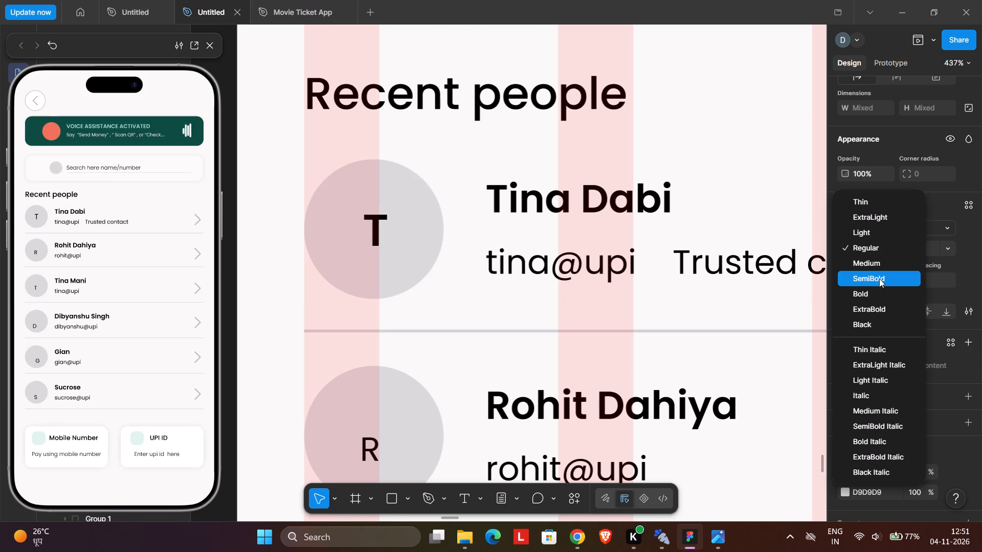
left_click(879, 280)
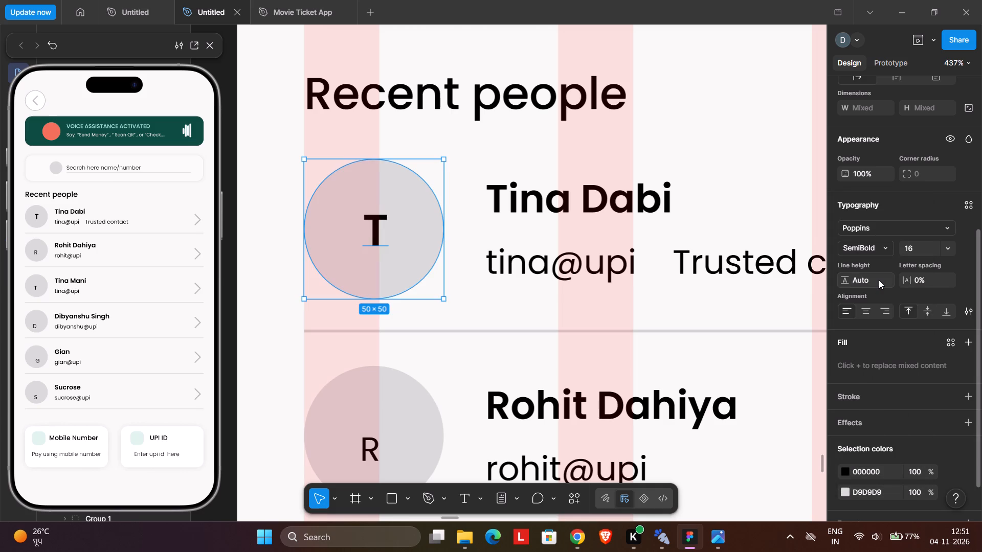
Set the second contact's R initial to font size 16 and SemiBold weight.
scroll(486, 271, "down", 7)
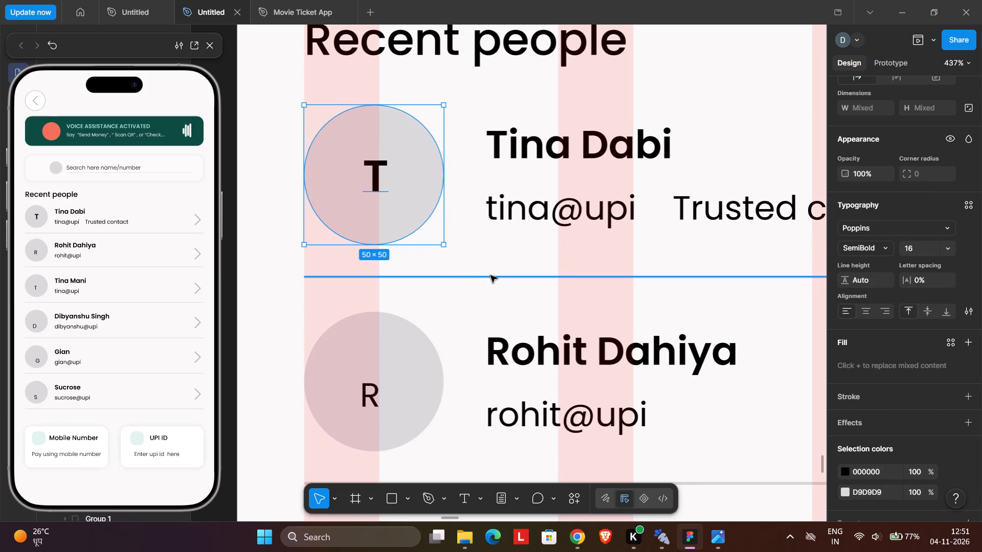
scroll(490, 275, "down", 14)
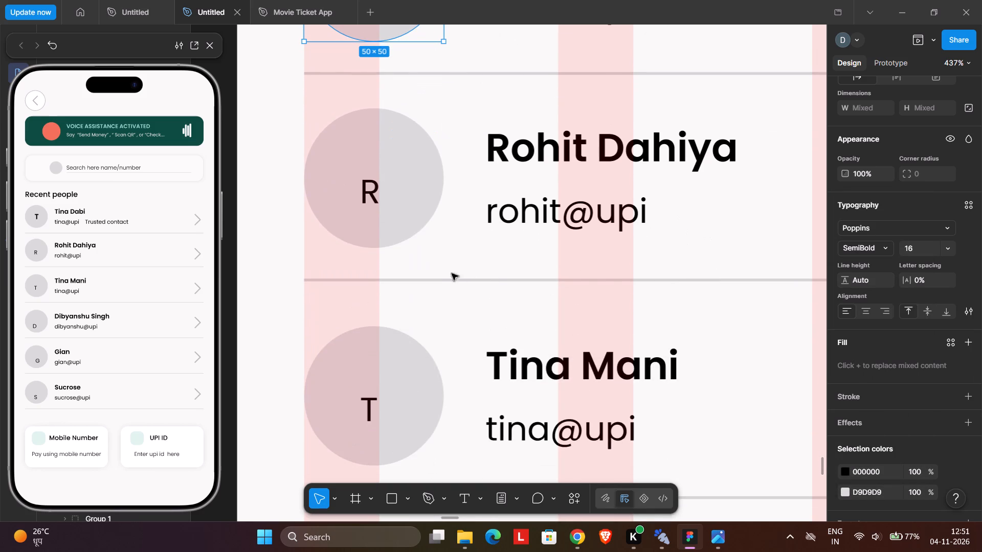
left_click(368, 194)
left_click(937, 281)
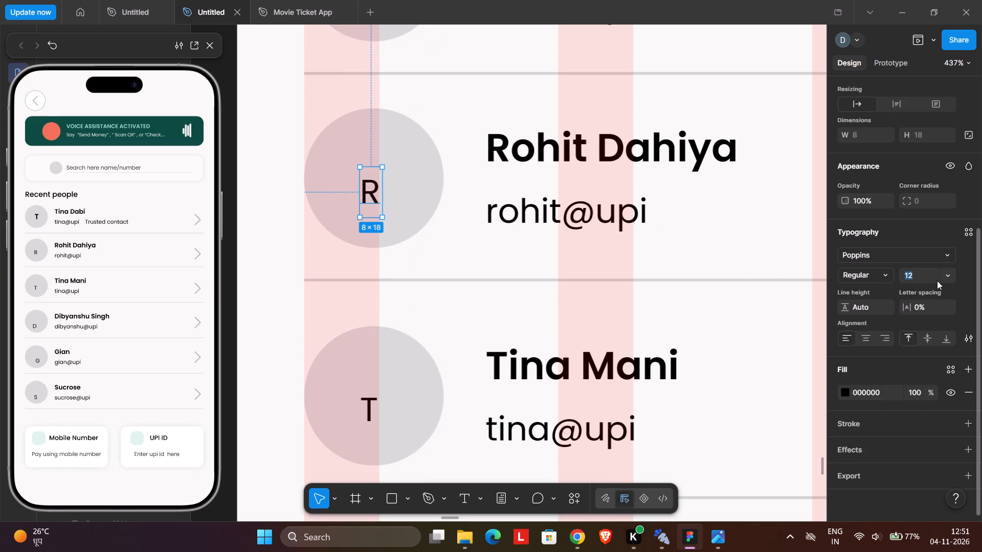
key("1")
key("6")
left_click(874, 273)
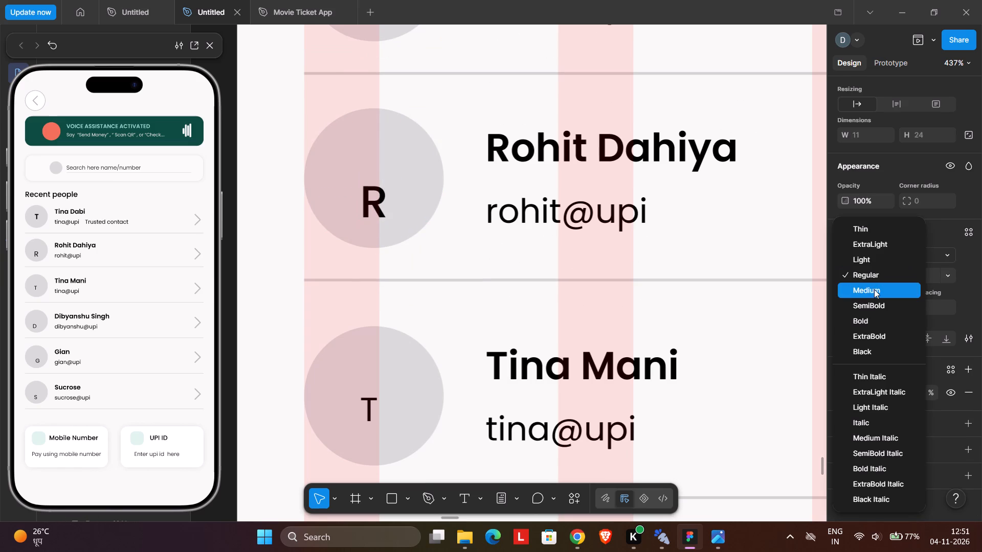
left_click(869, 305)
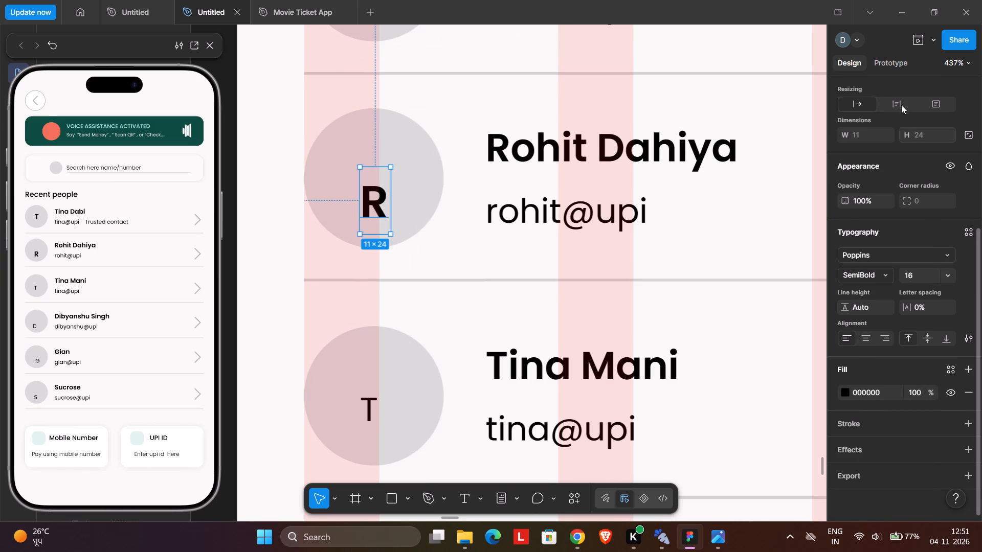
Center the R initial horizontally and vertically within the second contact's avatar circle.
scroll(899, 102, "up", 4)
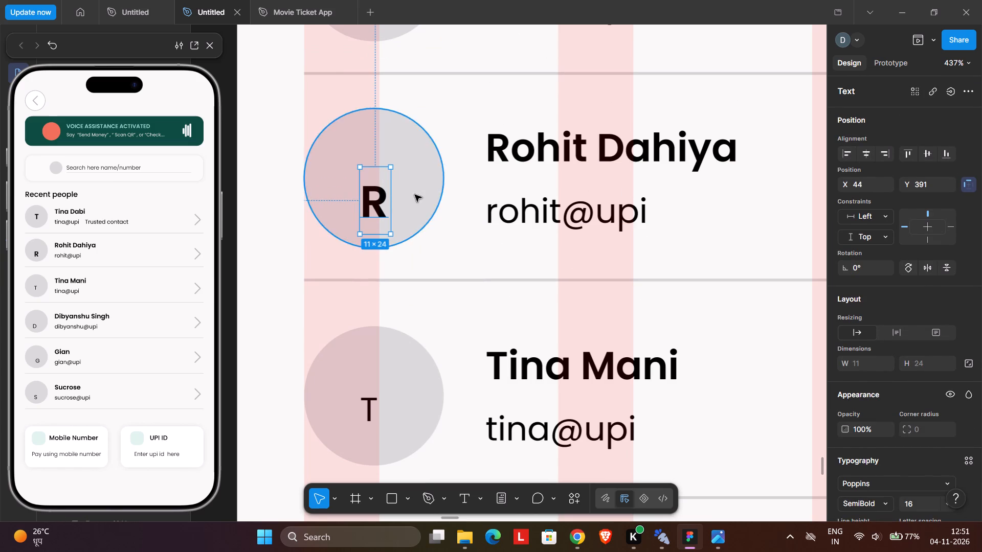
left_click(415, 195, "shift")
left_click(869, 160)
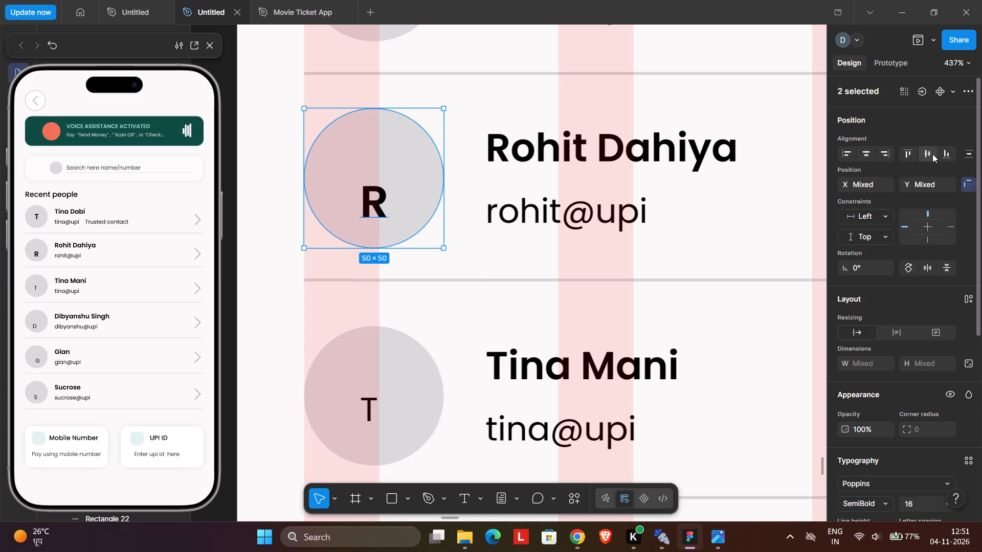
left_click(932, 154)
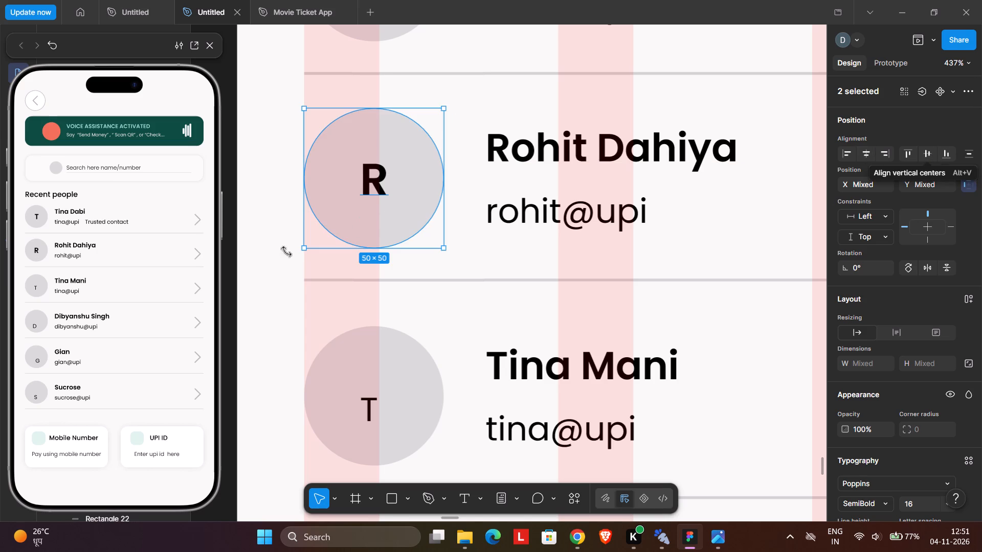
left_click(257, 257)
Set the T, D, G and S initials of the third to sixth contacts together to font size 16 and SemiBold weight.
scroll(281, 300, "down", 5)
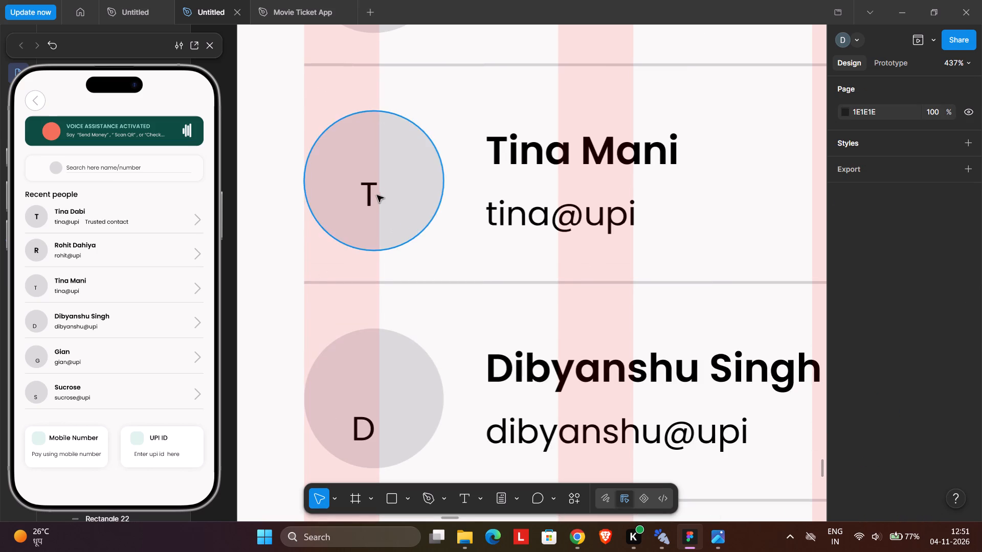
left_click(375, 194)
scroll(771, 347, "down", 5)
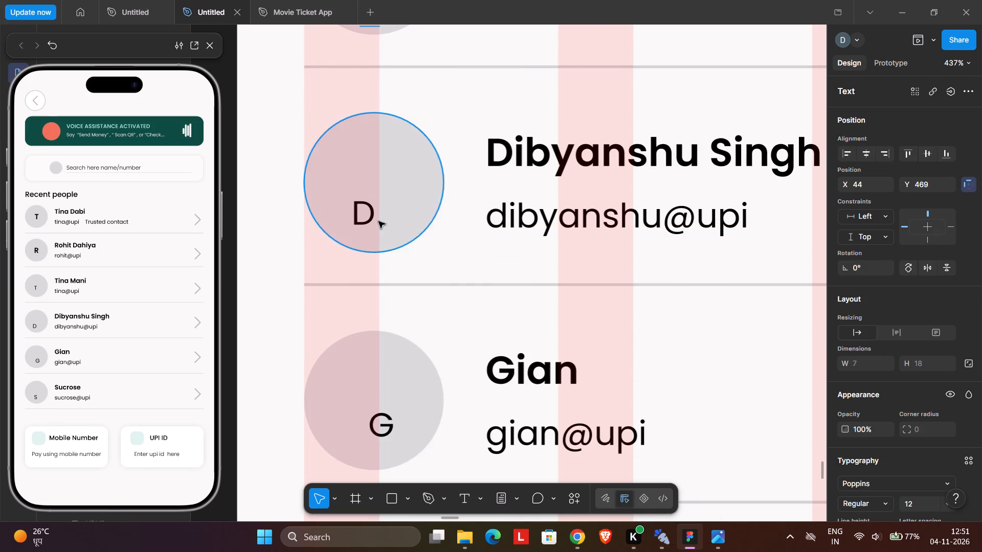
left_click(363, 216, "shift")
left_click(376, 421, "shift")
scroll(377, 421, "down", 9)
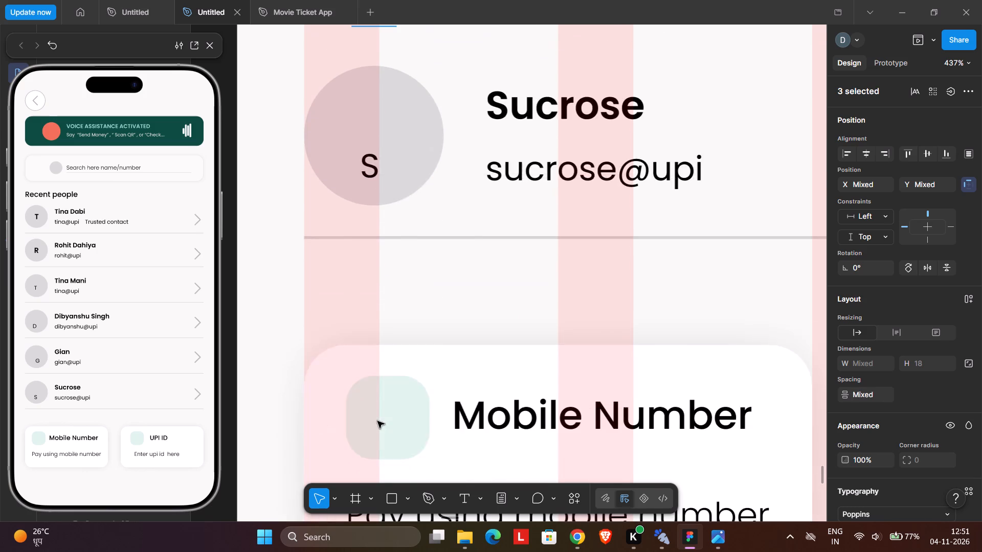
scroll(389, 316, "up", 4)
left_click(366, 302, "shift")
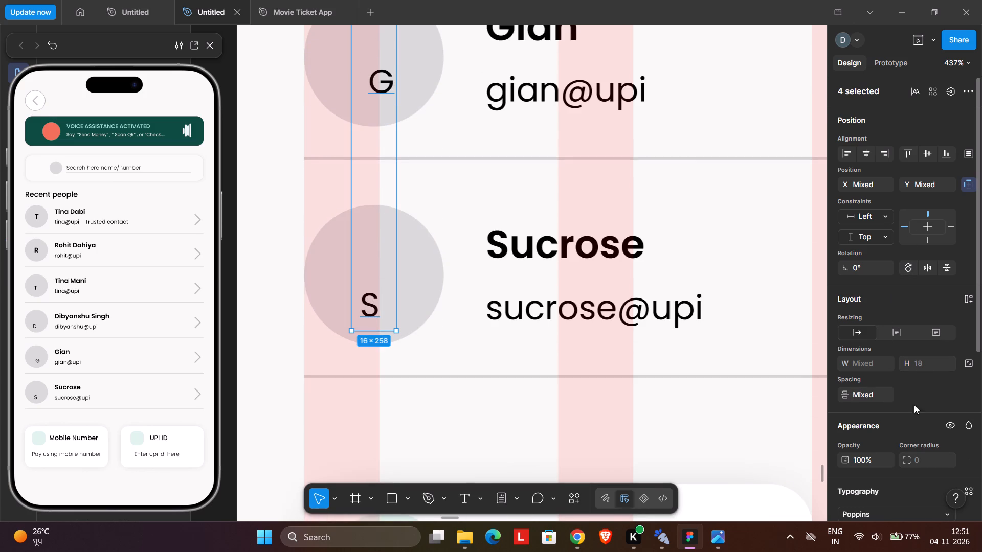
scroll(914, 397, "down", 5)
left_click(924, 269)
type("16")
left_click(871, 272)
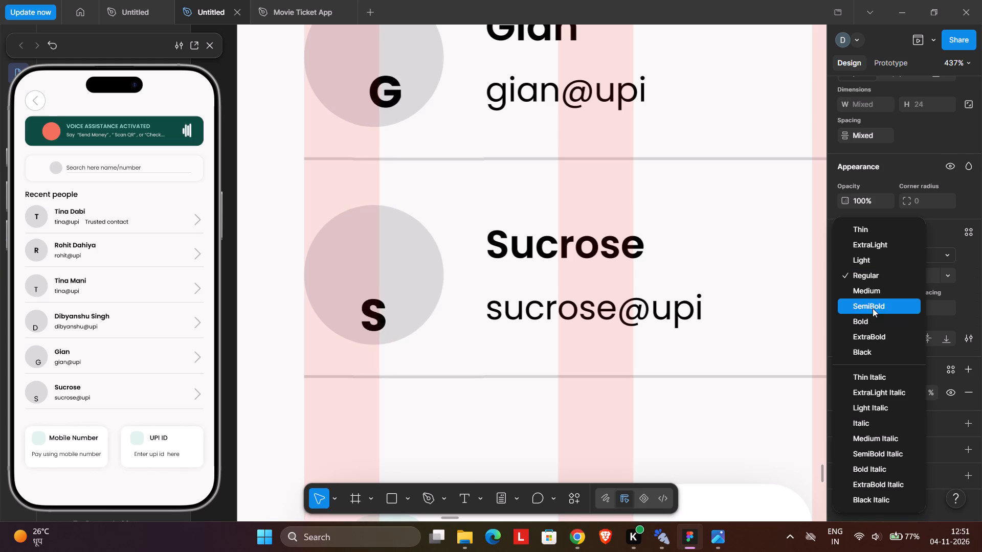
left_click(875, 305)
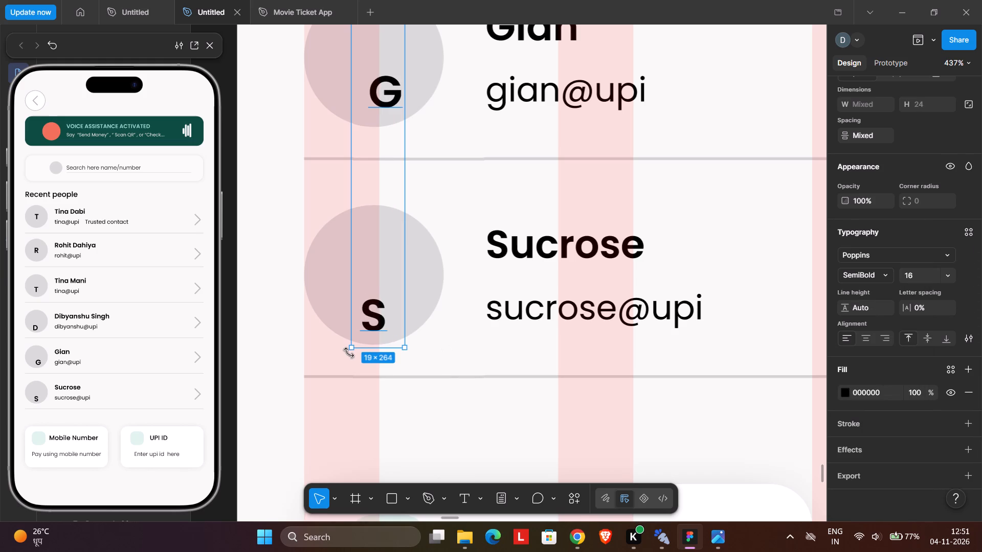
left_click(288, 283)
Center the S initial horizontally and vertically within the sixth contact's avatar circle.
left_click(369, 317)
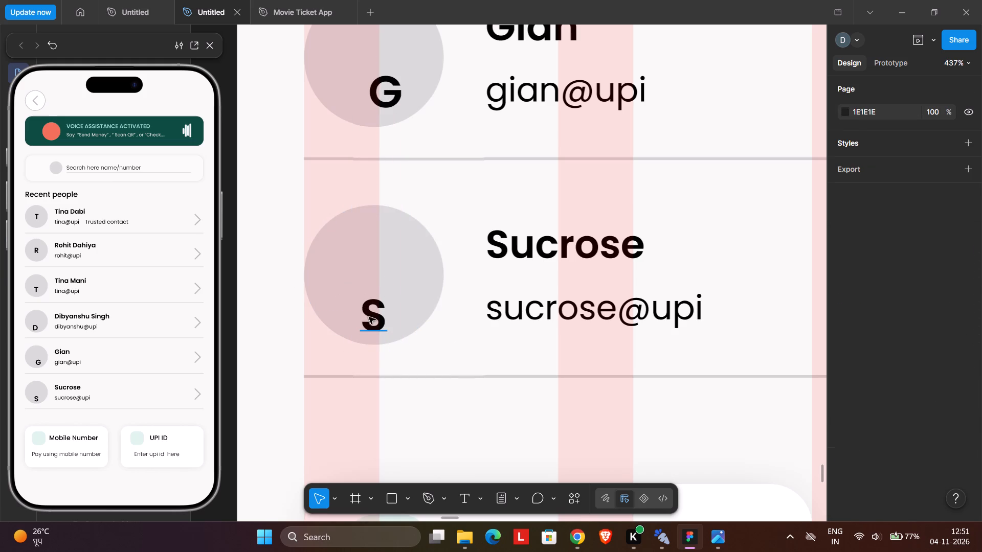
left_click(333, 261, "shift")
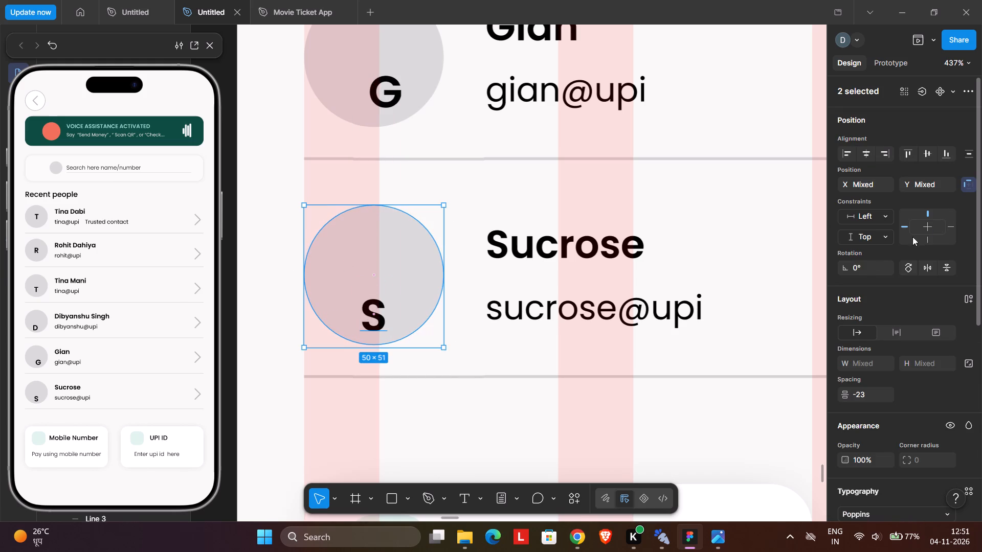
left_click(872, 158)
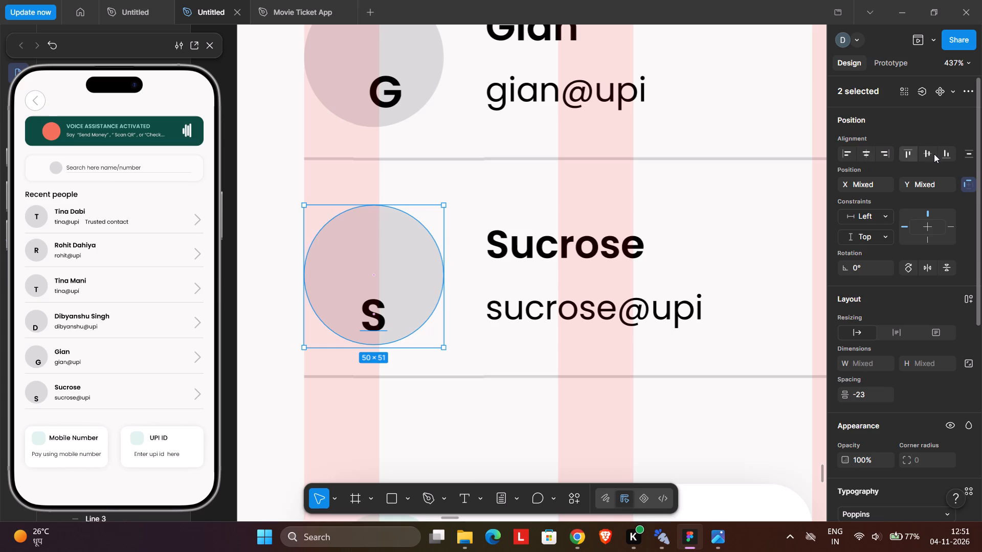
left_click(929, 153)
Center the G initial horizontally and vertically within the fifth contact's avatar circle.
middle_click_drag(492, 185, 493, 442)
left_click(375, 356)
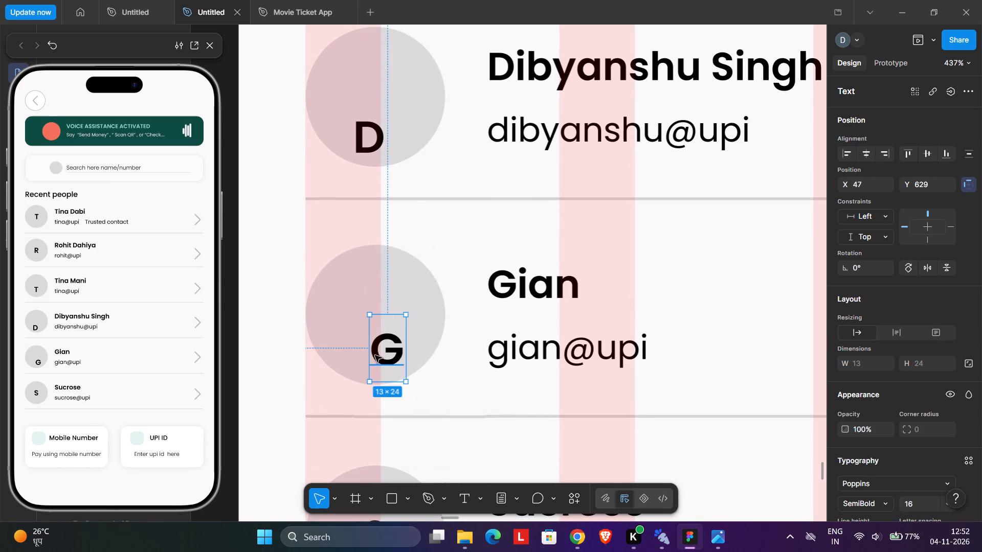
left_click(313, 299, "shift")
left_click(871, 154)
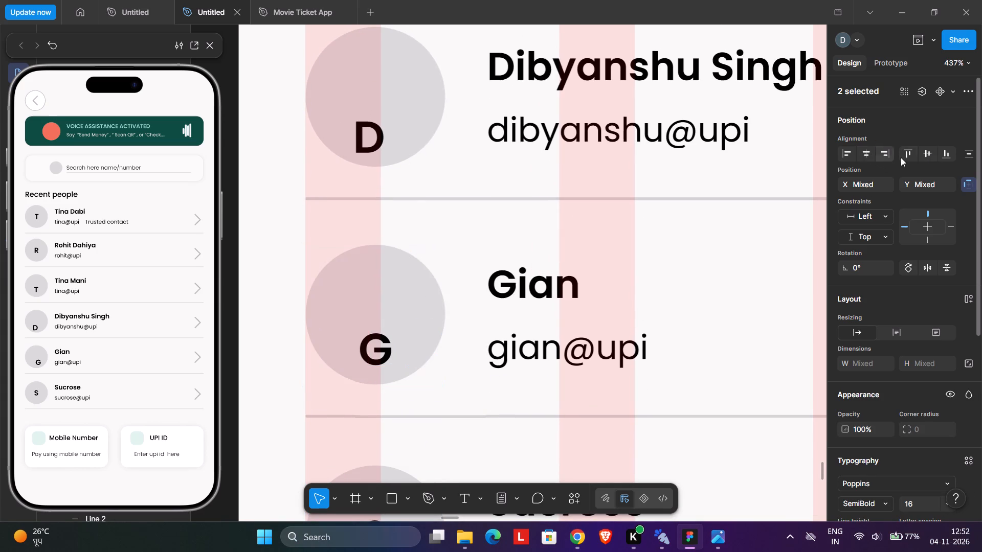
left_click(924, 155)
Center the D initial horizontally and vertically within the fourth contact's avatar circle.
middle_click_drag(616, 194, 631, 429)
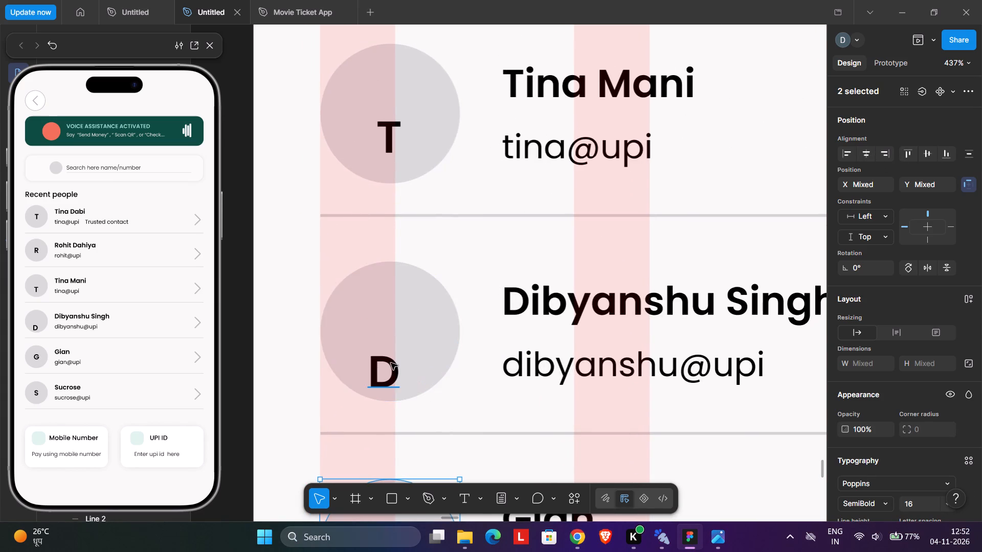
left_click(391, 363)
left_click(368, 293, "shift")
left_click(865, 154)
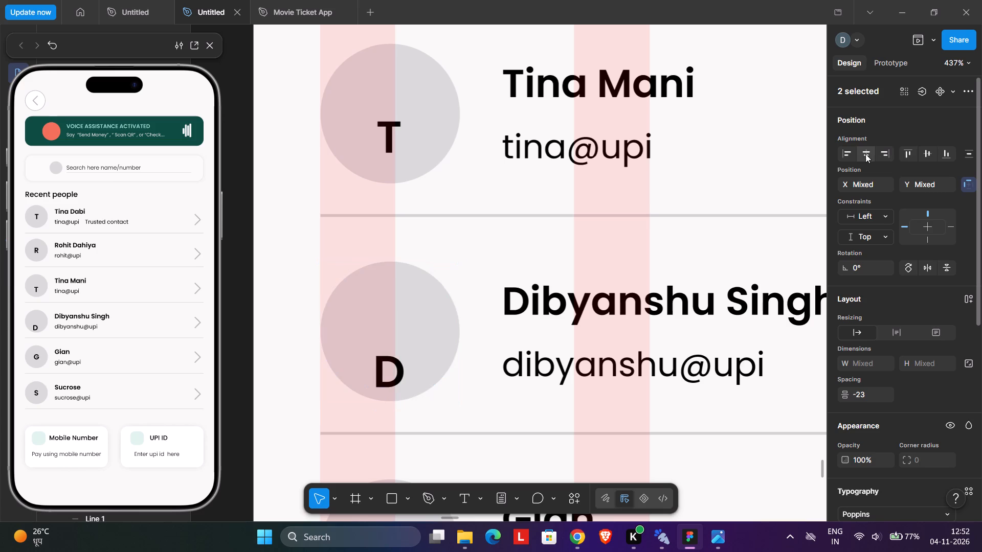
left_click(927, 155)
Center the T initial horizontally and vertically within the third contact's avatar circle, and clear the selection.
middle_click_drag(497, 217, 499, 408)
left_click(391, 336)
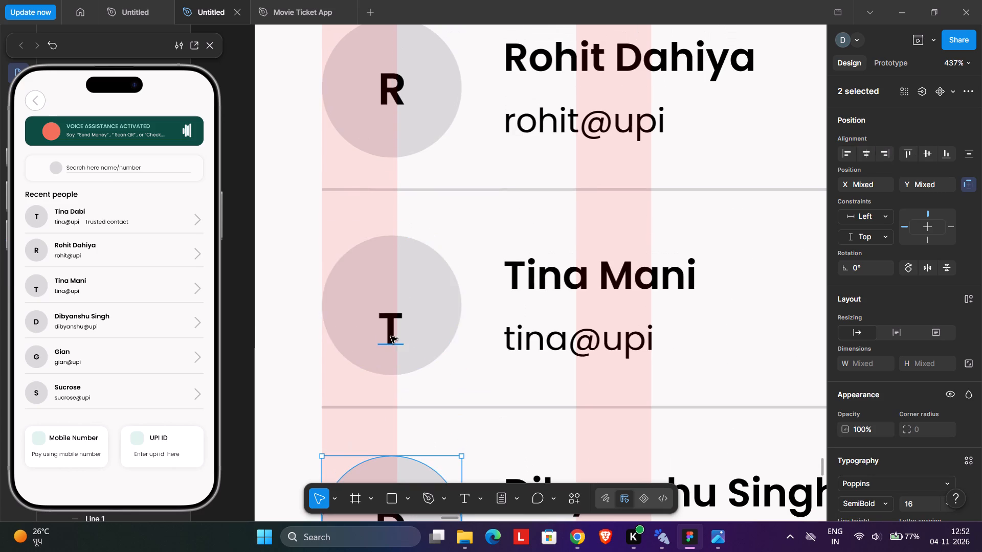
left_click(341, 299, "shift")
left_click(871, 153)
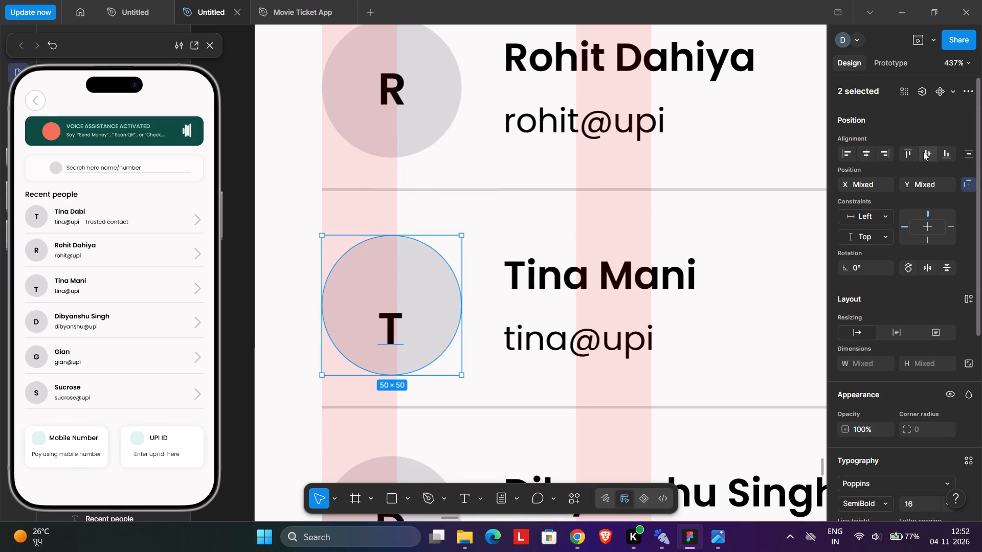
left_click(927, 151)
middle_click_drag(503, 199, 504, 324)
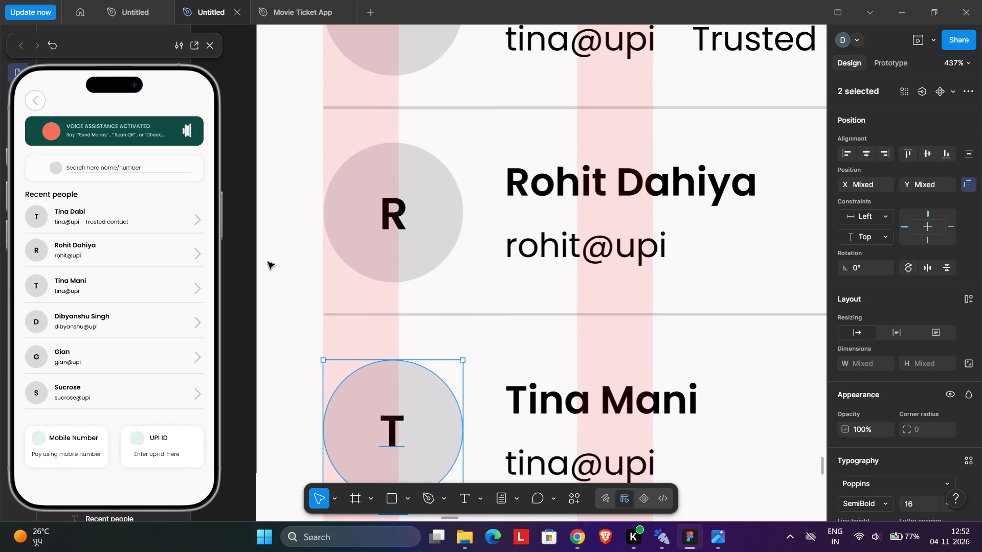
left_click(268, 262)
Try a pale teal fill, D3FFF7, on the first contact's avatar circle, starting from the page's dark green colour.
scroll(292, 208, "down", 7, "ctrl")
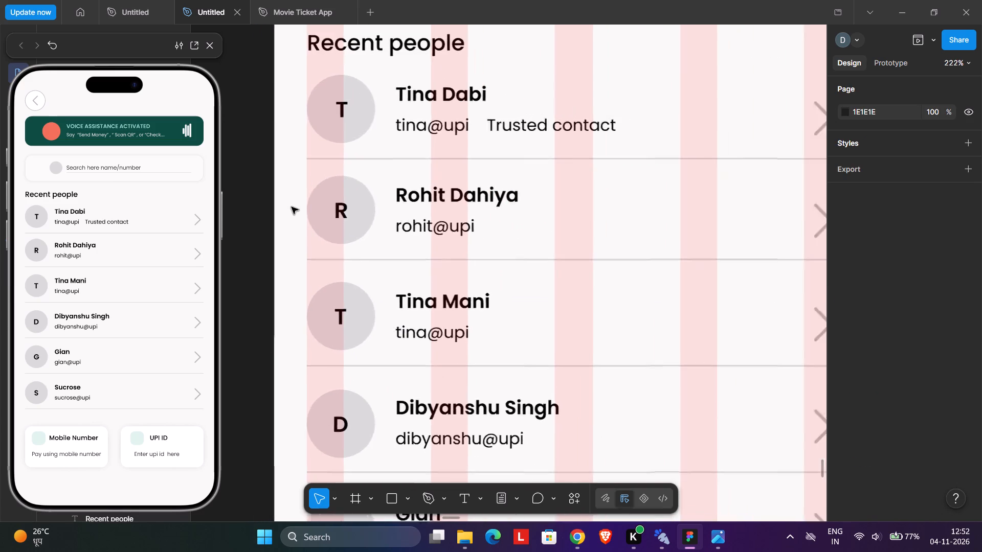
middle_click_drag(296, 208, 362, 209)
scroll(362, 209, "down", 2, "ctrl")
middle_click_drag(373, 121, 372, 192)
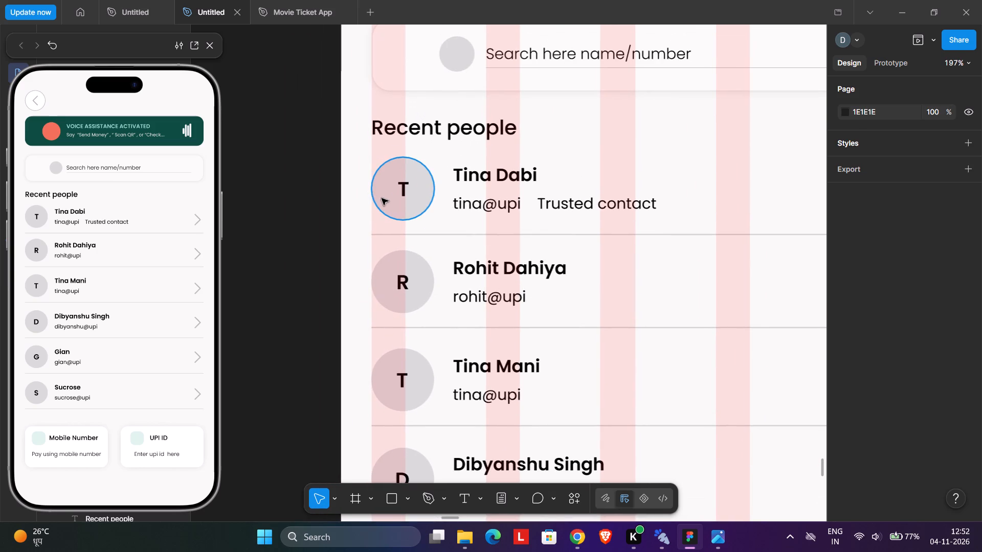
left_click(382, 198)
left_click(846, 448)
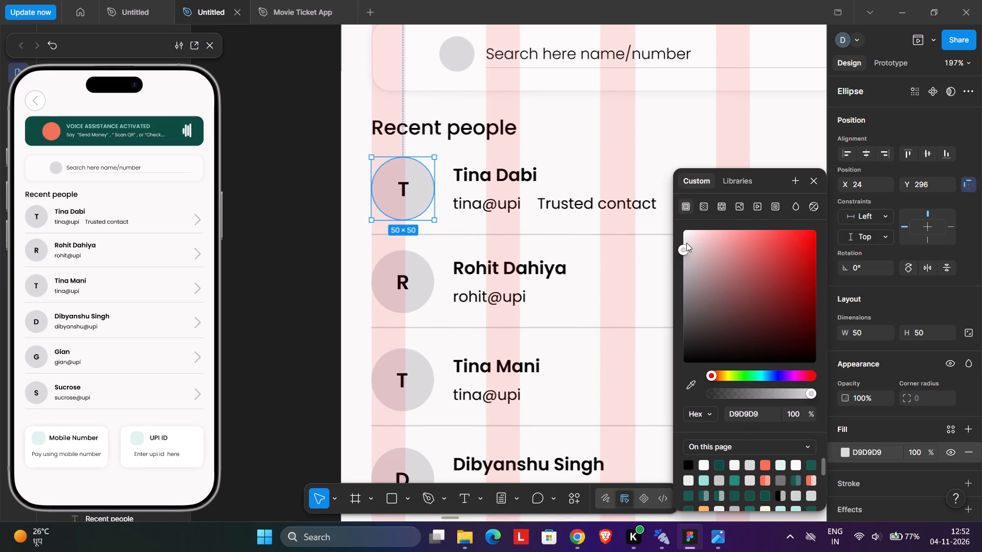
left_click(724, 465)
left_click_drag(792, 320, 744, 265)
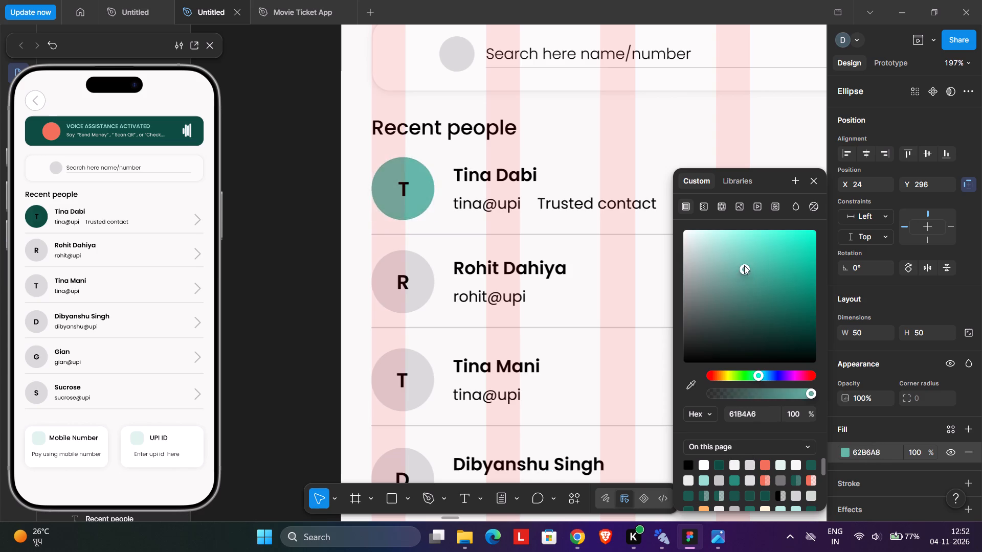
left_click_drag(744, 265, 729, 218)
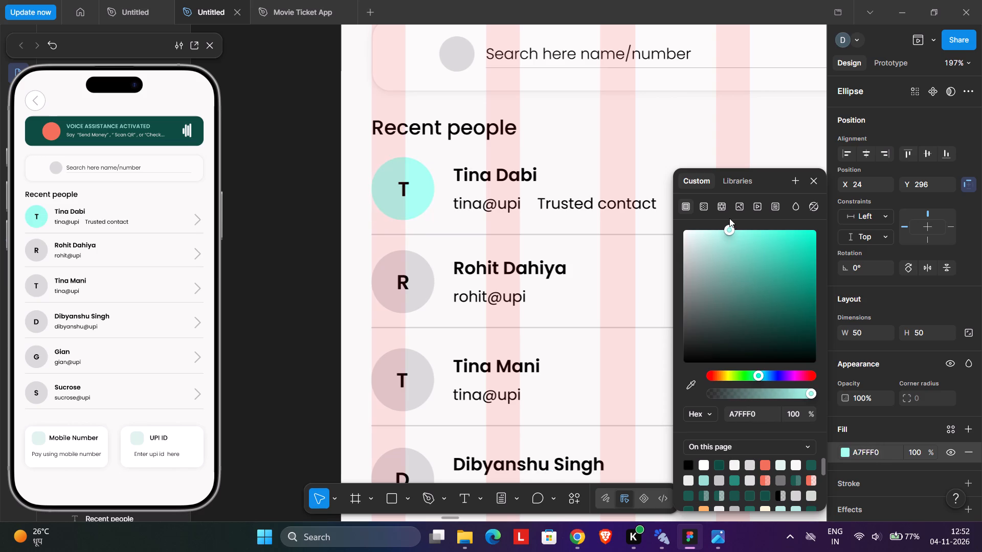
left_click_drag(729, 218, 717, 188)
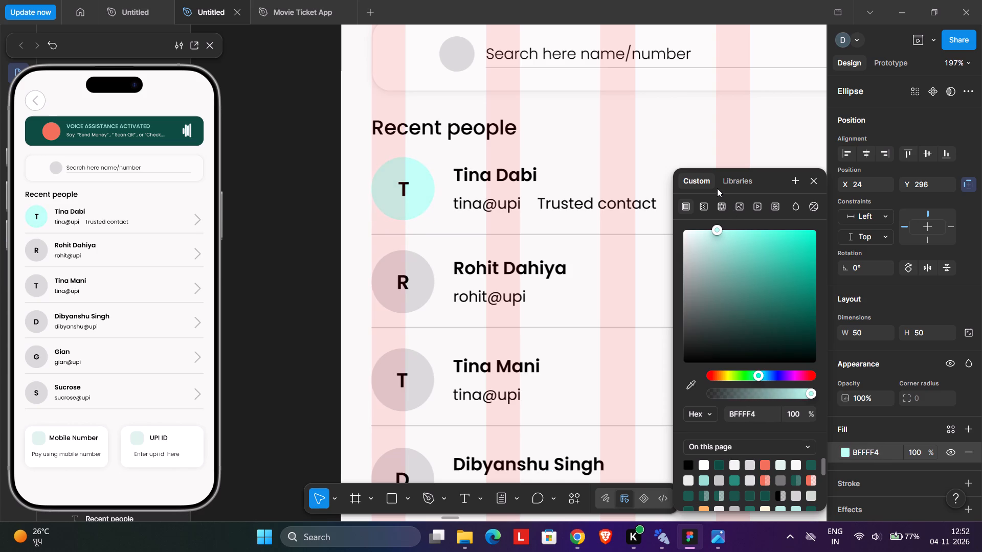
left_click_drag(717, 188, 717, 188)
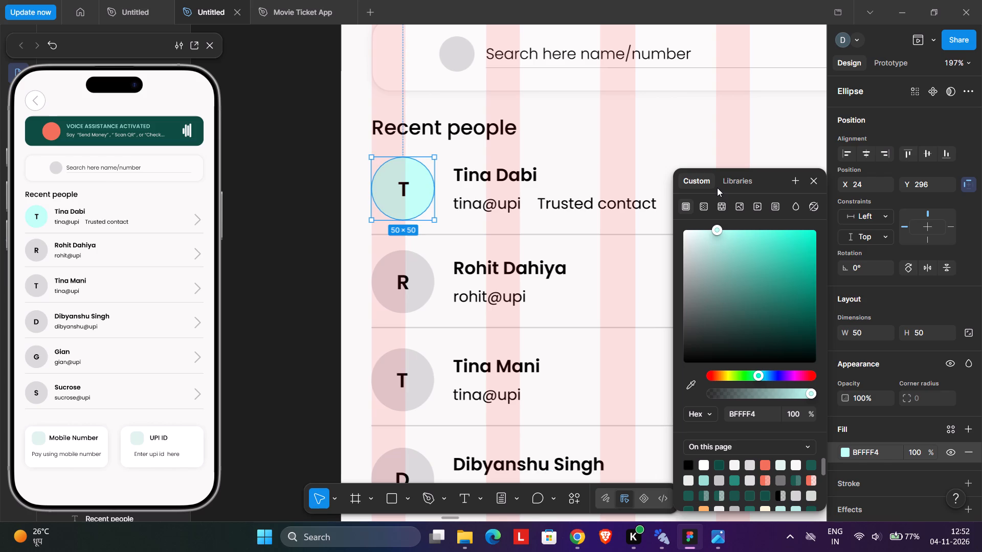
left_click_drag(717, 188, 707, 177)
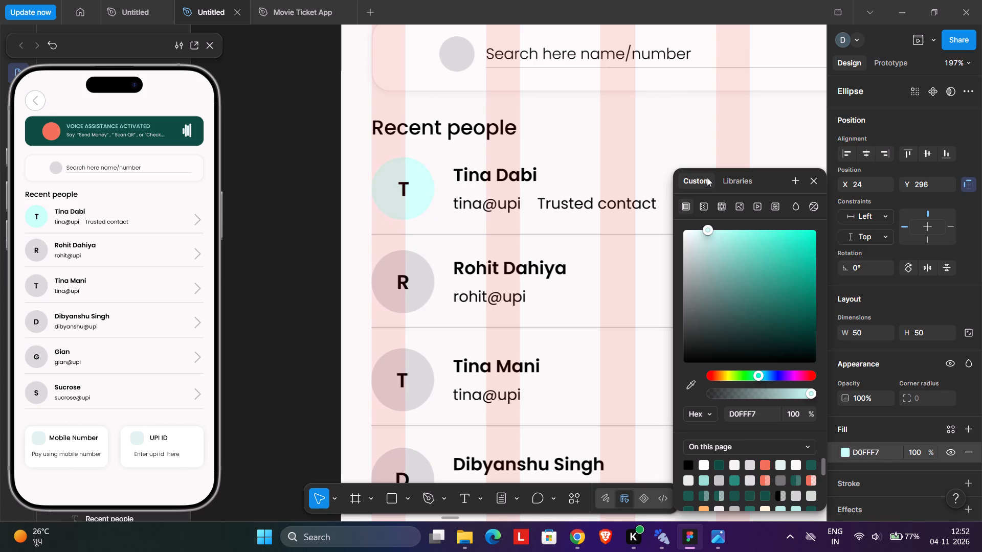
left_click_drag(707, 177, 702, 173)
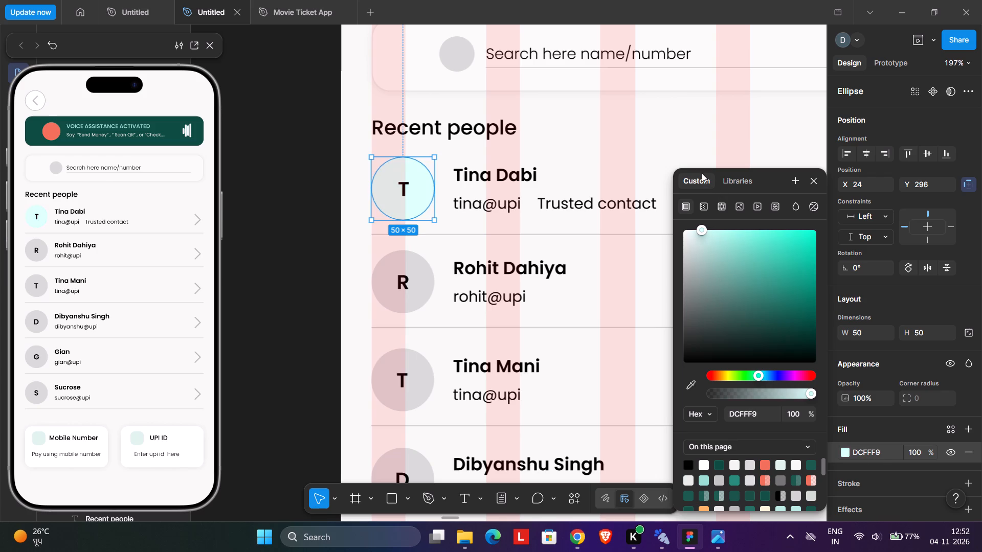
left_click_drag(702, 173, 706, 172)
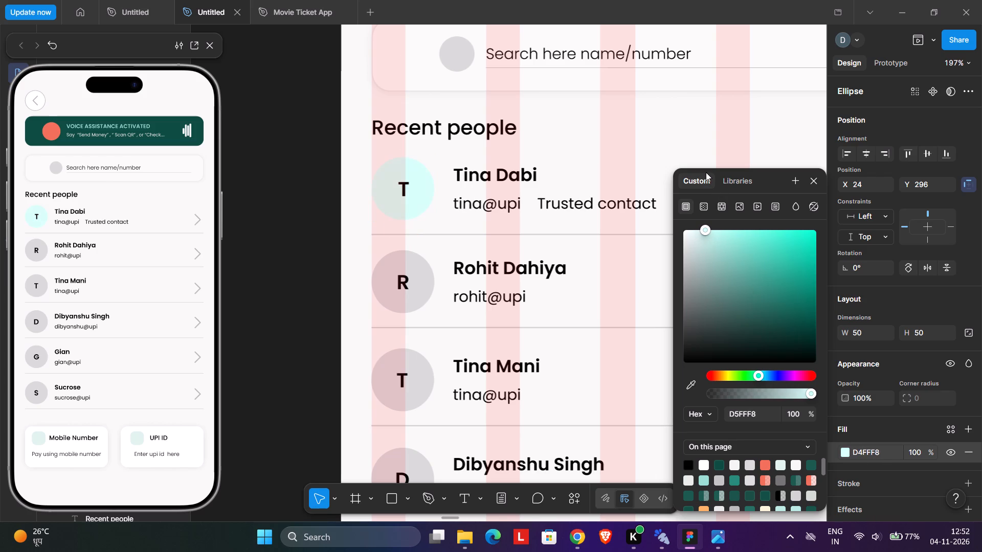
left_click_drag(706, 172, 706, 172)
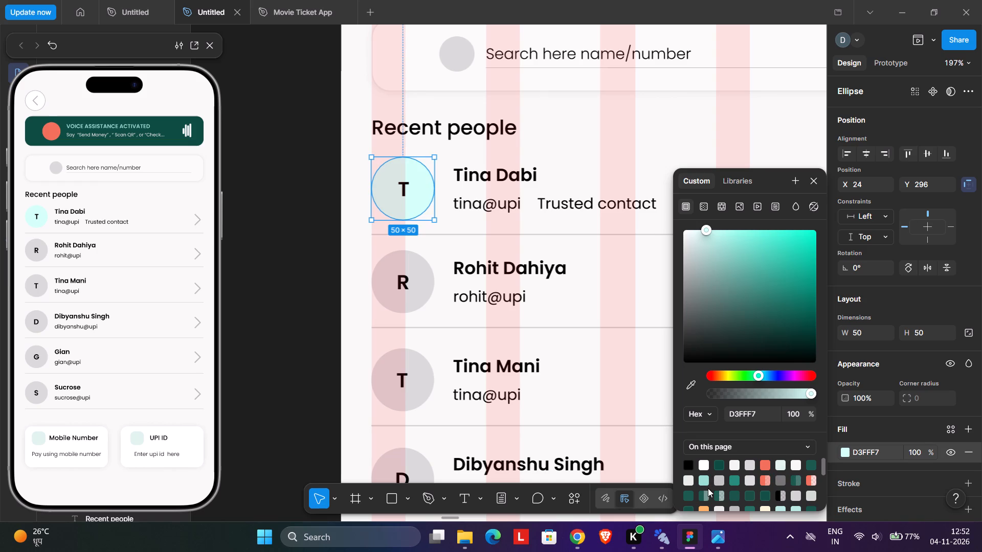
Fill the first contact's avatar circle with a light pink lightened from the page's coral red colour.
scroll(729, 495, "down", 1)
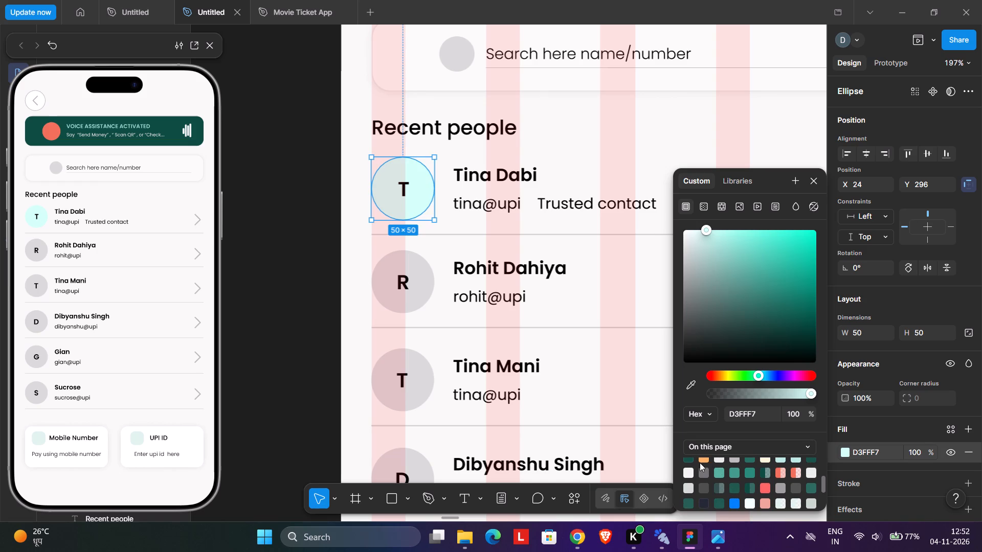
left_click(766, 490)
left_click_drag(764, 231, 725, 177)
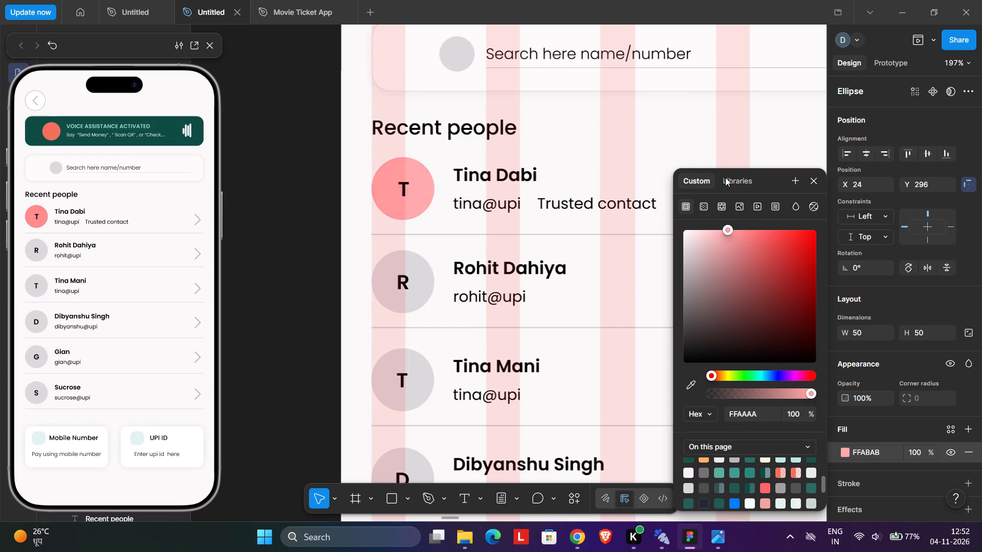
left_click_drag(725, 177, 703, 162)
Change the fill of the second contact's avatar circle to mid grey B6B6B6.
left_click(419, 296)
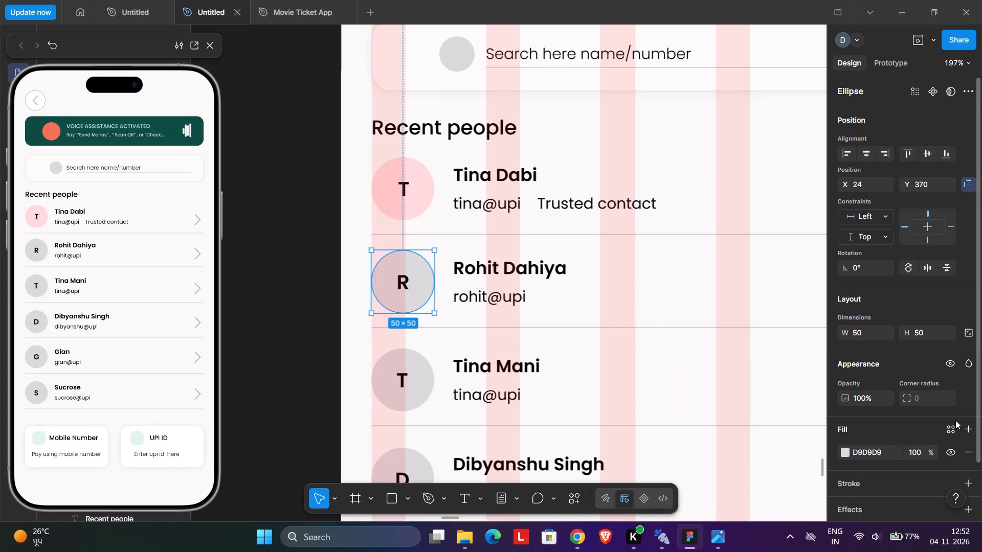
left_click(845, 452)
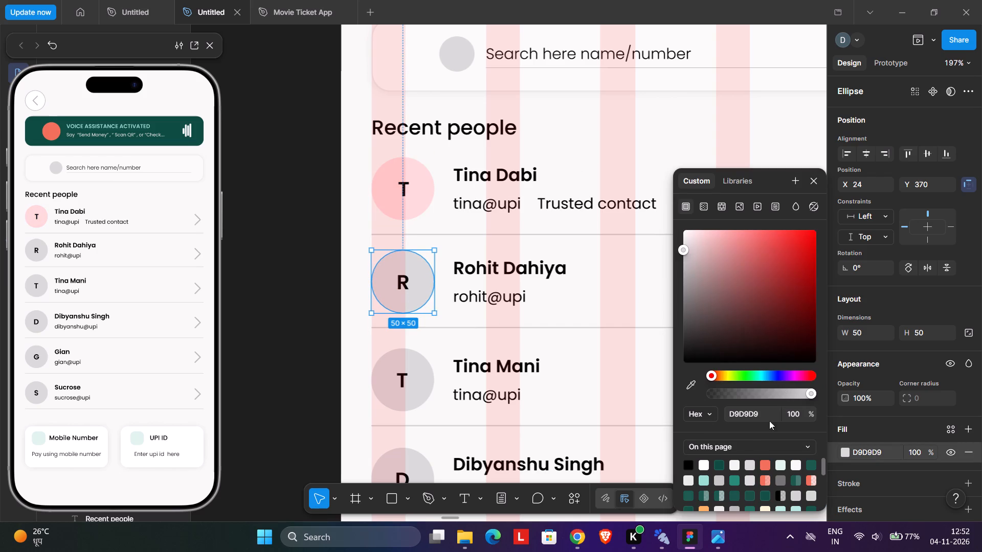
scroll(747, 491, "down", 5)
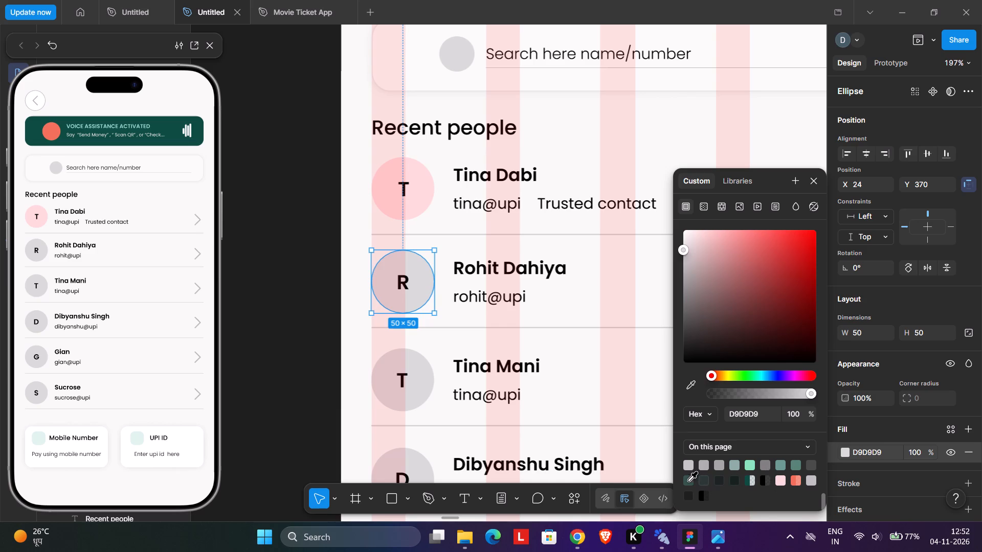
left_click(688, 480)
left_click_drag(728, 320, 636, 261)
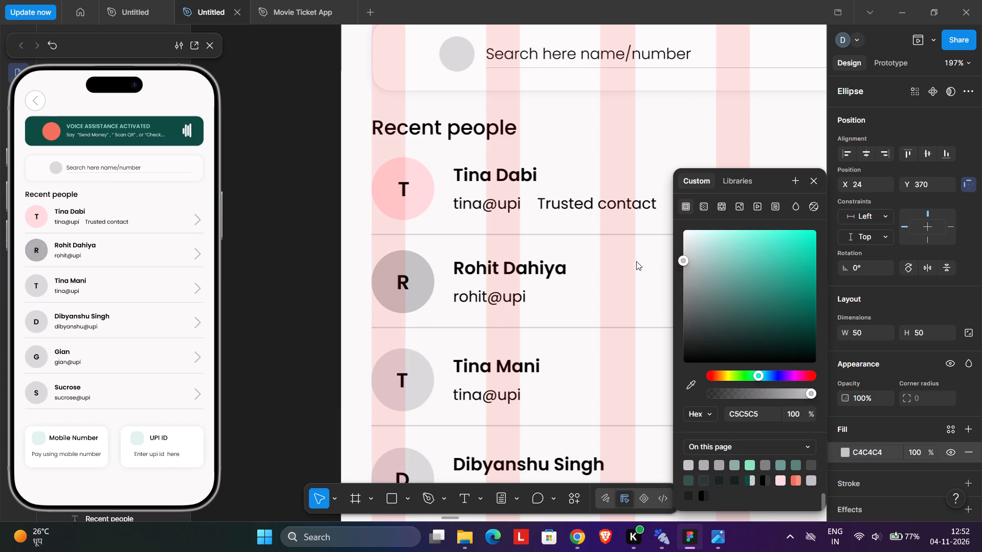
left_click_drag(636, 261, 621, 265)
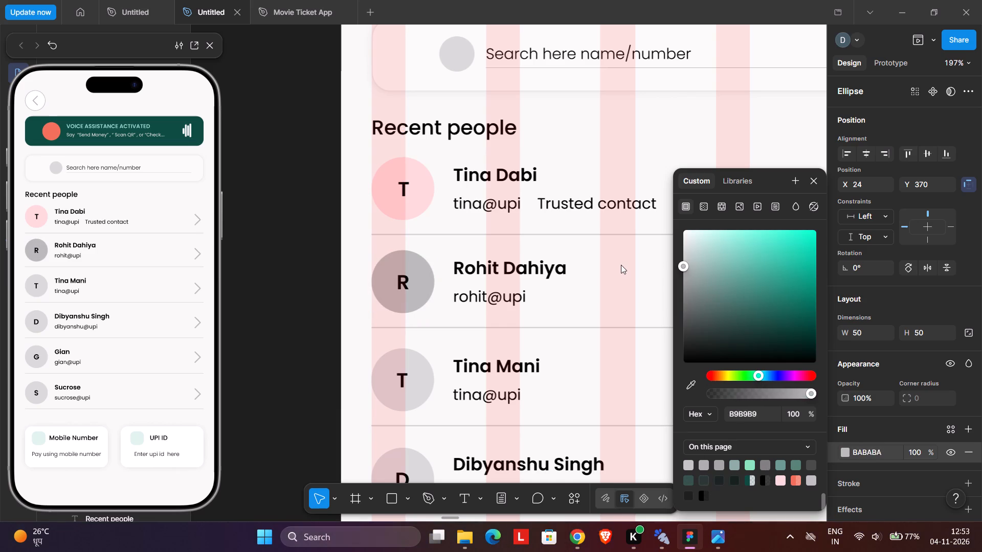
left_click_drag(621, 265, 616, 271)
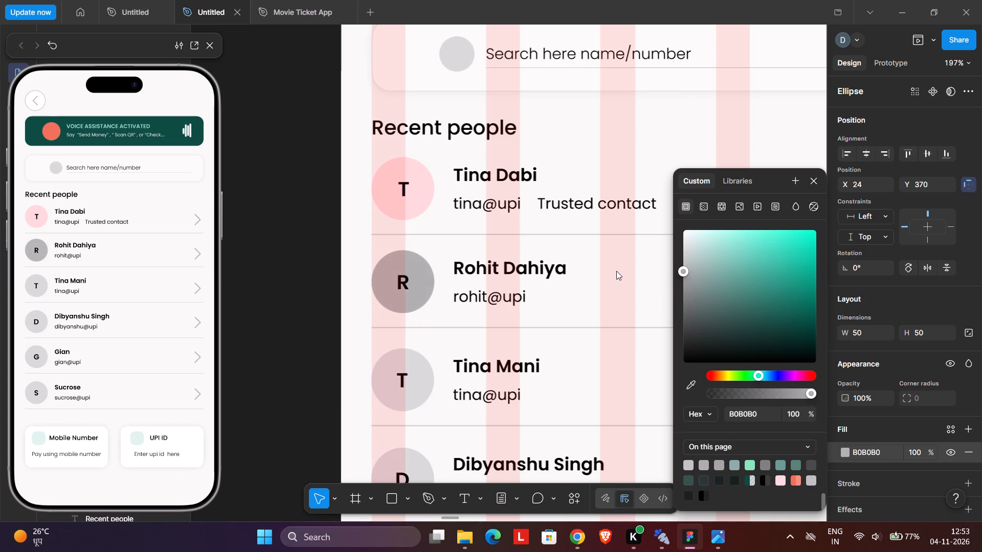
left_click_drag(616, 271, 614, 268)
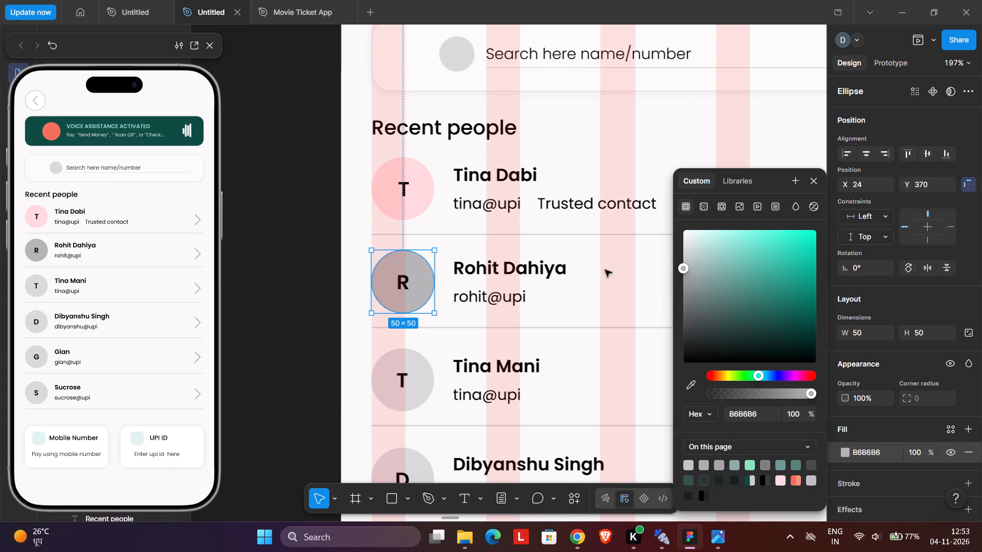
Fill the third contact's avatar circle with light blue C0E0FF, lightened from the page's bright blue colour.
left_click(415, 409)
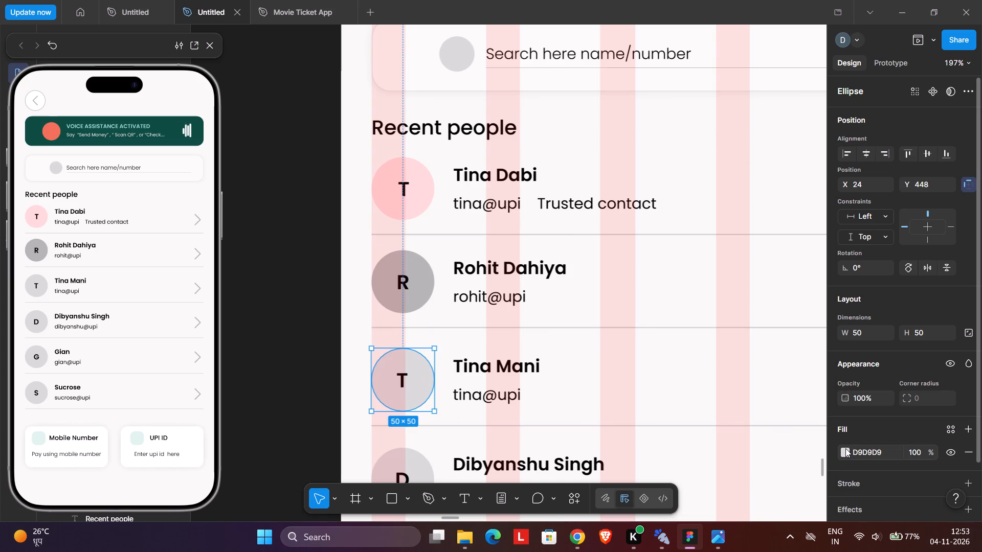
left_click(845, 448)
scroll(733, 476, "down", 1)
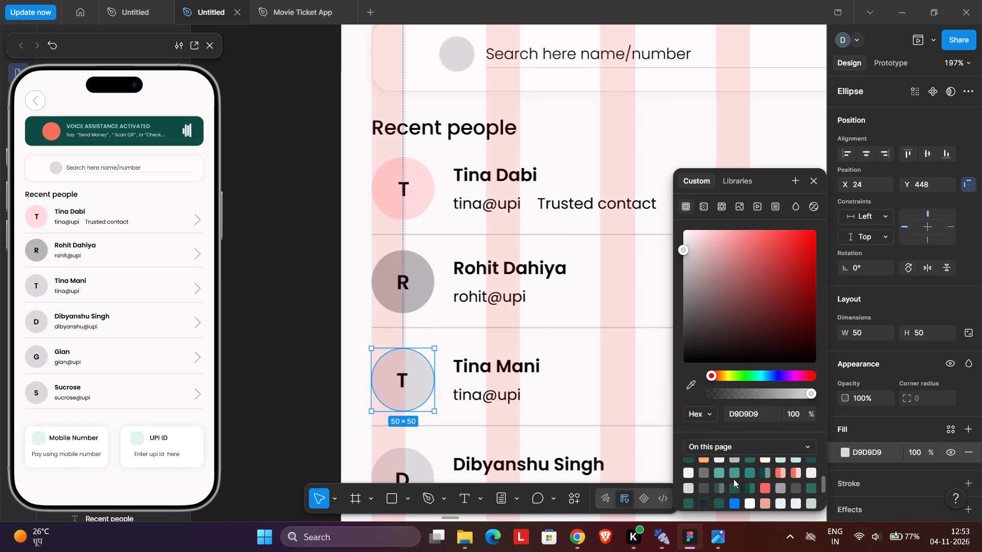
left_click(737, 503)
left_click_drag(740, 234, 699, 181)
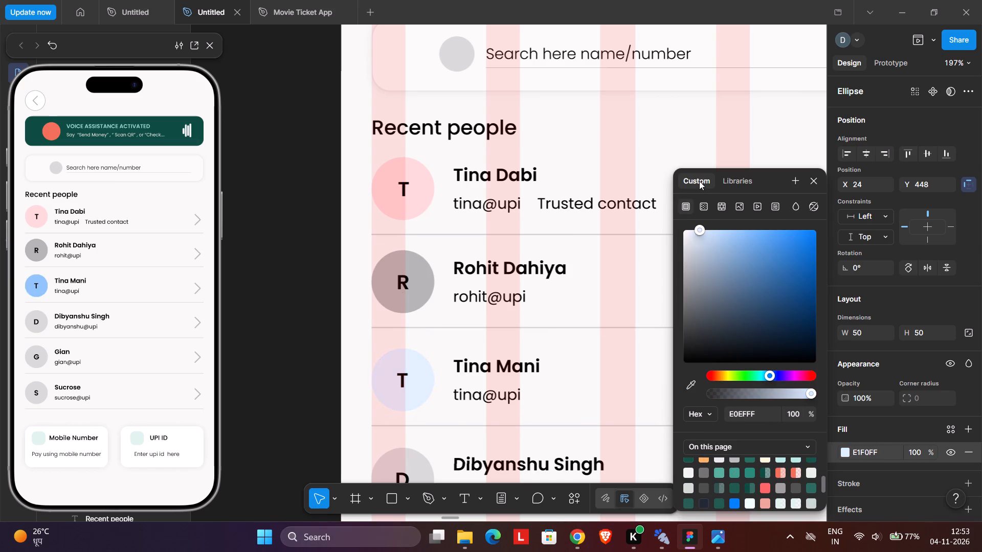
left_click_drag(699, 181, 716, 166)
Fill the fourth contact's avatar circle with light peach FFE1C2, lightened from the page's orange FFB266.
scroll(446, 439, "down", 4)
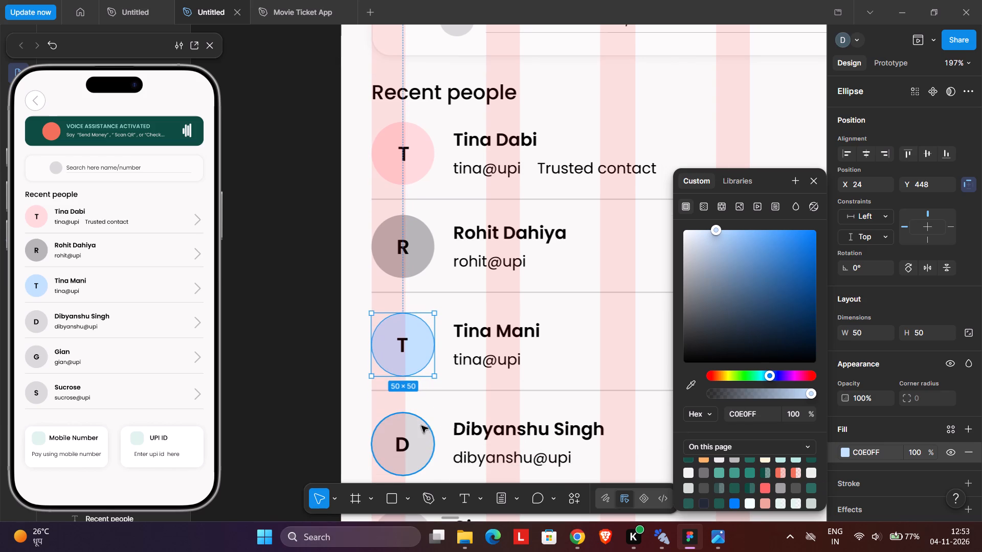
left_click(421, 429)
middle_click_drag(672, 423, 571, 360)
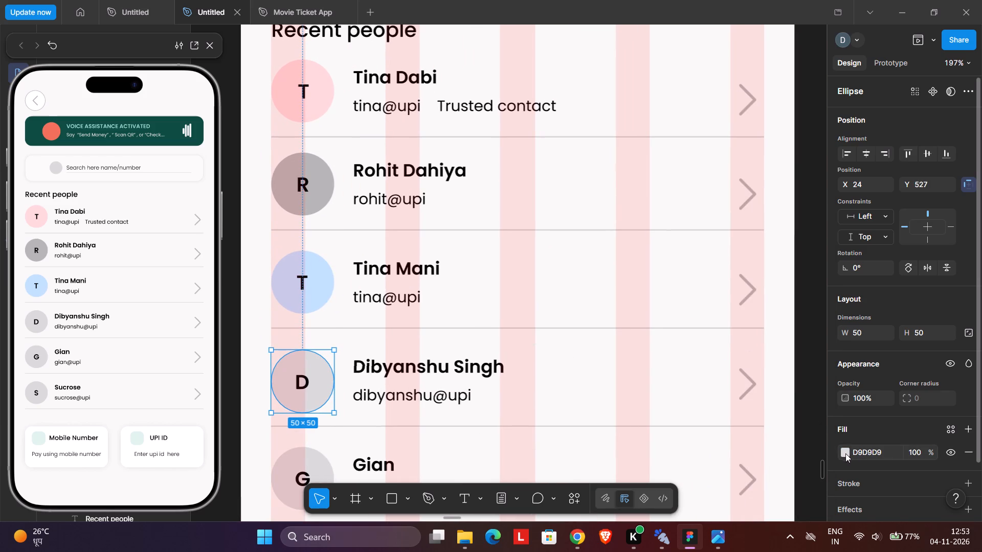
left_click(845, 452)
left_click(708, 509)
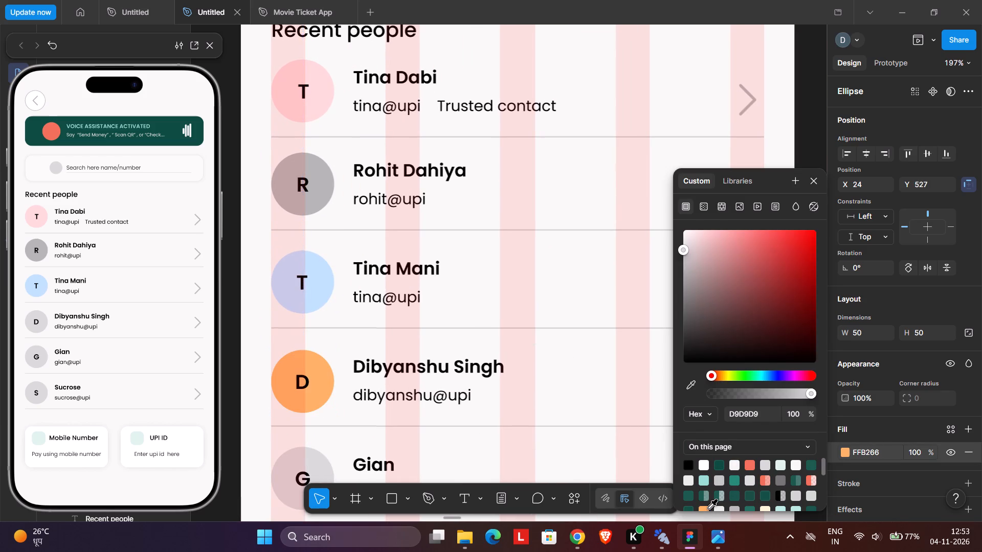
left_click_drag(766, 231, 719, 198)
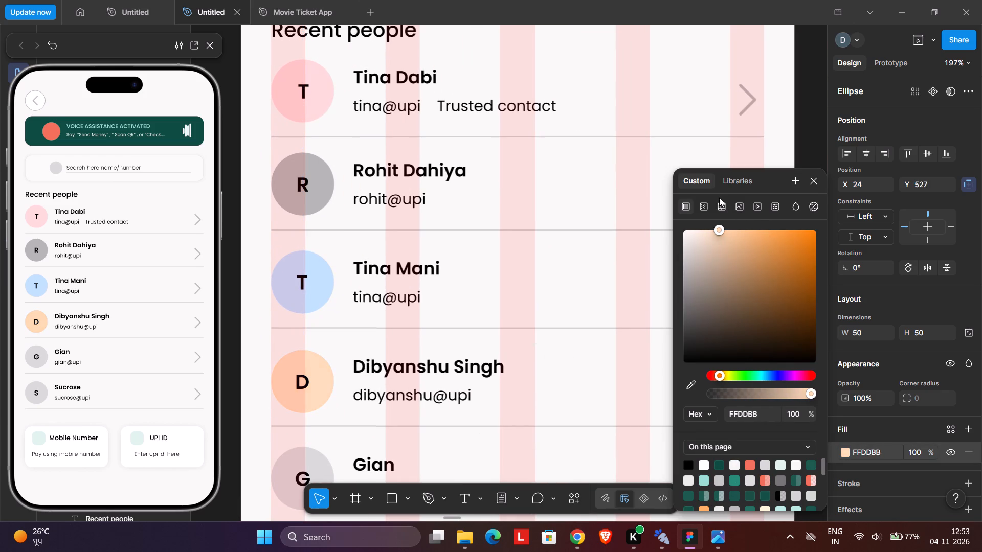
left_click_drag(719, 198, 715, 195)
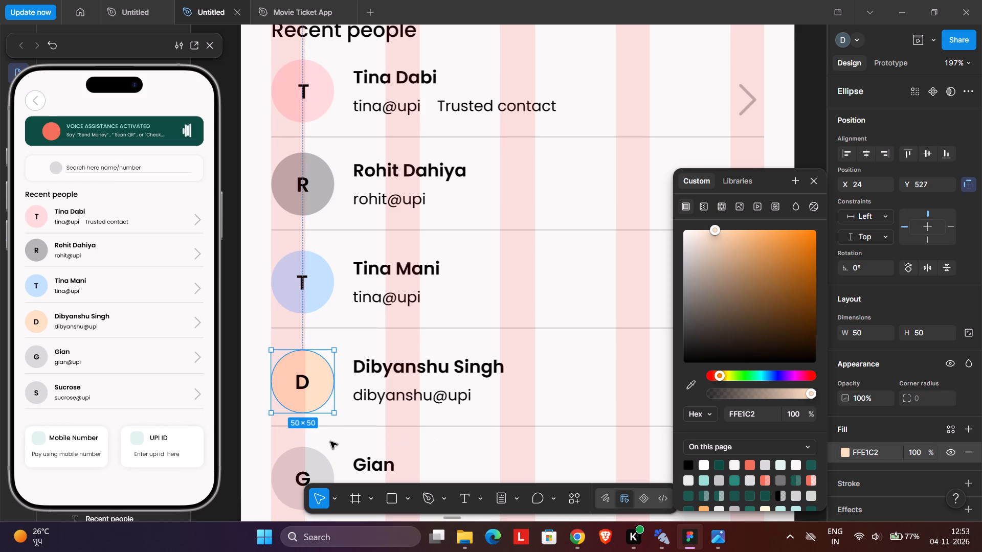
Fill the fifth contact's avatar circle with light mint green DDFFE4, adjusted from the page's pale green-grey E9EEEA.
left_click(321, 458)
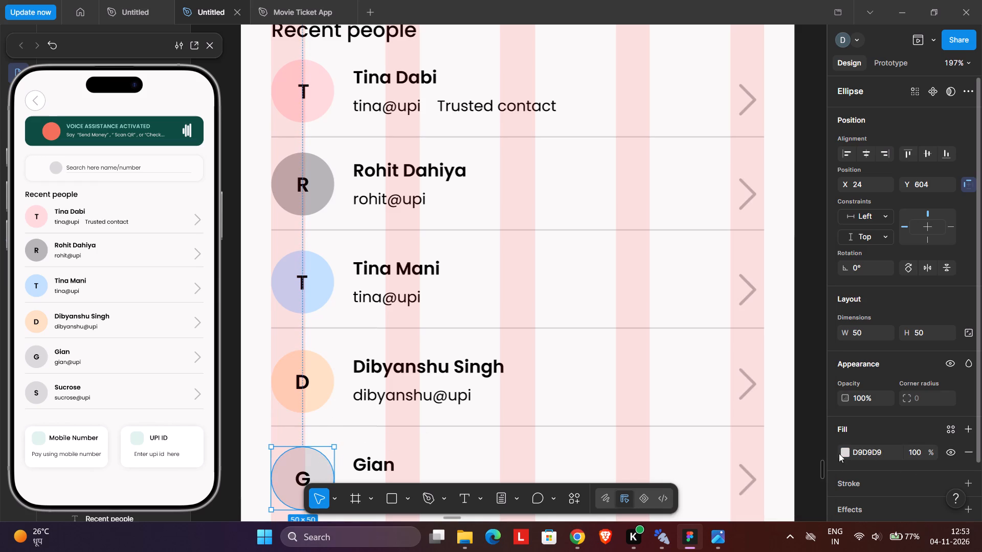
left_click(847, 453)
scroll(748, 488, "down", 3)
scroll(748, 488, "up", 1)
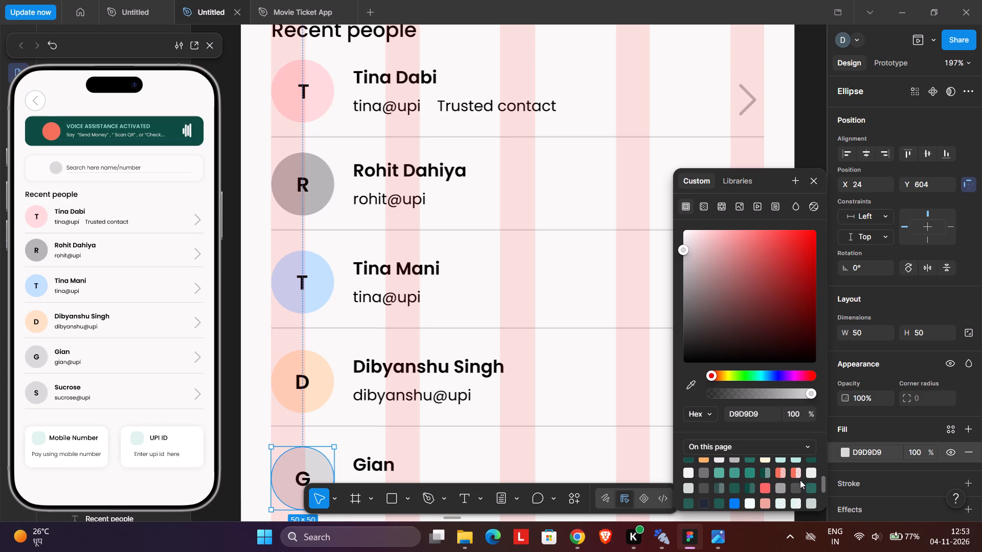
left_click(813, 469)
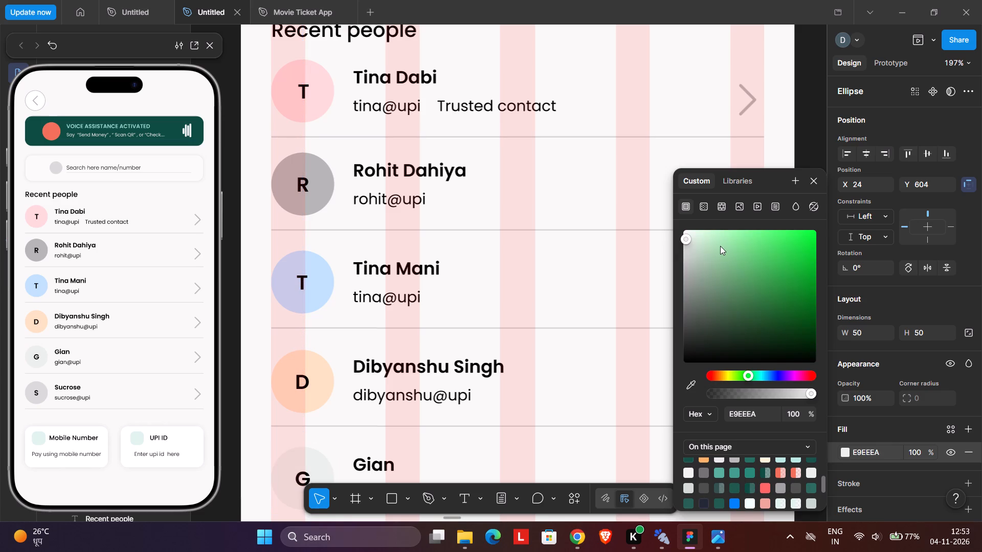
left_click_drag(720, 245, 696, 198)
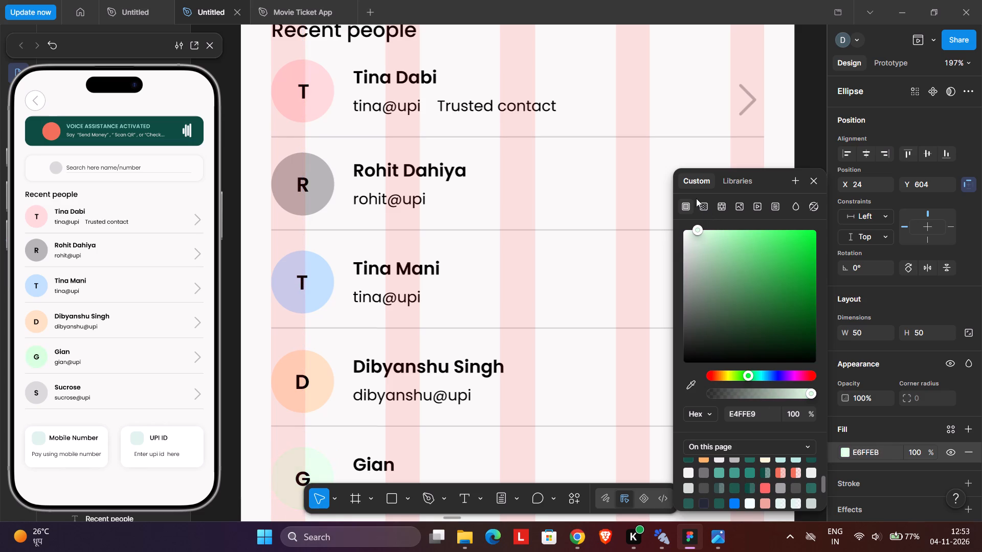
left_click_drag(696, 198, 696, 194)
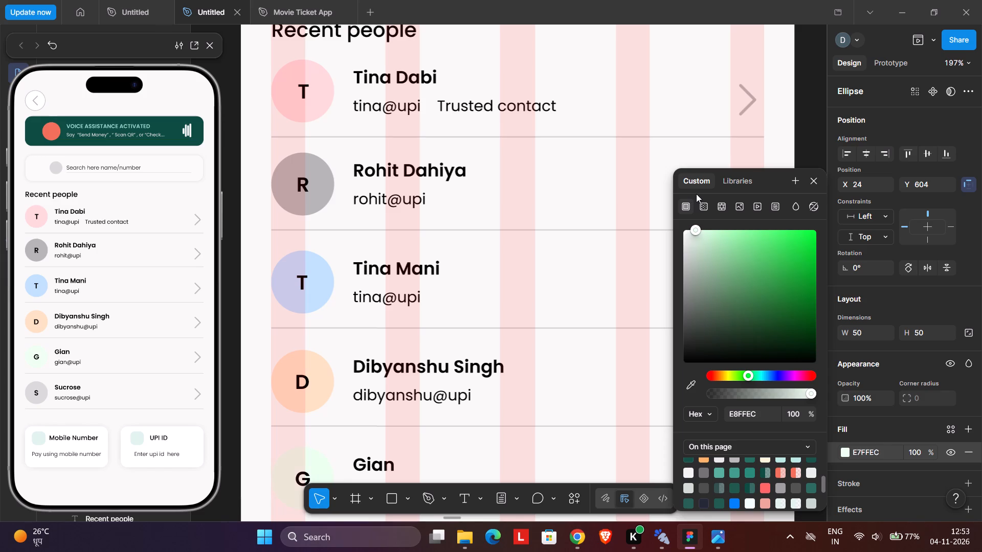
left_click_drag(696, 194, 700, 193)
left_click_drag(700, 193, 701, 193)
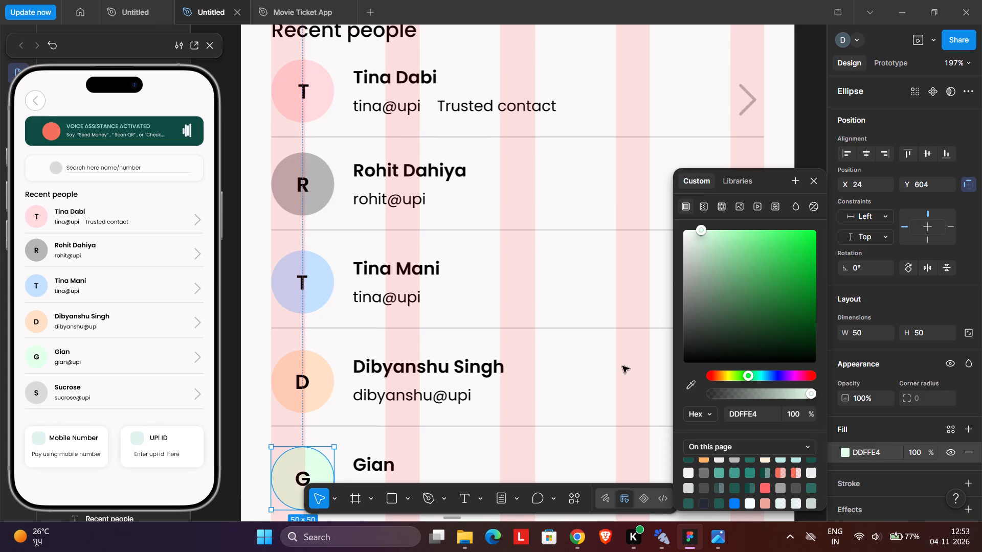
Fill the sixth contact's avatar circle with a light neutral grey, lightened from the page's near-black 1E1E1E.
middle_click_drag(557, 380, 550, 150)
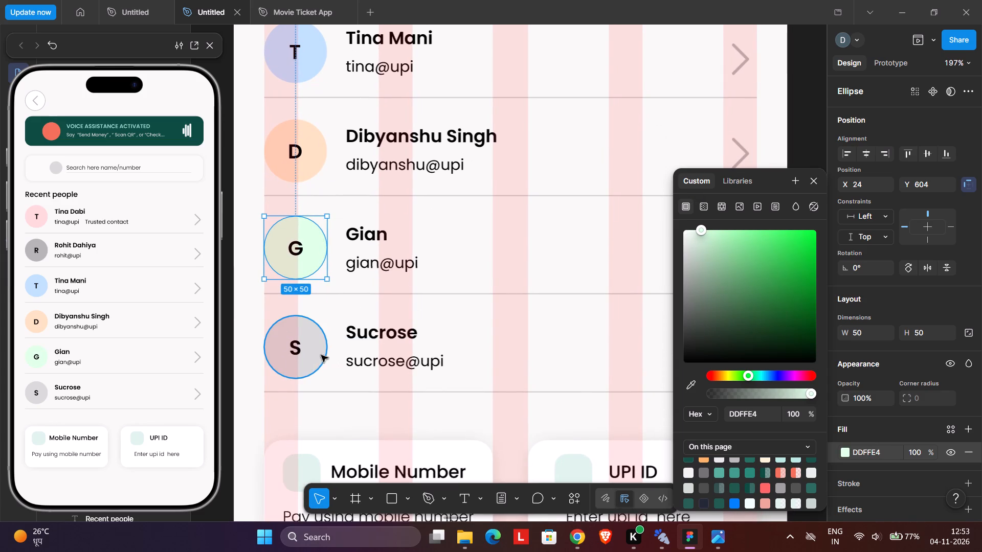
left_click(316, 355)
left_click(846, 452)
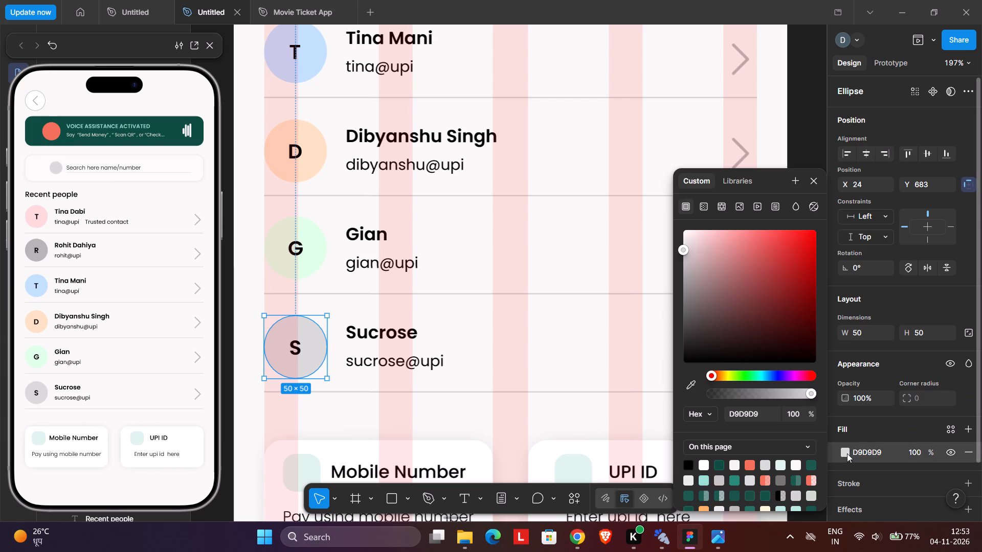
scroll(785, 470, "down", 1)
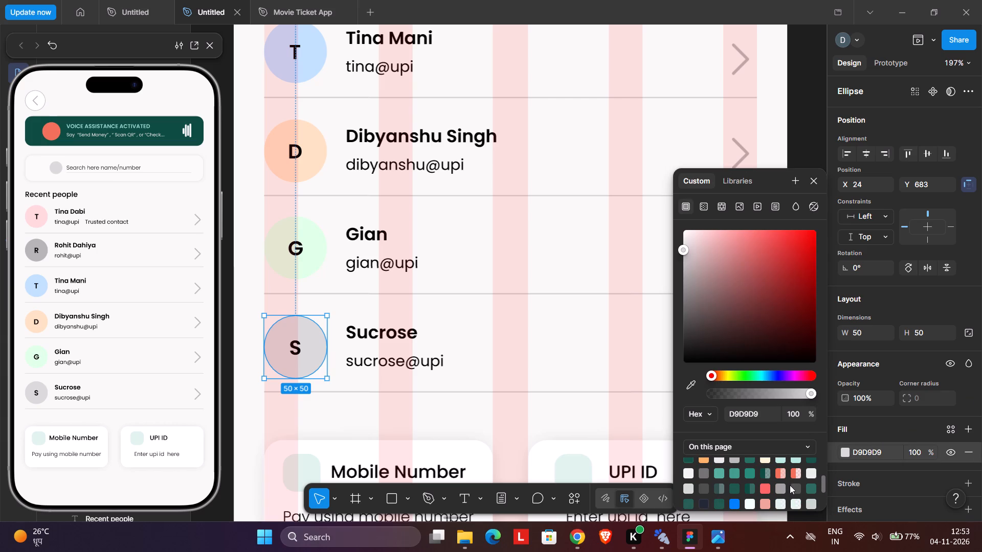
scroll(792, 496, "down", 1)
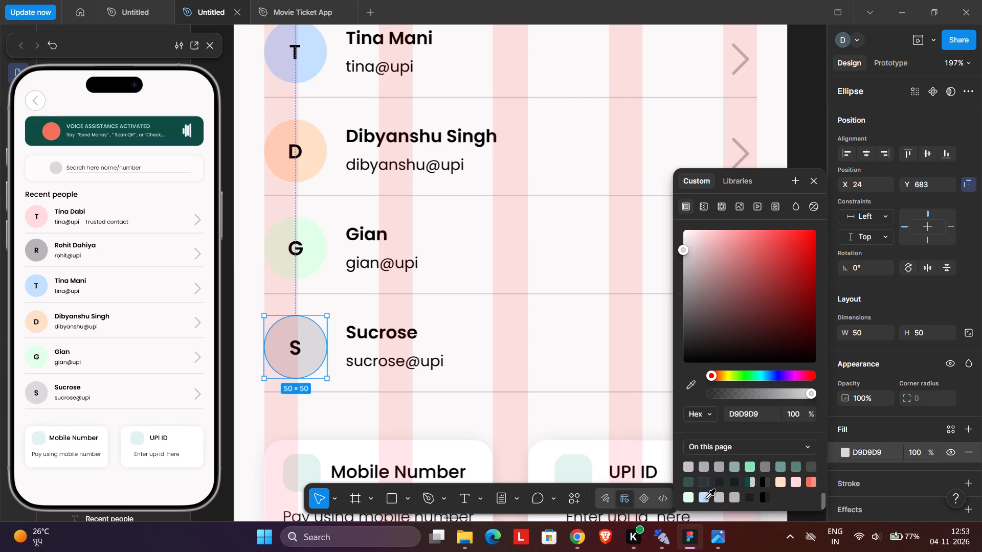
left_click(751, 497)
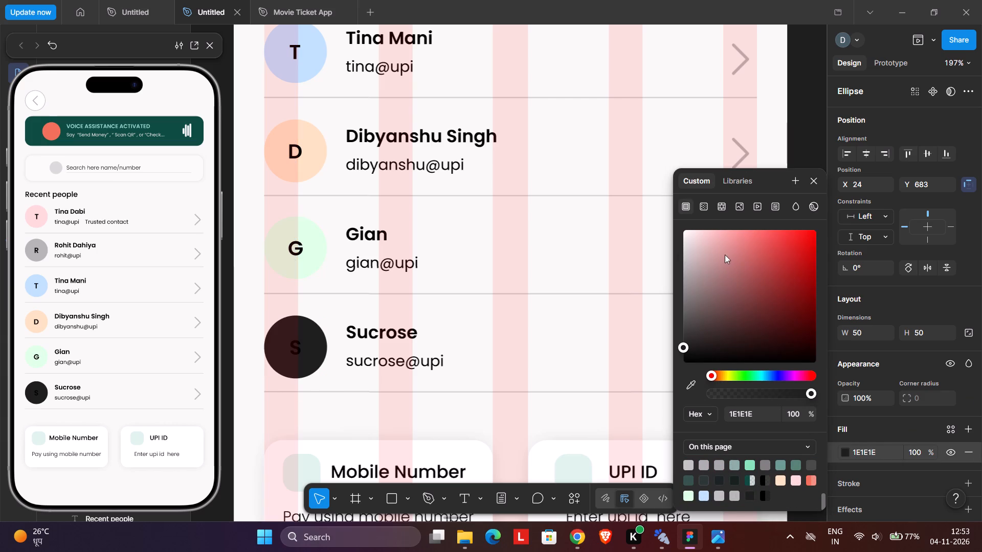
left_click_drag(682, 344, 679, 343)
left_click_drag(679, 343, 577, 269)
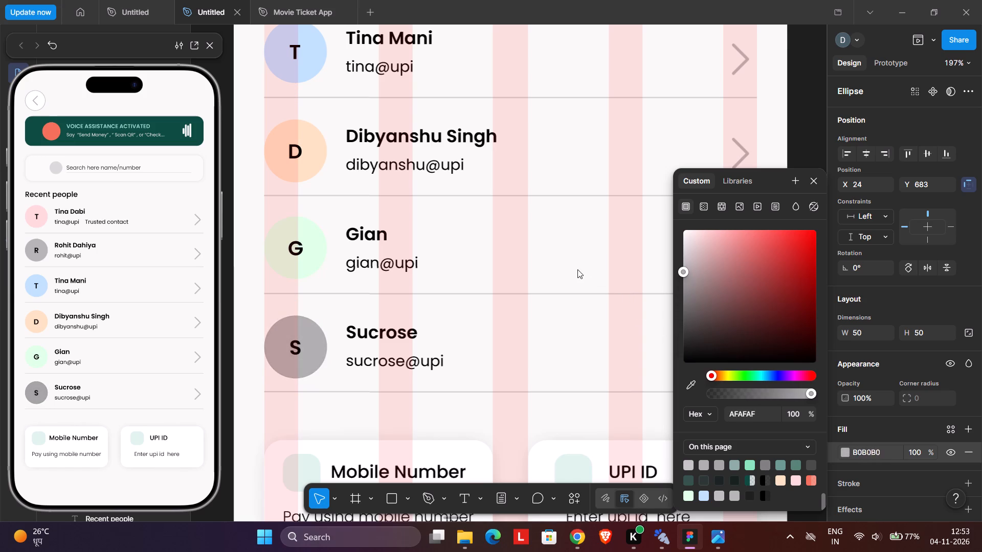
left_click_drag(577, 269, 562, 257)
scroll(397, 332, "down", 8, "ctrl")
left_click(308, 258)
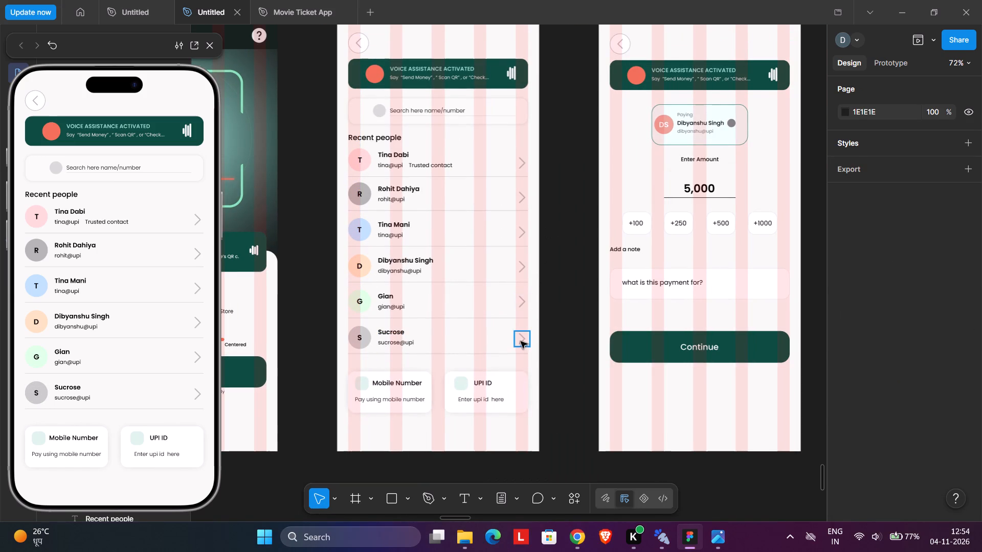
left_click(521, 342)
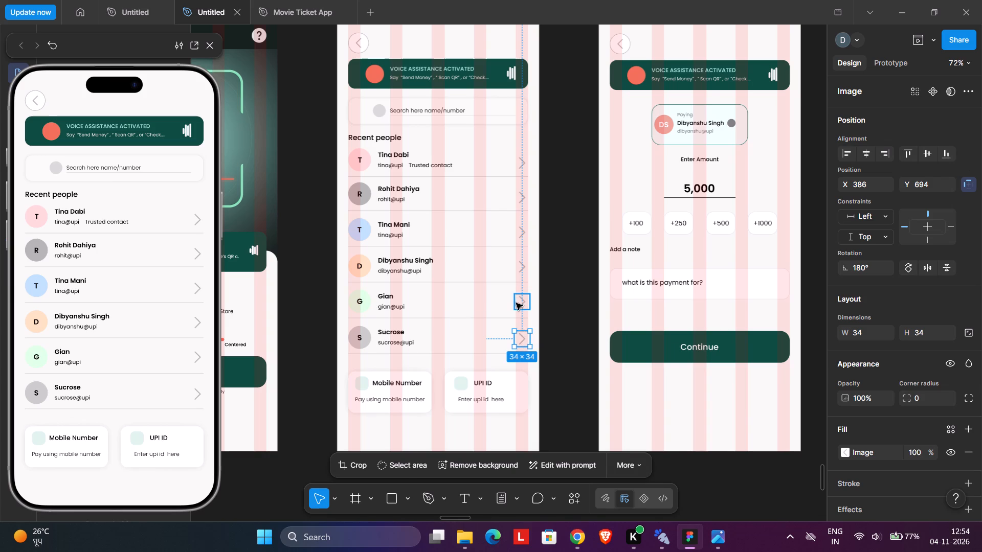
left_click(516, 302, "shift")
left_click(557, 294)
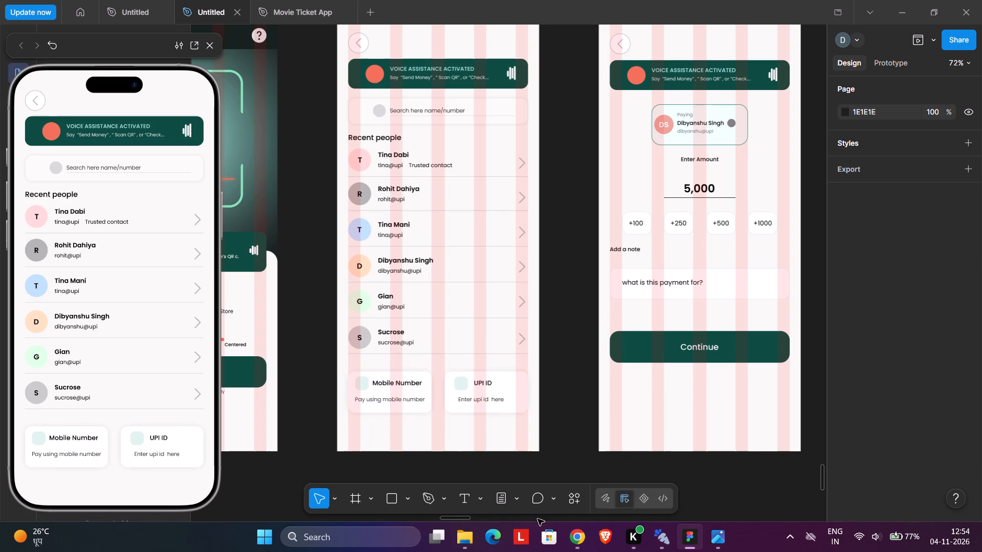